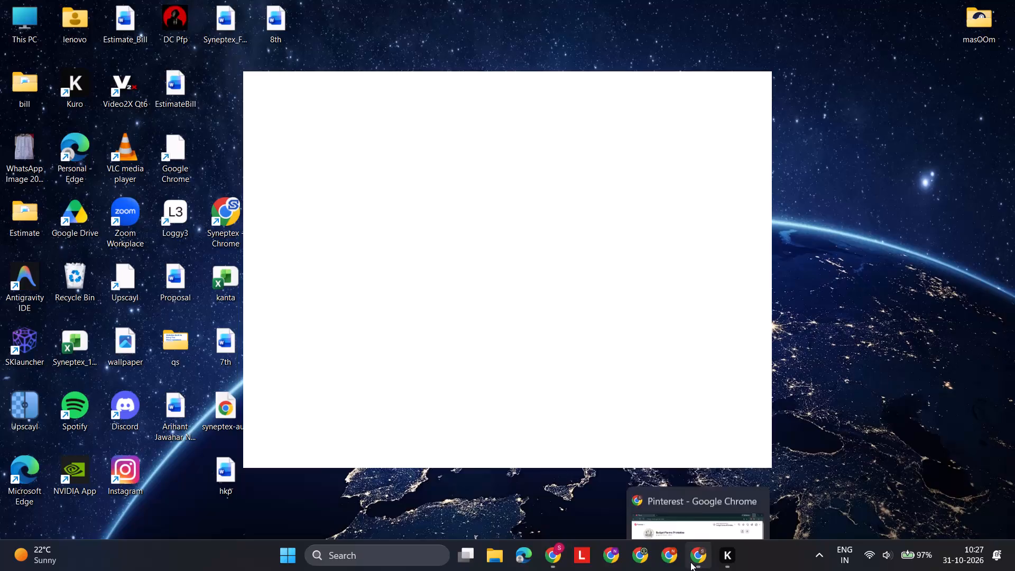
Open the Canva home page in a new browser tab.
left_click(690, 562)
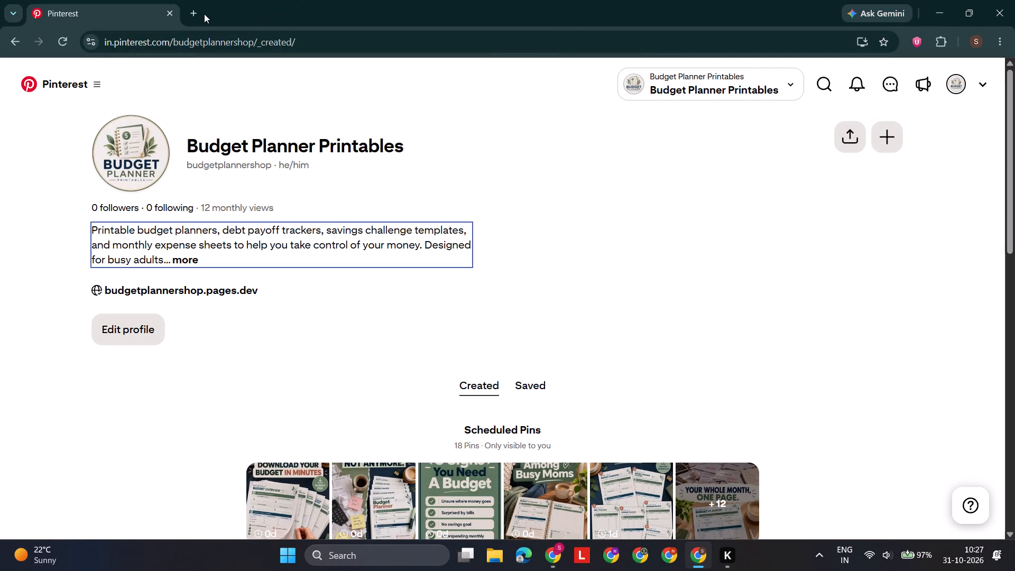
left_click(191, 11)
left_click(159, 35)
type("canva")
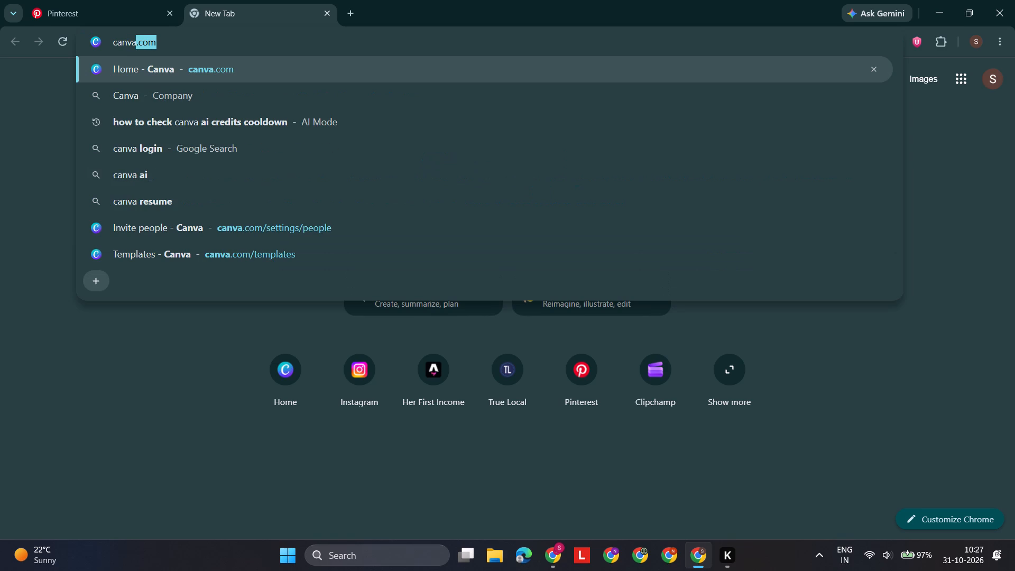
key("Return")
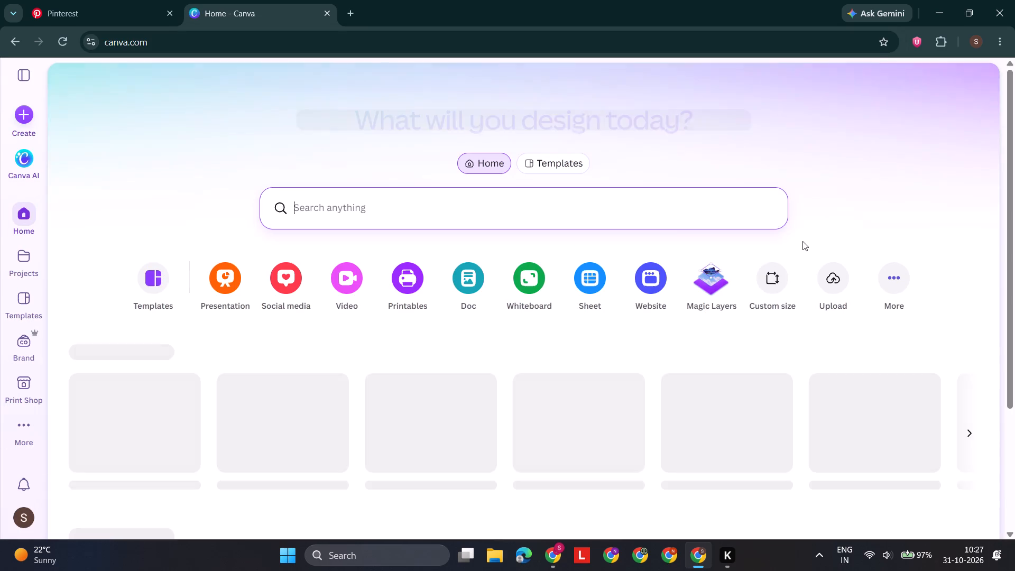
Upload the ADHD Planner PDF from the P2.o folder to Canva and open it for editing.
left_click(832, 278)
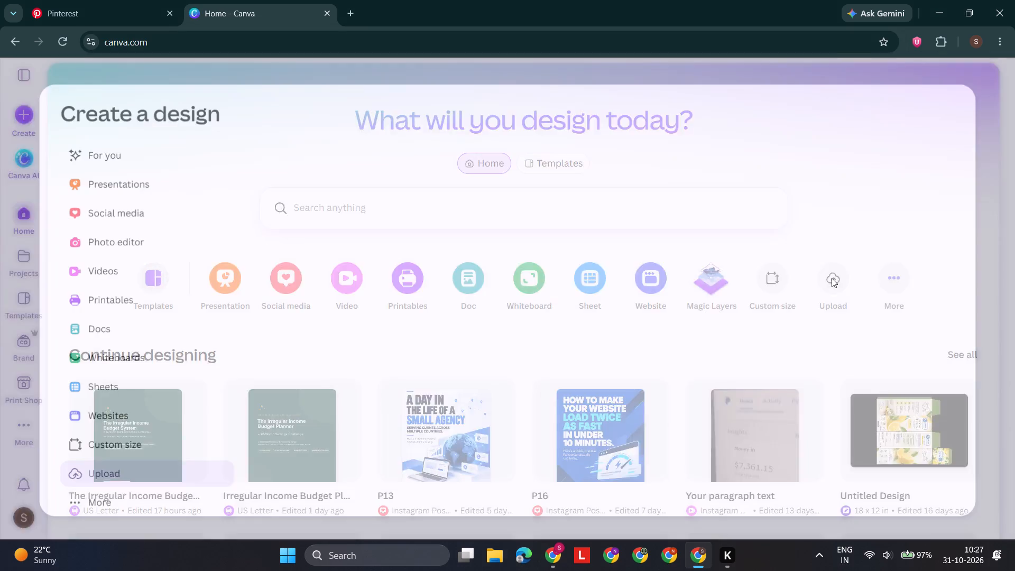
left_click(546, 398)
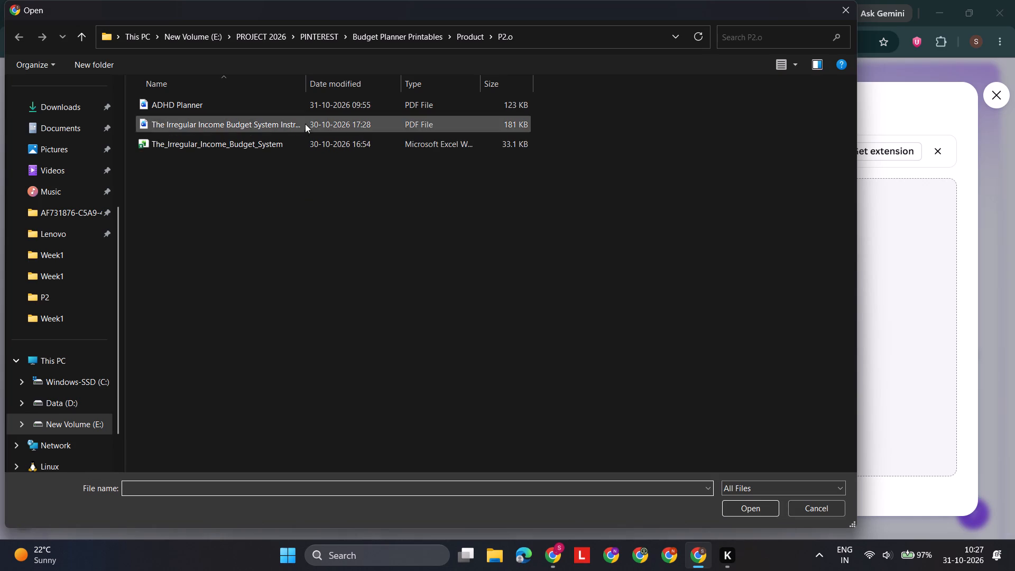
left_click(315, 107)
left_click(755, 506)
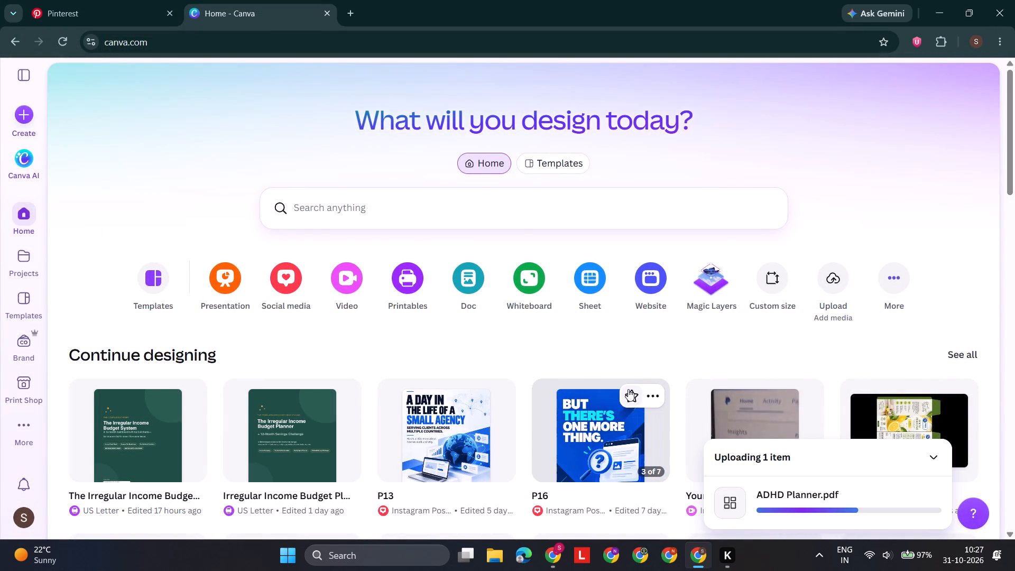
left_click(934, 495)
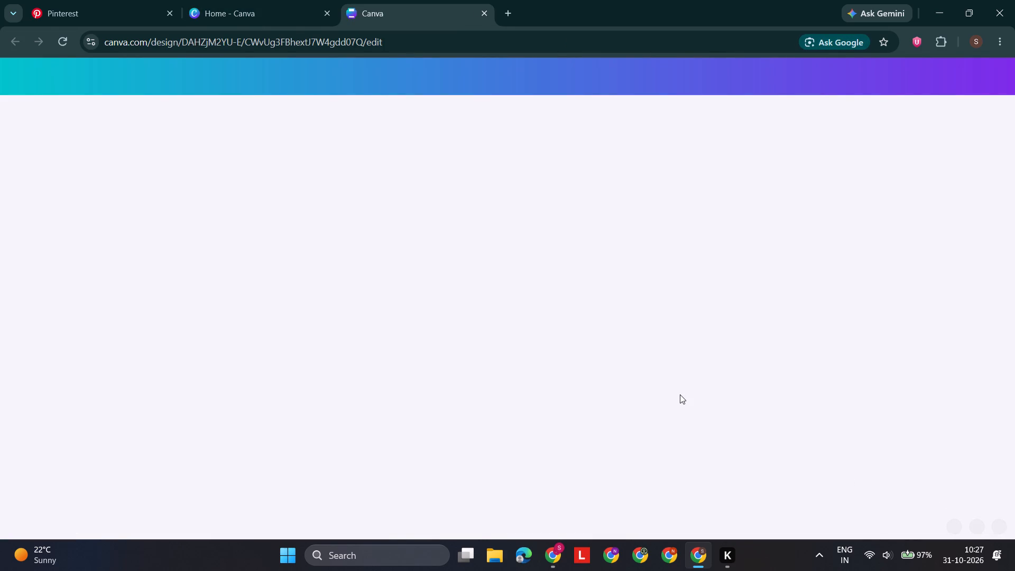
Fix the word spacing of the gold cover tagline to read "A NEURODIVERGENT - FRIENDLY PLANNER".
scroll(486, 269, "up", 2)
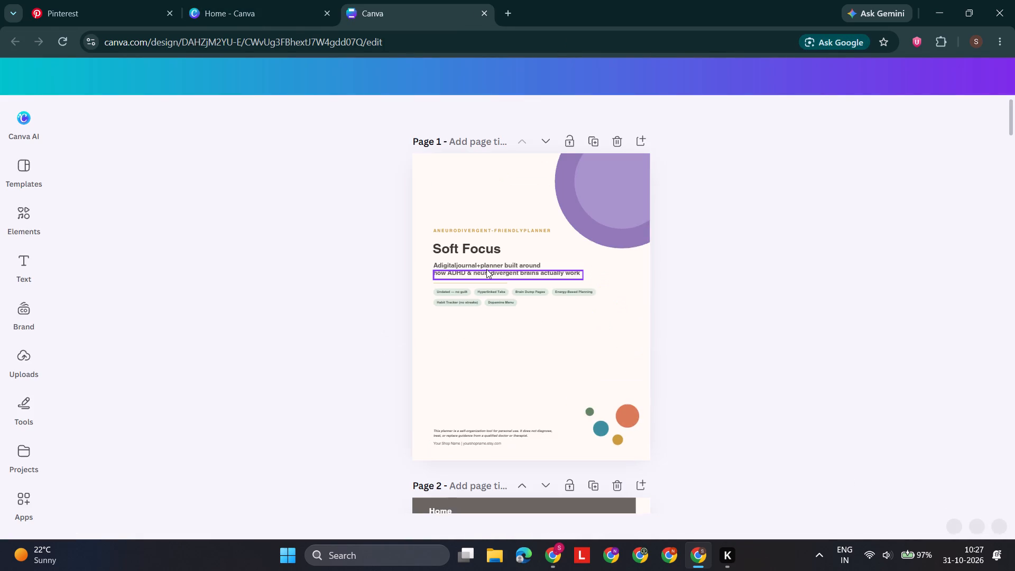
scroll(486, 269, "up", 2)
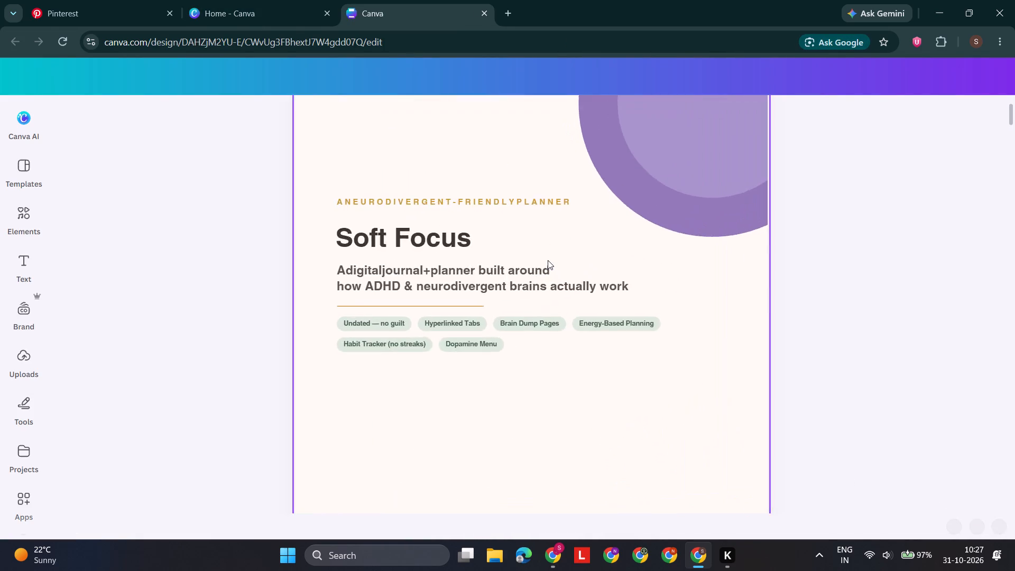
scroll(548, 260, "up", 1)
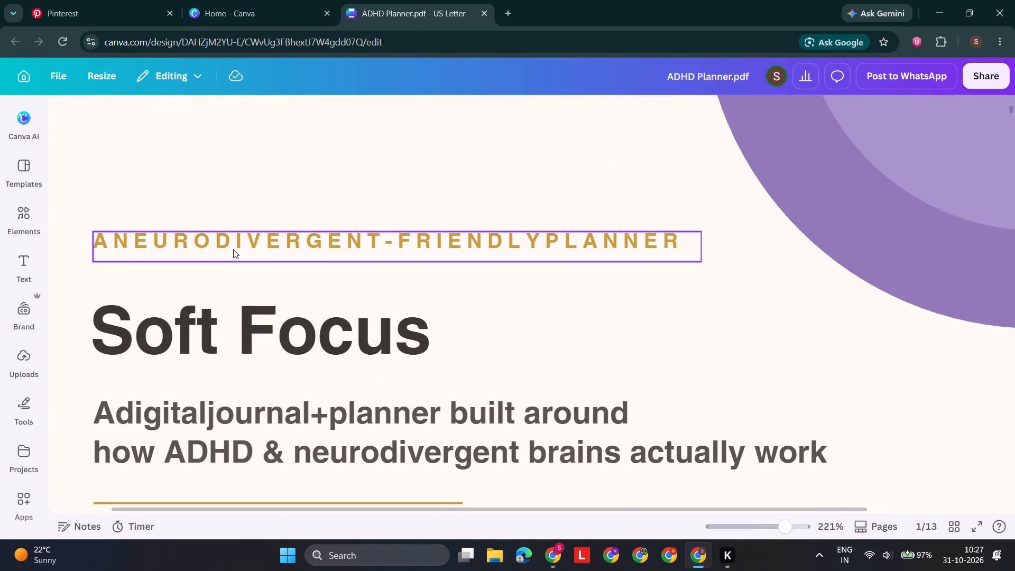
left_click(126, 249)
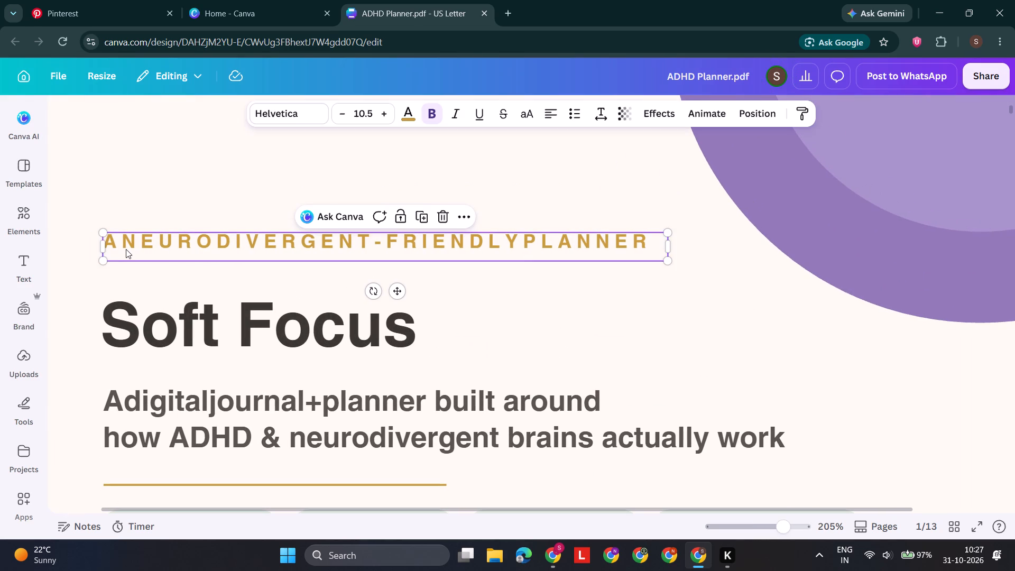
left_click(126, 249)
left_click(126, 249)
key("space")
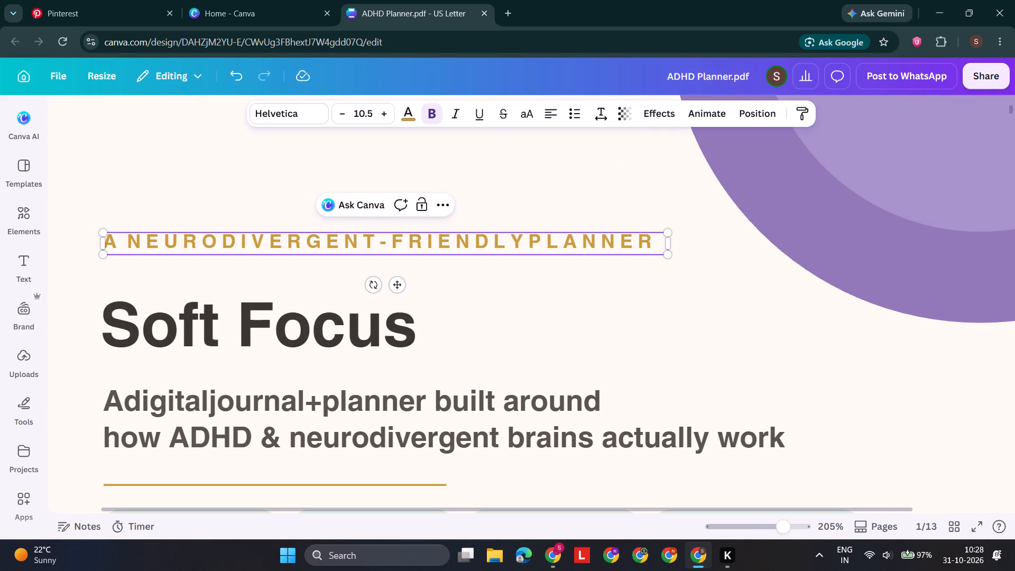
key("Right")
key("Right")
key("Right")
key("Right")
key("Right")
key("Right")
key("Right")
key("Right")
key("Right")
key("Right")
key("Right")
key("Right")
key("Right")
key("Right")
key("Right")
key("Right")
key("Right")
key("Right")
key("Right")
key("Right")
key("Right")
key("Right")
key("Right")
key("Right")
key("space")
key("Right")
key("Right")
key("Right")
key("Right")
key("Right")
key("Left")
key("Left")
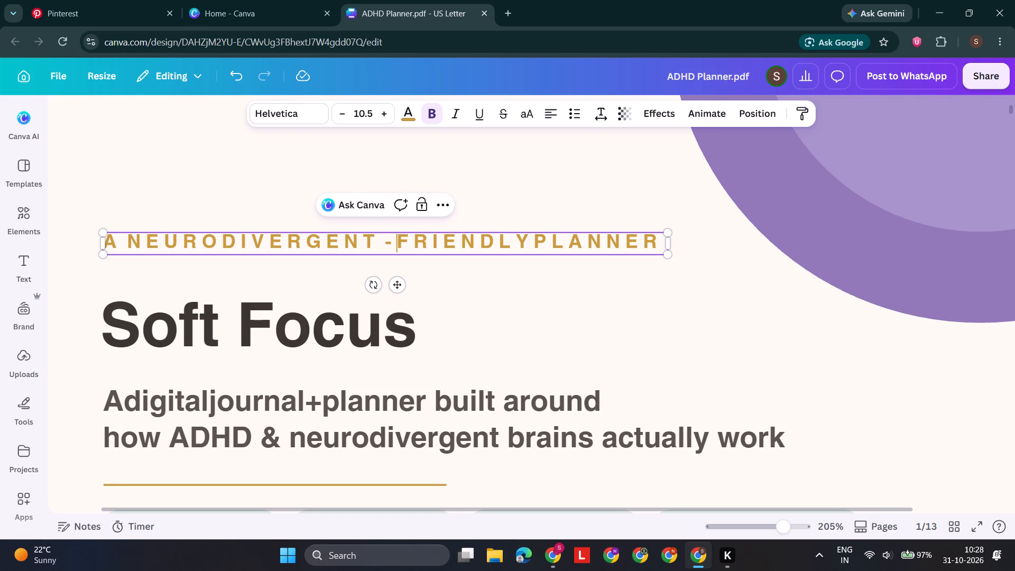
key("space")
key("Right")
key("Right")
key("Right")
key("Right")
key("Right")
key("Right")
key("Right")
key("Right")
key("Right")
key("Right")
key("Right")
key("Right")
key("Right")
key("Right")
key("Right")
key("Right")
key("Left")
key("Right")
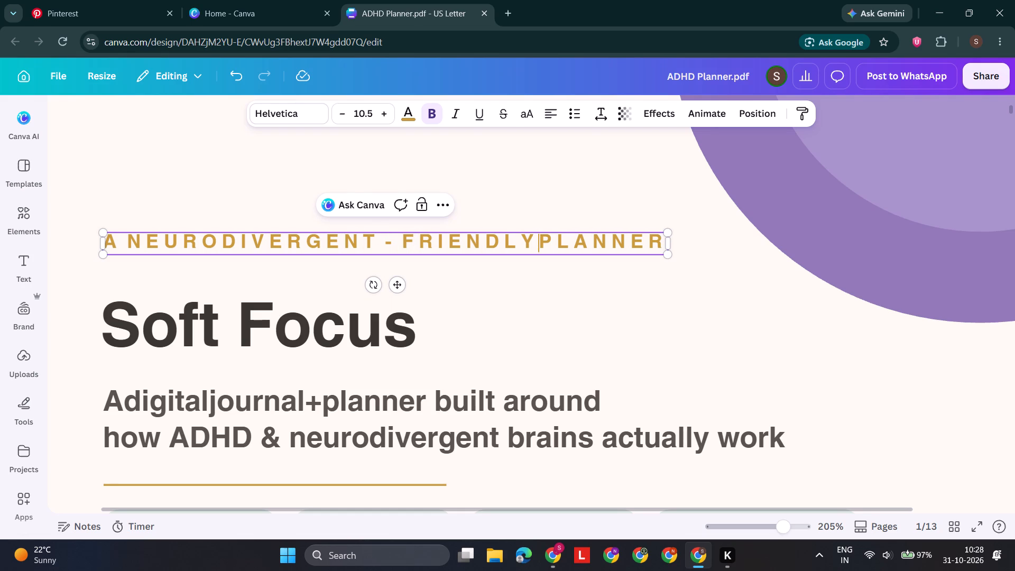
key("space")
left_click(451, 309)
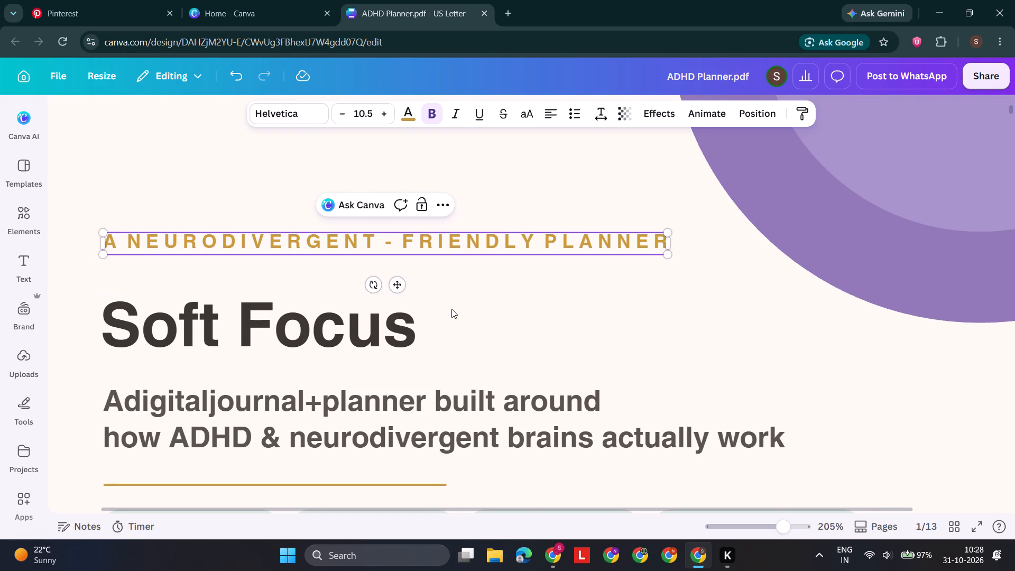
Fix the spacing in the first line of the cover subtitle to read "A digital journal + planner built around".
scroll(451, 309, "down", 1)
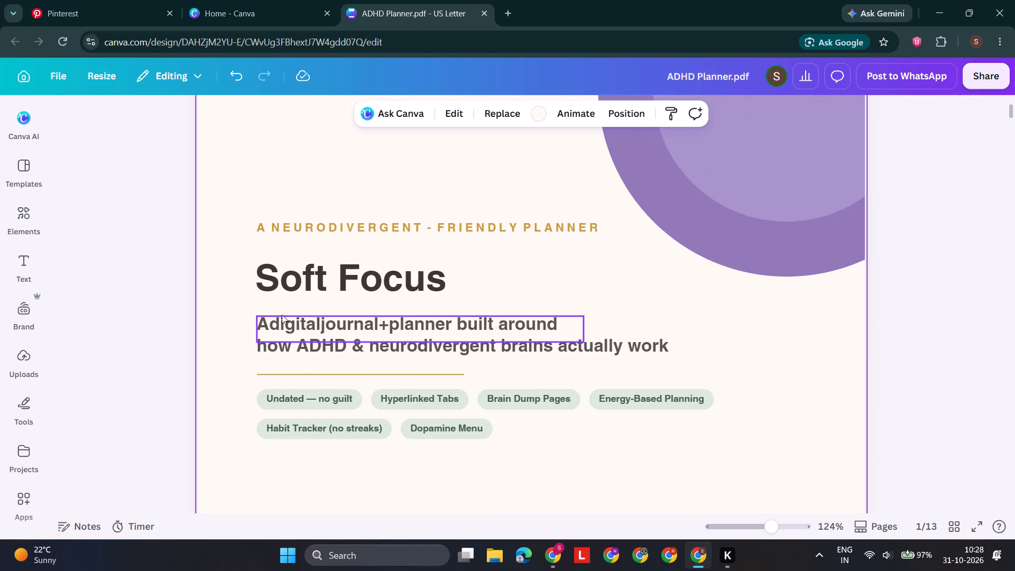
double_click(286, 324)
left_click(286, 324)
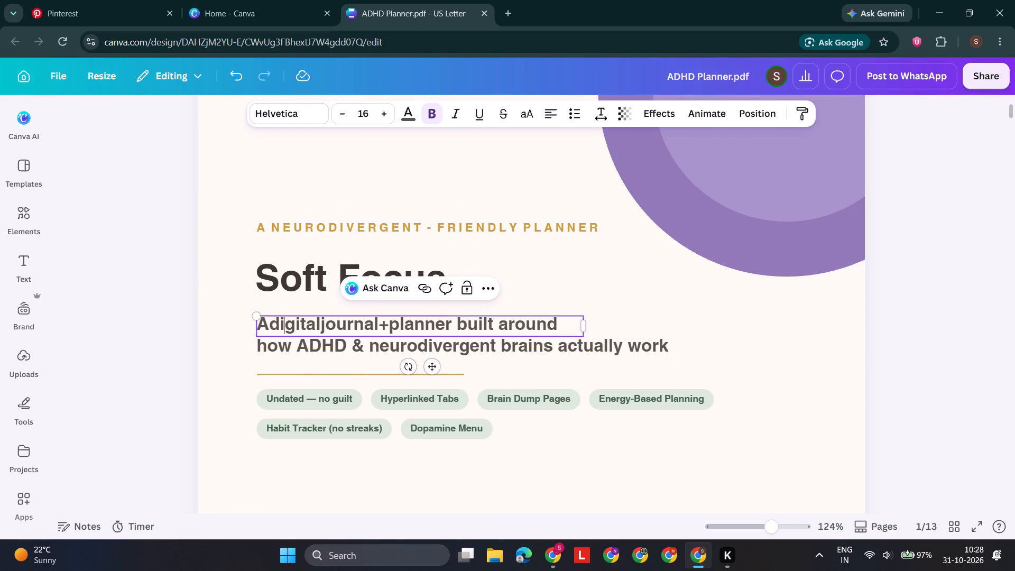
key("Left")
key("Left")
key("space")
key("Right")
key("Right")
key("Right")
key("Right")
key("Right")
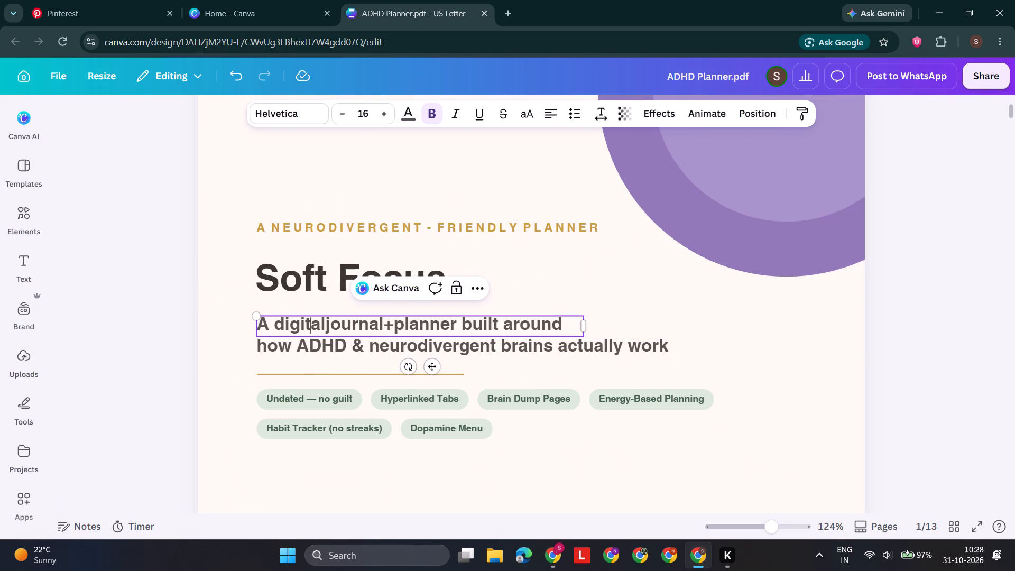
key("Right")
key("Right")
key("space")
key("Right")
key("Right")
key("Right")
key("Right")
key("Right")
key("Right")
key("Right")
key("Right")
key("Left")
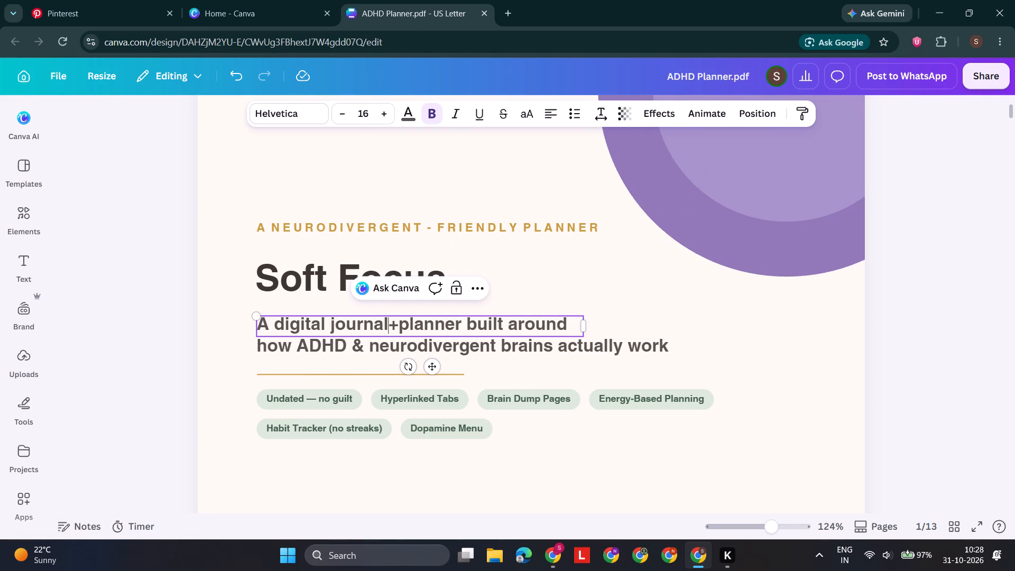
key("space")
key("Right")
key("space")
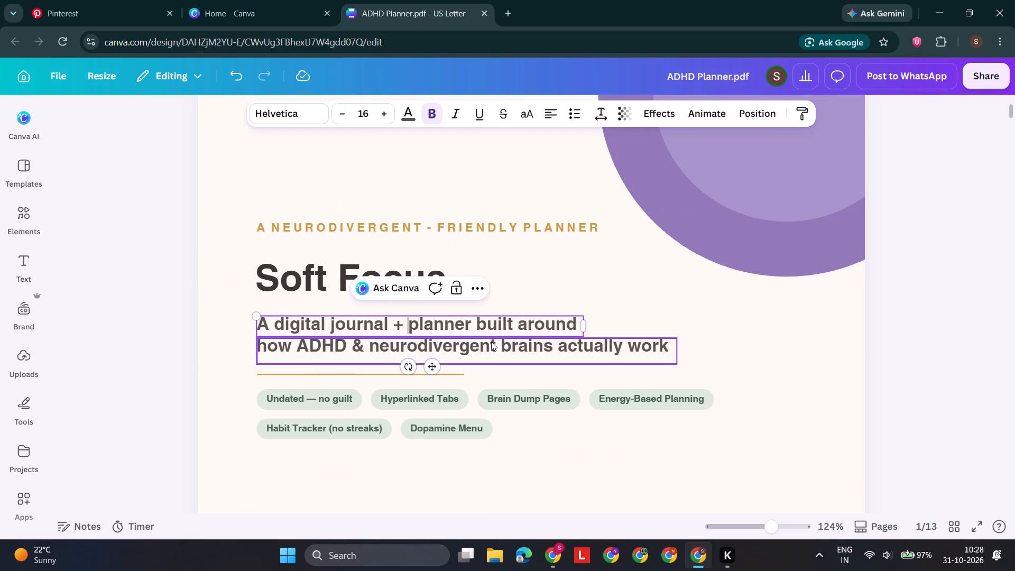
left_click(466, 344)
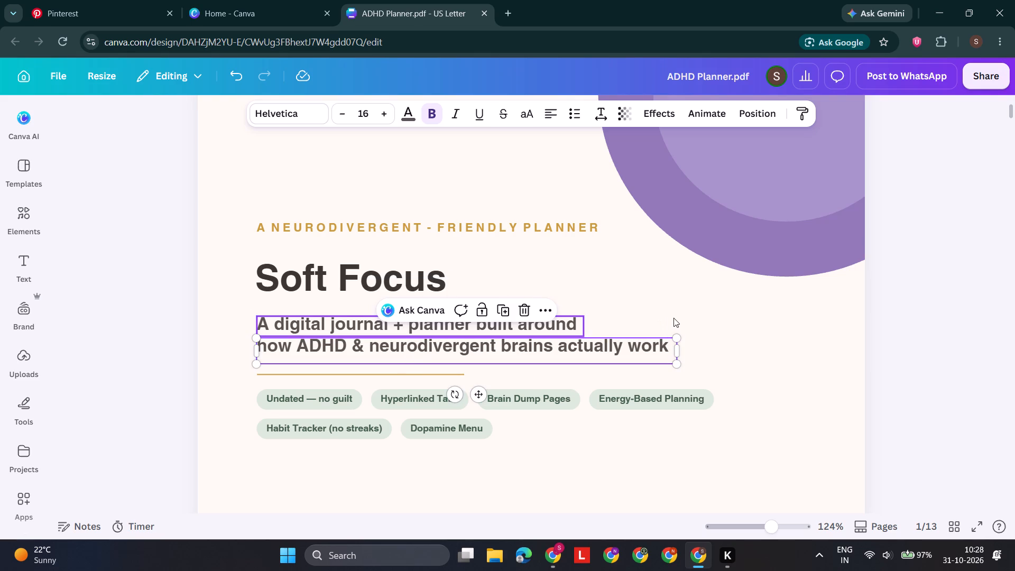
scroll(593, 376, "down", 1)
left_click(561, 432)
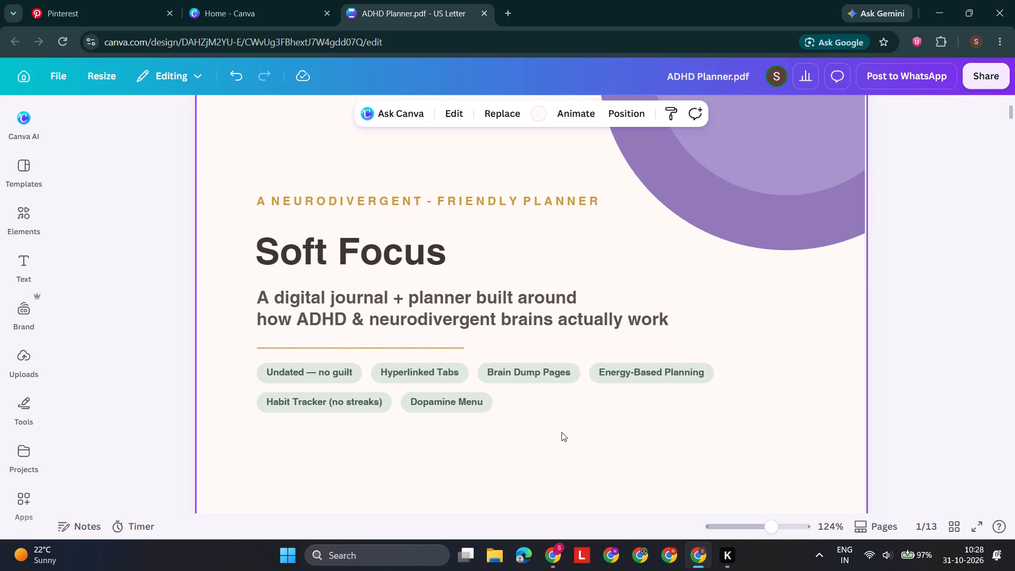
Add the missing spaces around "card" and "to" in the Home subtitle on page 2, giving "Tapany card to jump straight there".
scroll(561, 432, "up", 3)
scroll(561, 432, "down", 5)
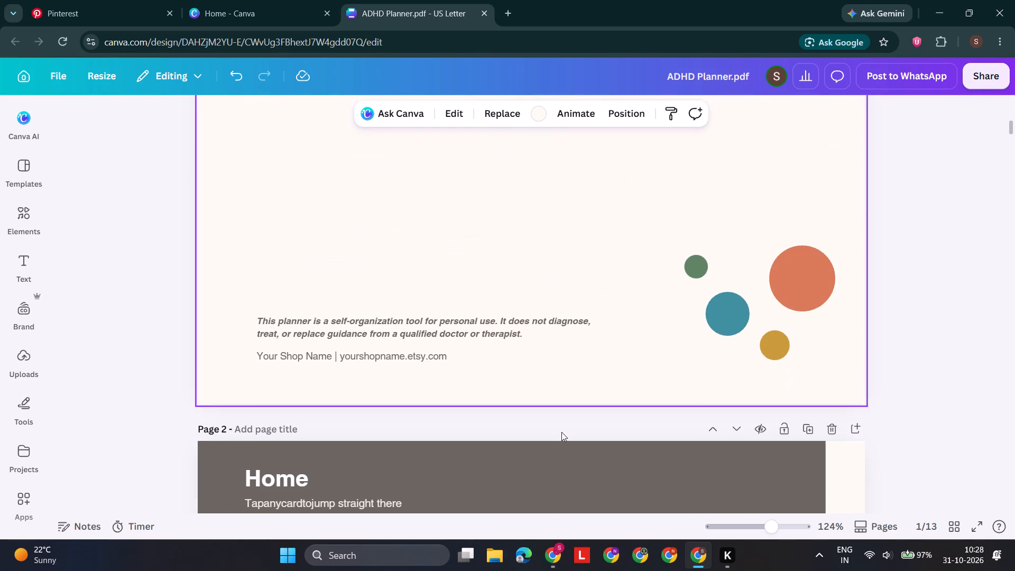
scroll(561, 432, "down", 1)
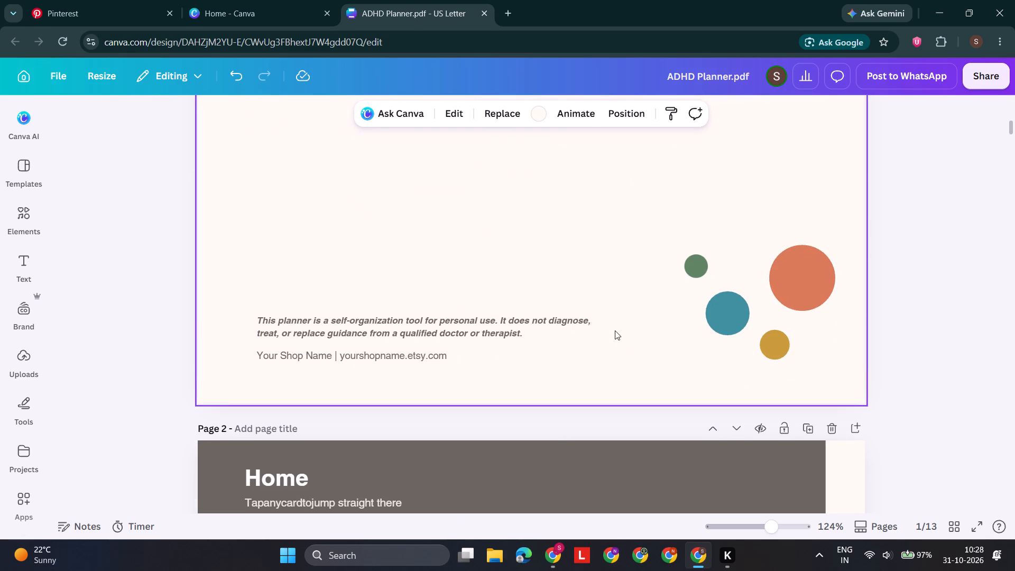
scroll(489, 366, "down", 1)
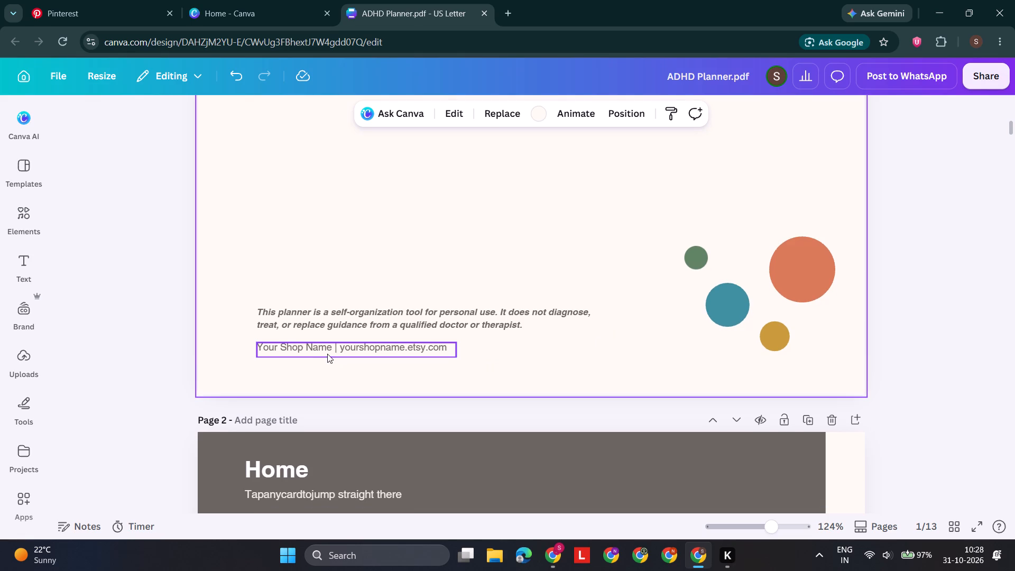
scroll(455, 377, "down", 1)
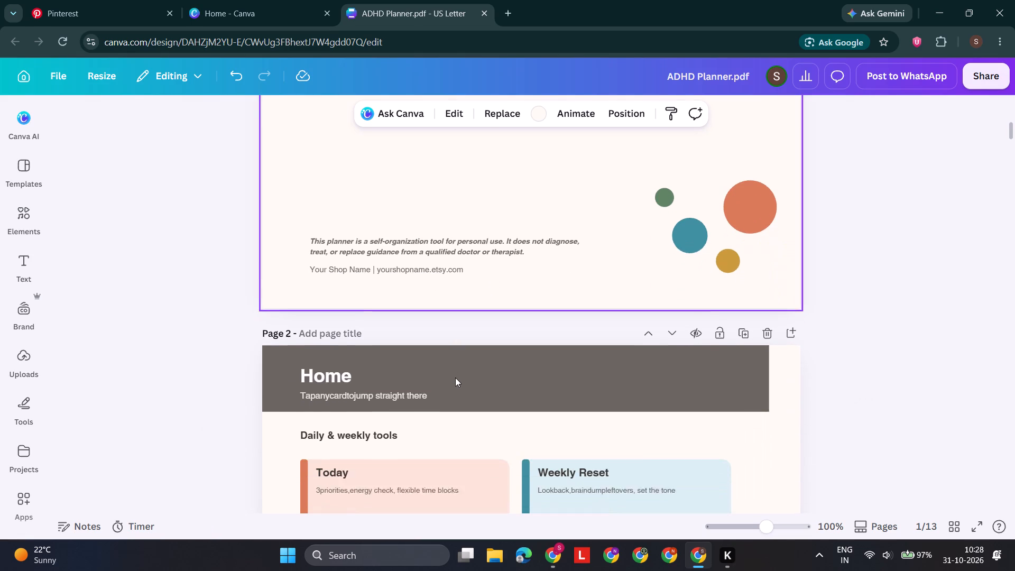
scroll(455, 377, "down", 2)
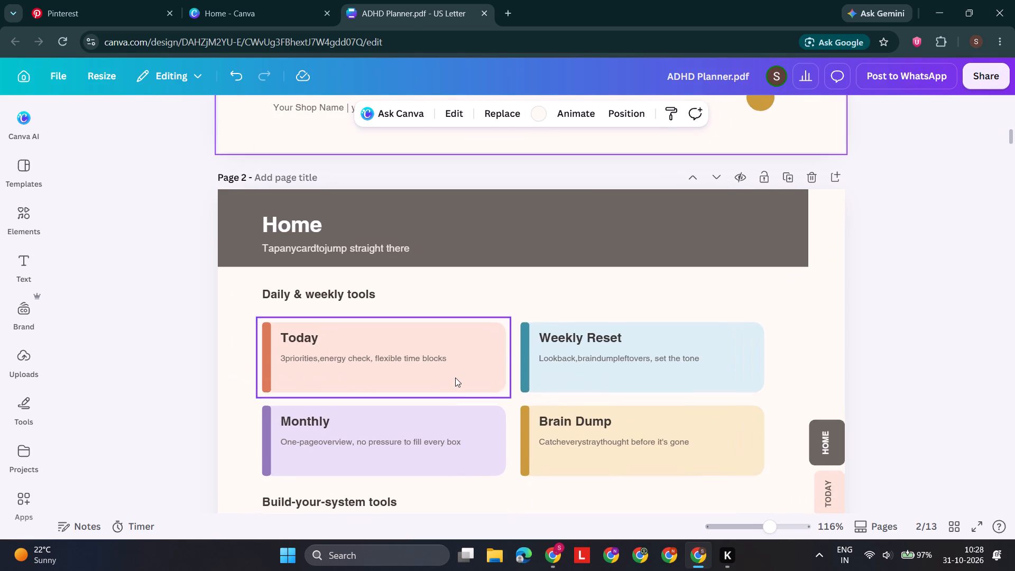
scroll(455, 377, "down", 1)
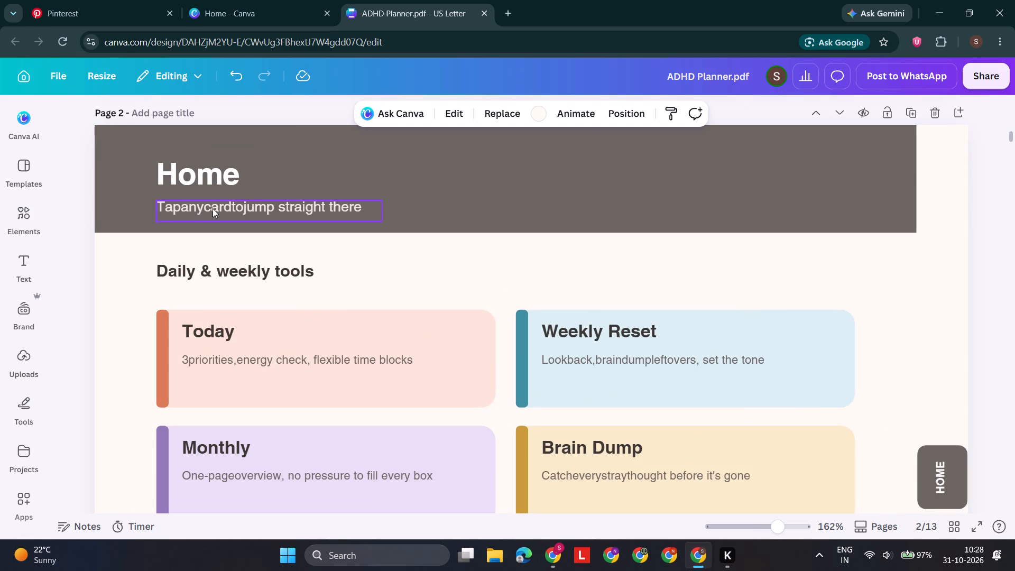
double_click(204, 209)
left_click(204, 209)
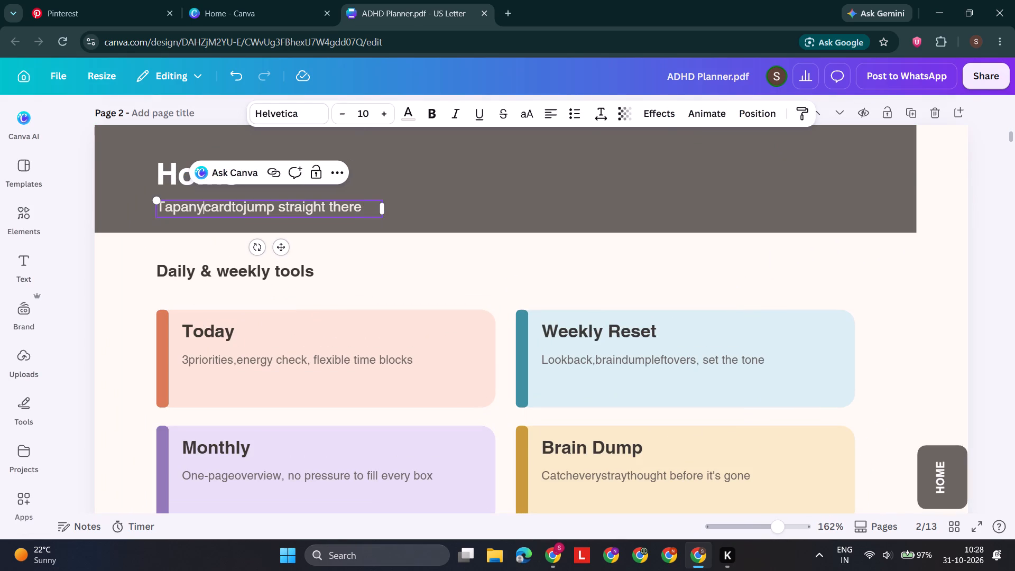
key("space")
key("Right")
key("Right")
key("Right")
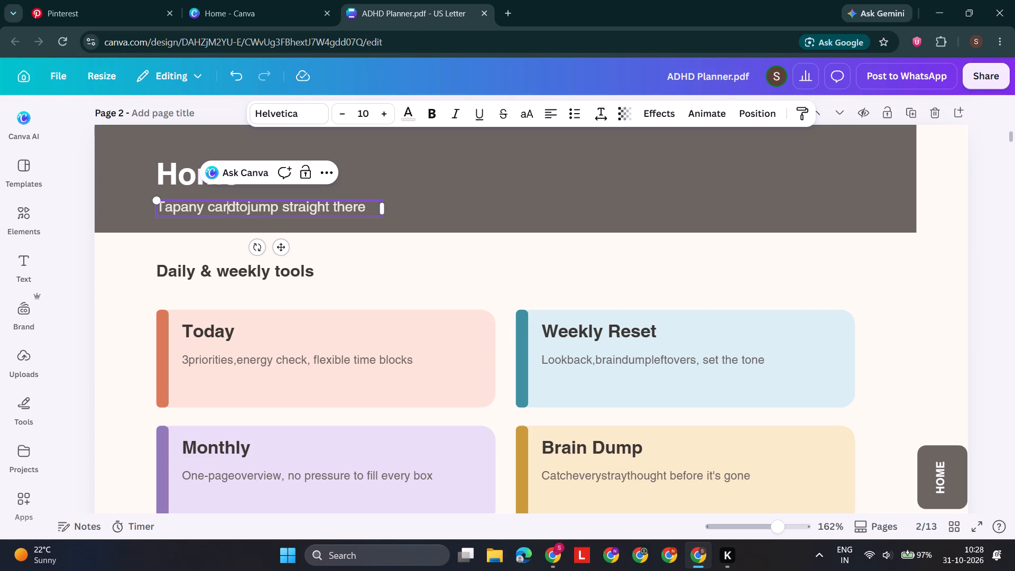
key("Right")
key("space")
key("Right")
key("Right")
key("space")
key("Right")
key("Right")
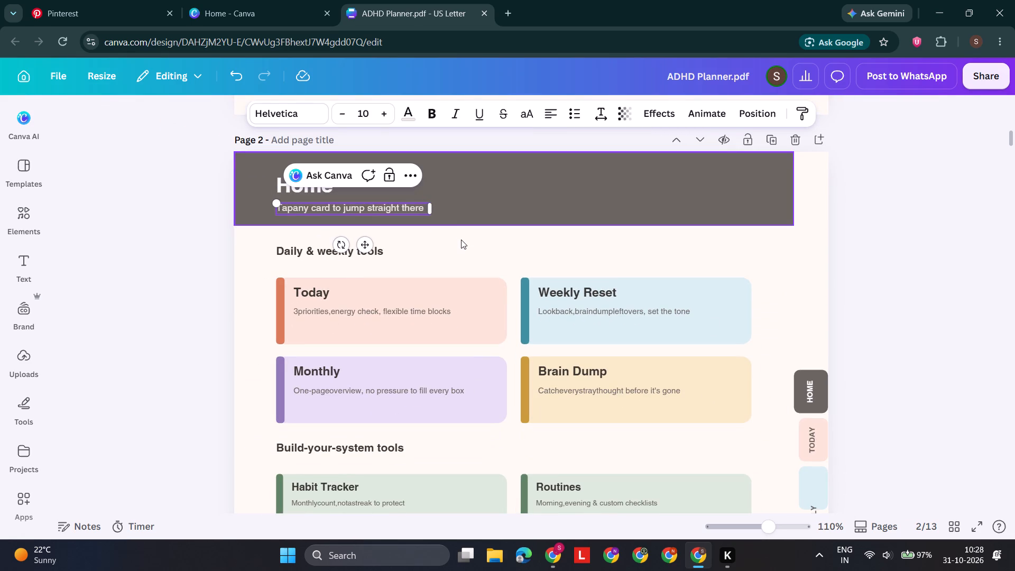
left_click(461, 240)
Fix the word spacing in the Today card's description on page 2 to read "3 priorities, energy check, flexible time blocks".
scroll(461, 240, "down", 1)
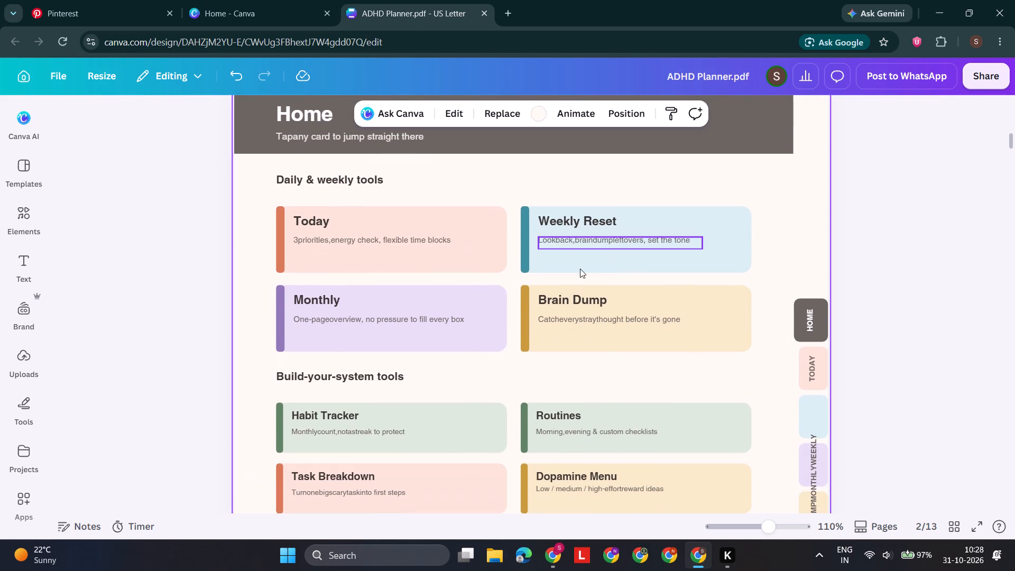
left_click(421, 254)
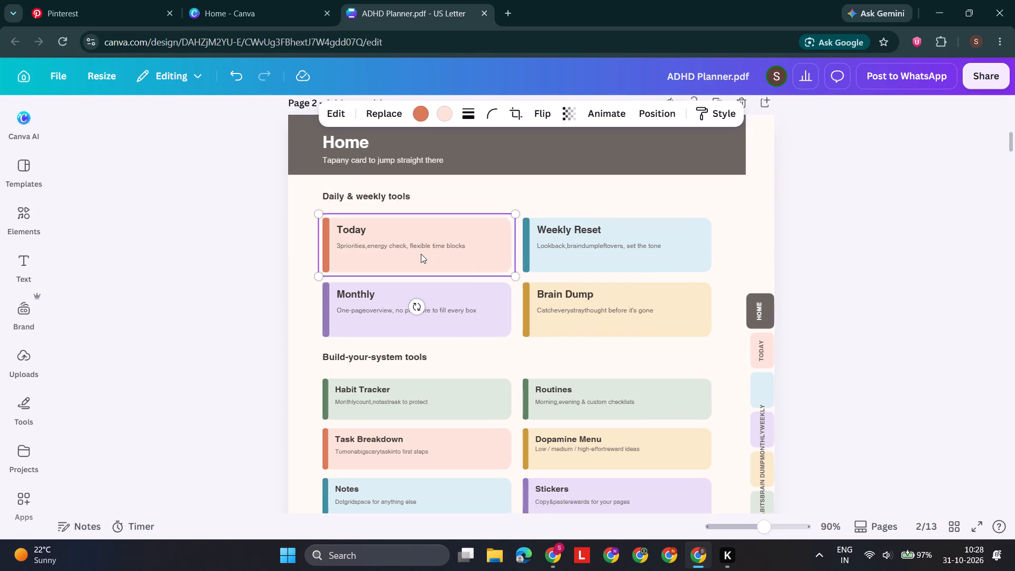
left_click(514, 175)
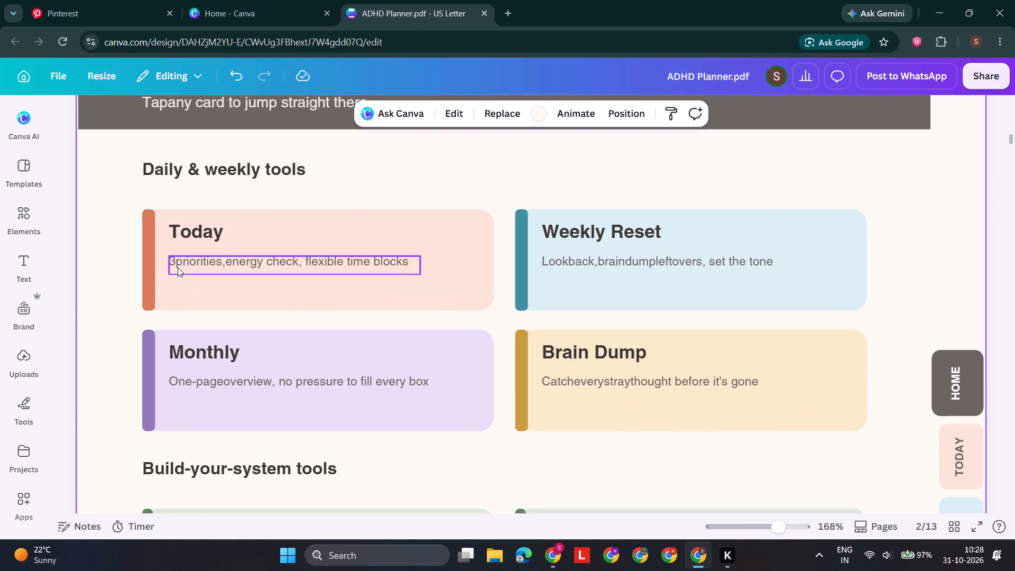
double_click(178, 268)
left_click(178, 268)
key("space")
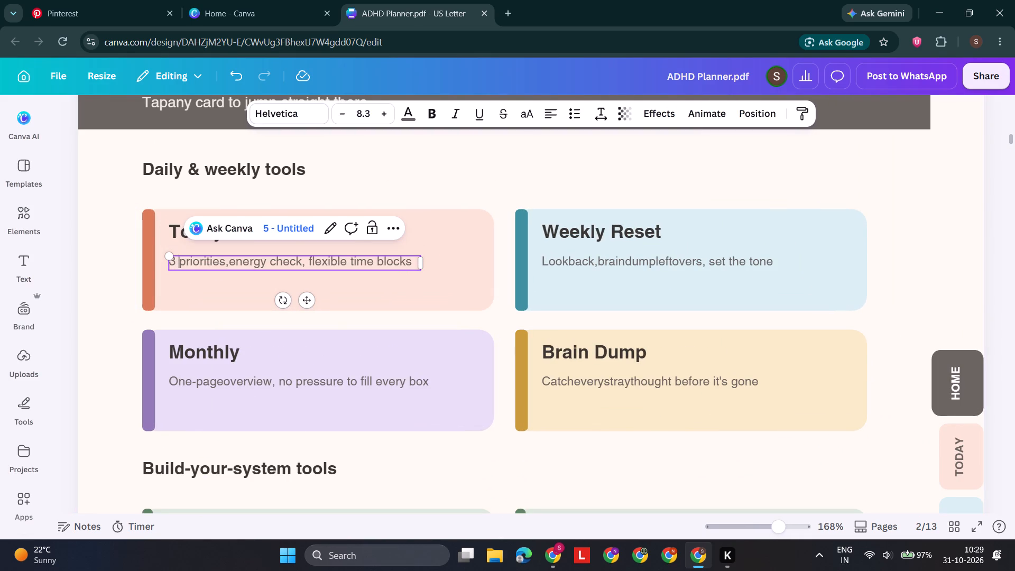
key("Right")
key("Right")
key("Right")
key("Right")
key("Right")
key("Right")
key("Right")
key("Right")
key("Right")
key("Right")
key("Right")
key("space")
key("Right")
key("Right")
key("Right")
key("Right")
key("Right")
key("Right")
key("Right")
key("Right")
key("Right")
key("Right")
key("Right")
key("Right")
key("Right")
key("Right")
key("Right")
key("Right")
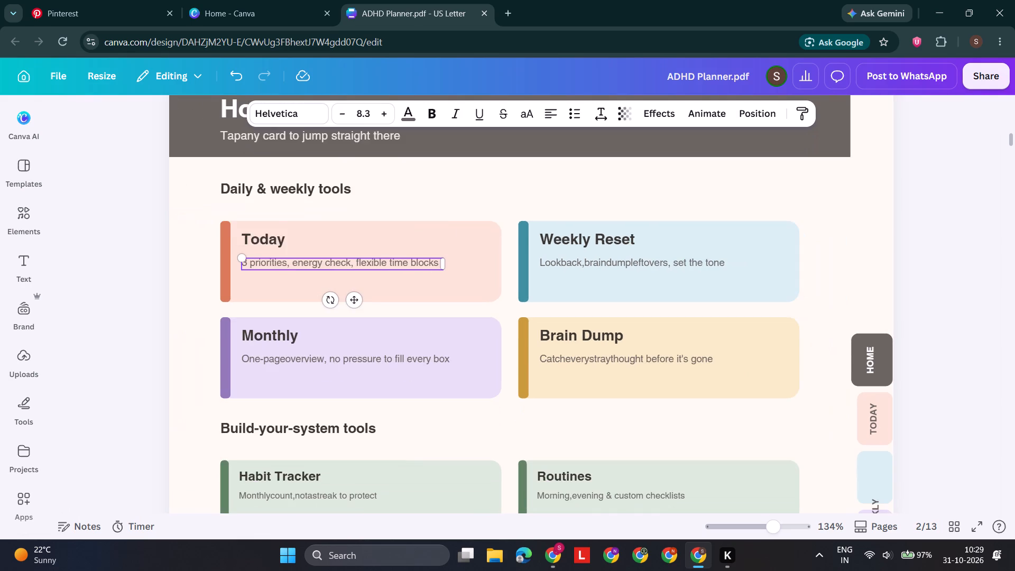
Reposition the "A quick, honest note" text block inside its pink box on page 3, left-aligned with the numbered list text.
scroll(338, 305, "down", 2)
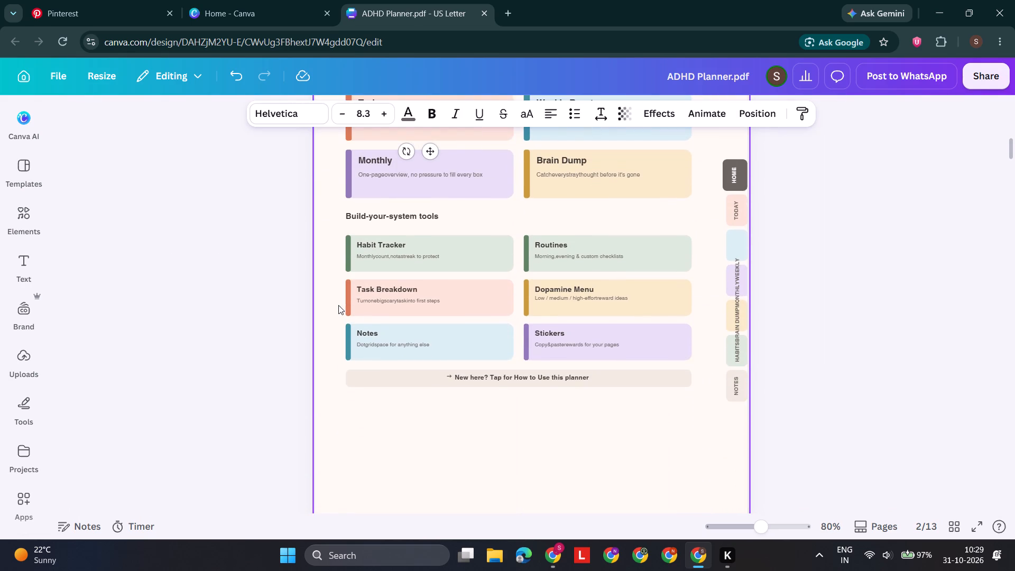
scroll(338, 305, "down", 1)
scroll(607, 403, "down", 2)
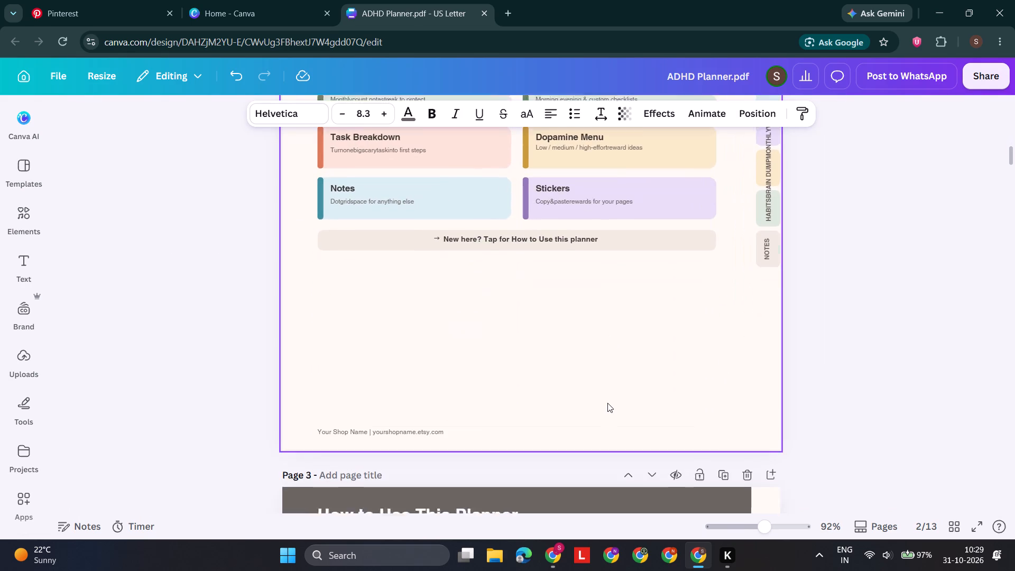
scroll(607, 403, "down", 3)
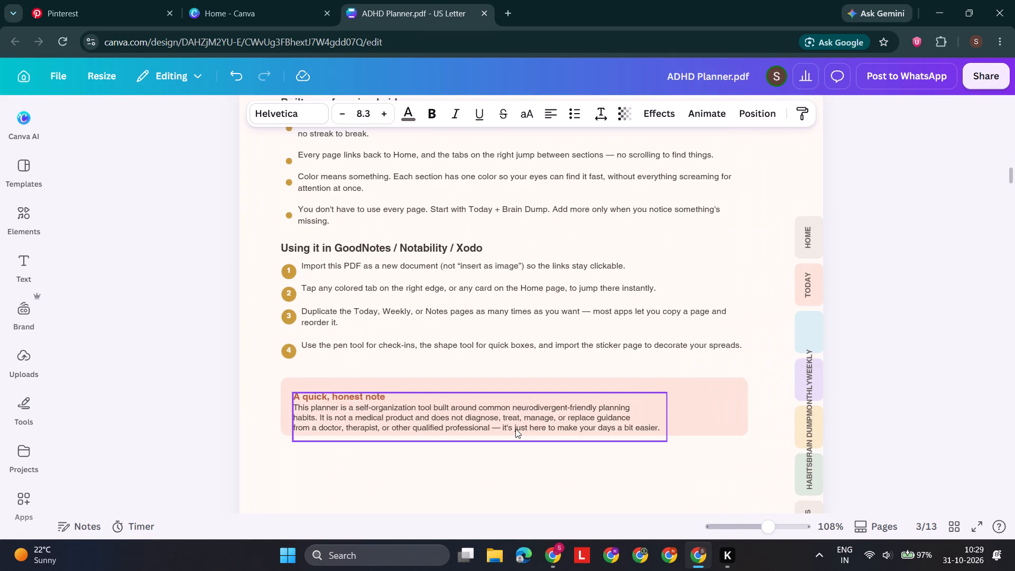
left_click_drag(515, 429, 515, 424)
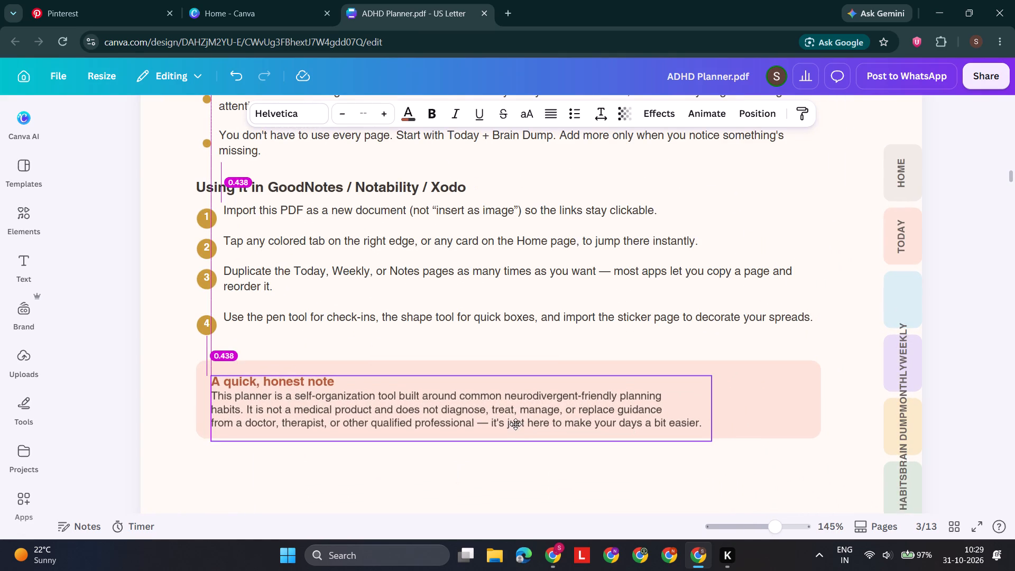
left_click_drag(515, 424, 516, 421)
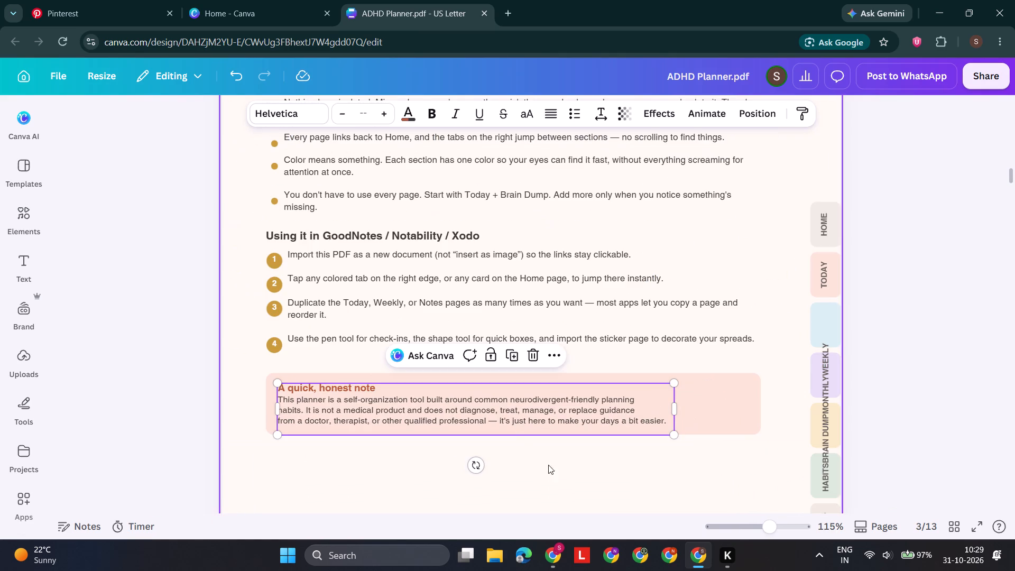
left_click(562, 480)
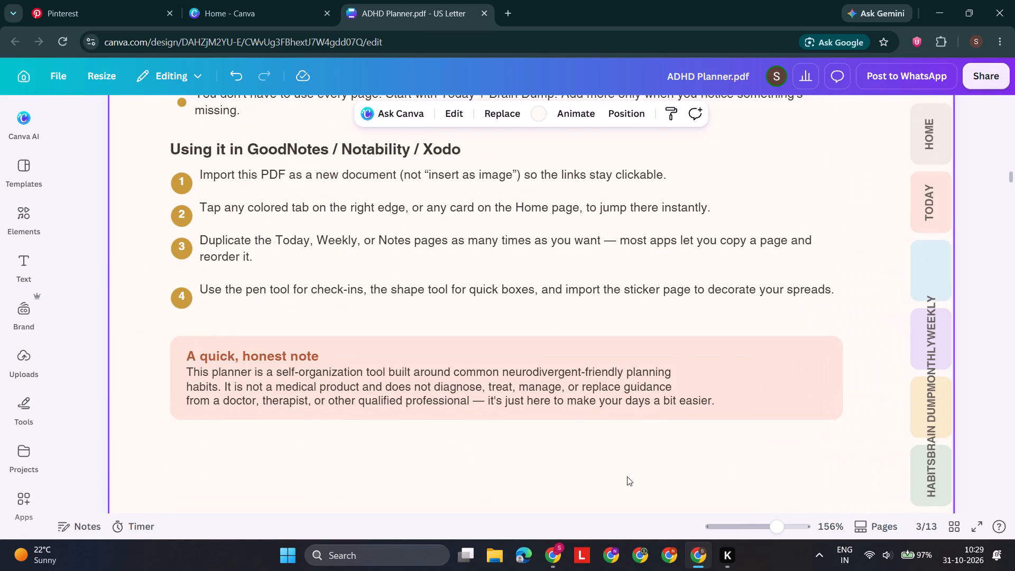
left_click_drag(613, 391, 626, 389)
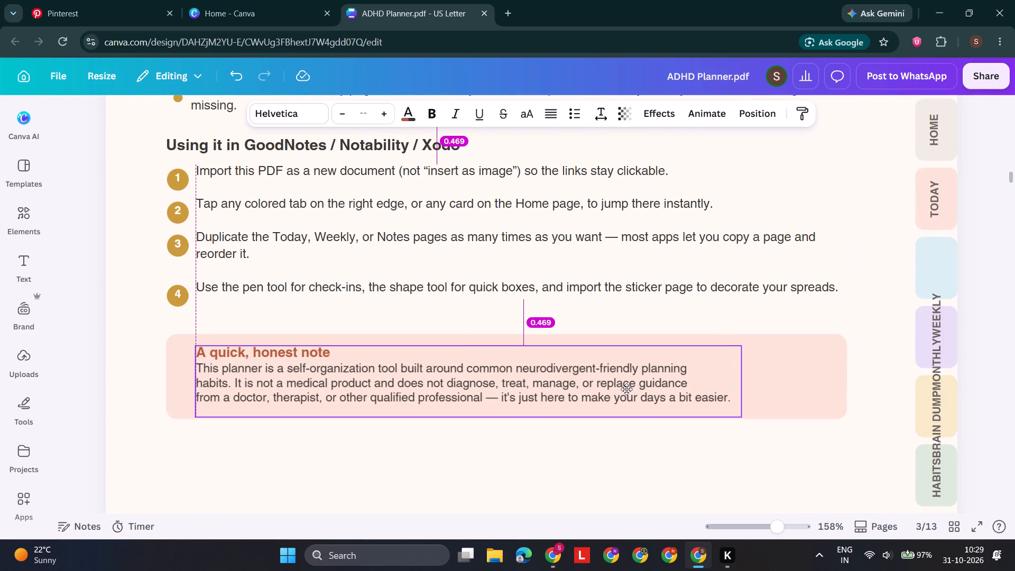
left_click_drag(626, 389, 628, 391)
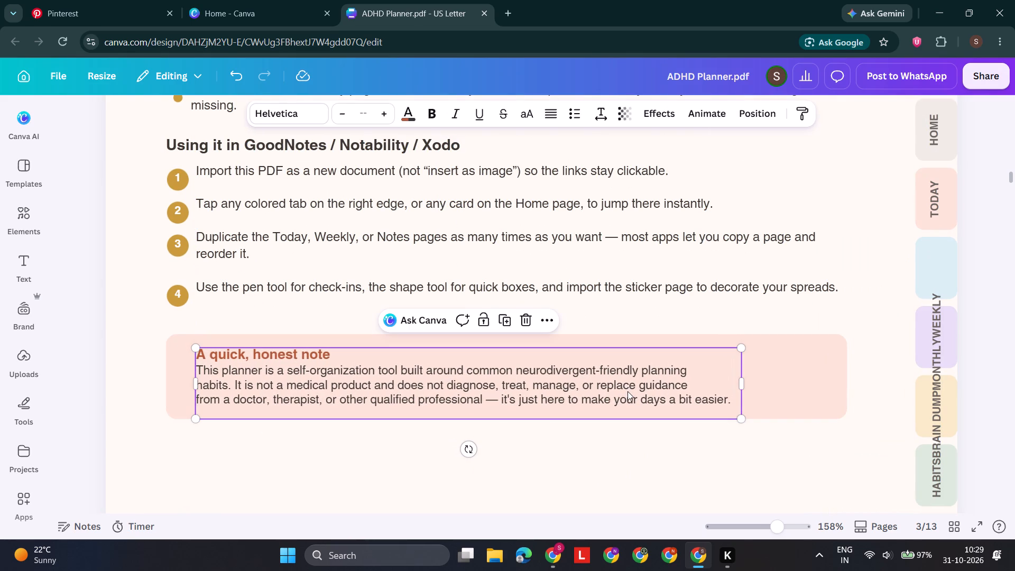
double_click(628, 391)
left_click(655, 445)
left_click(624, 384)
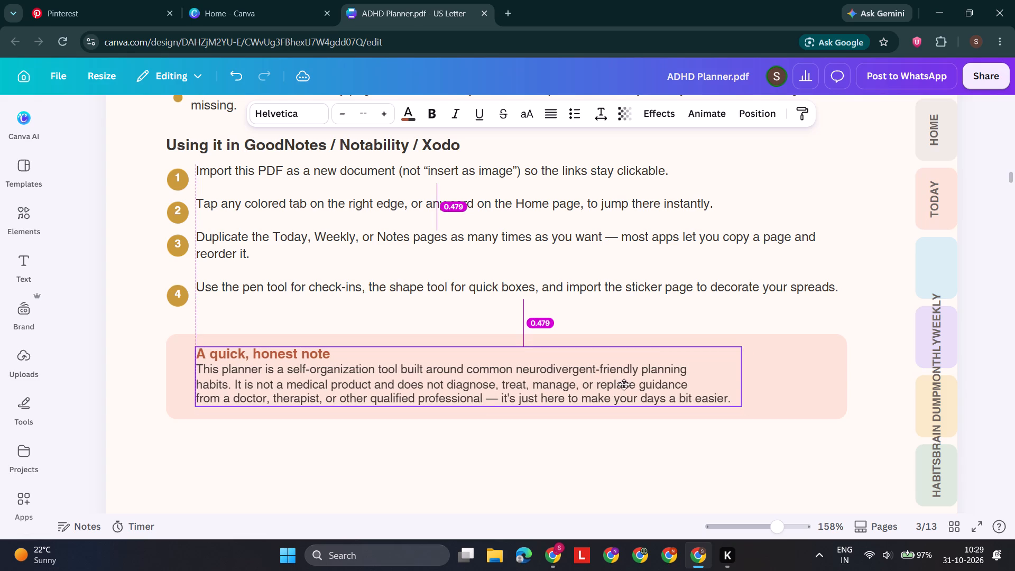
left_click(547, 425)
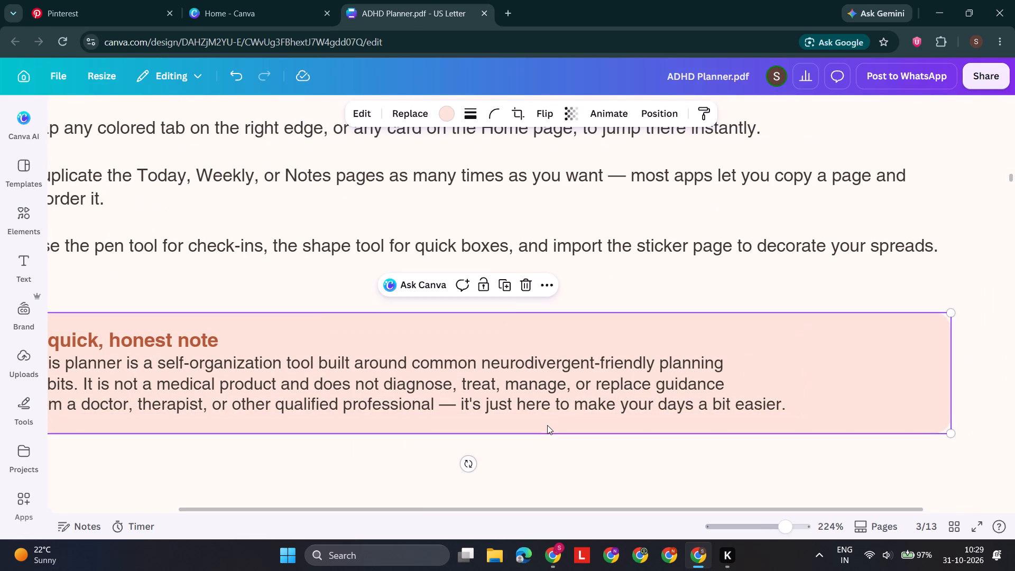
left_click(538, 452)
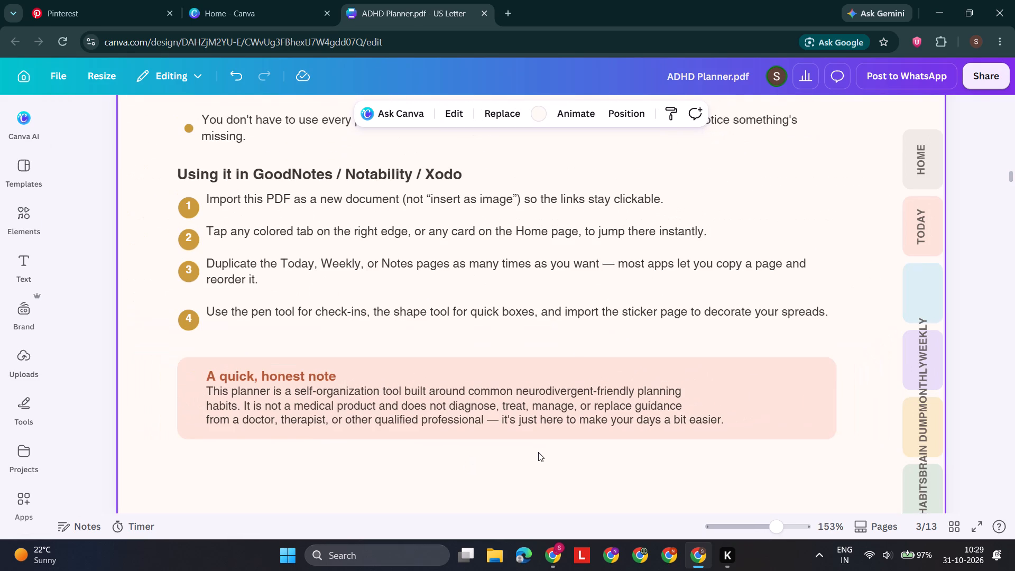
Review the How to Use This Planner page and test its HOME side tab by following the link to page 2.
scroll(538, 452, "down", 2)
scroll(538, 452, "up", 1)
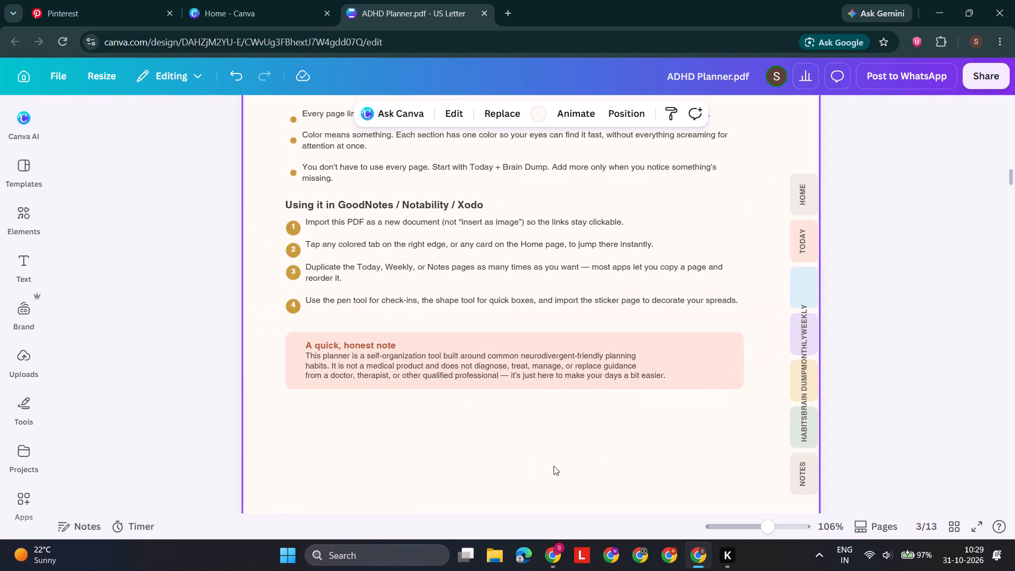
scroll(553, 466, "up", 1)
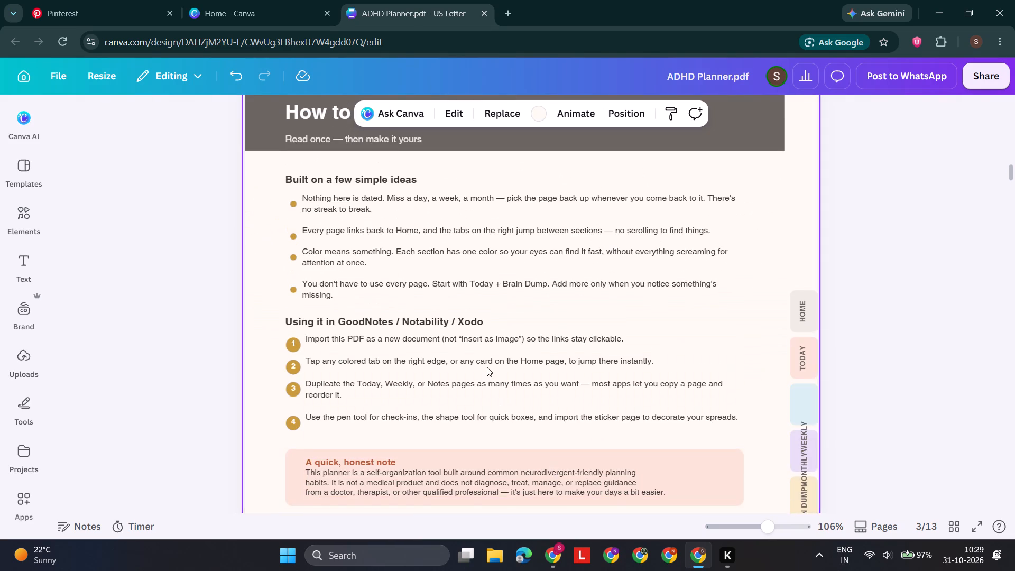
scroll(487, 367, "up", 1)
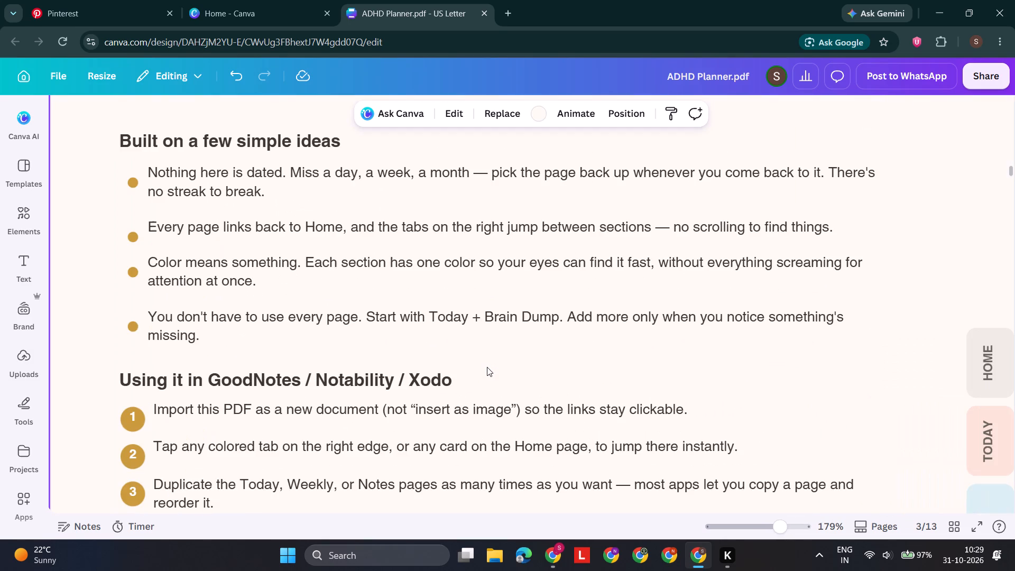
scroll(487, 367, "down", 1)
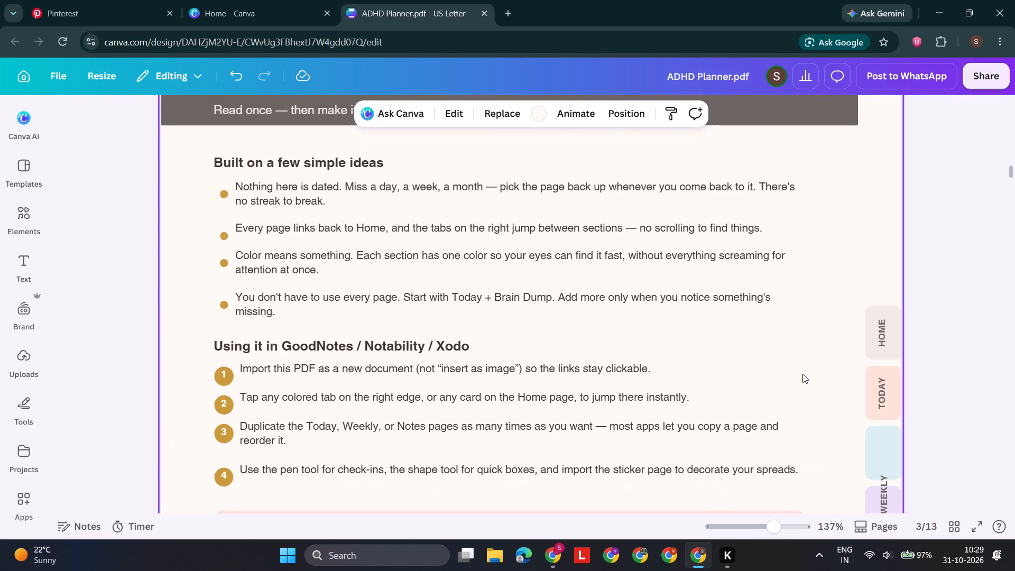
left_click(874, 343)
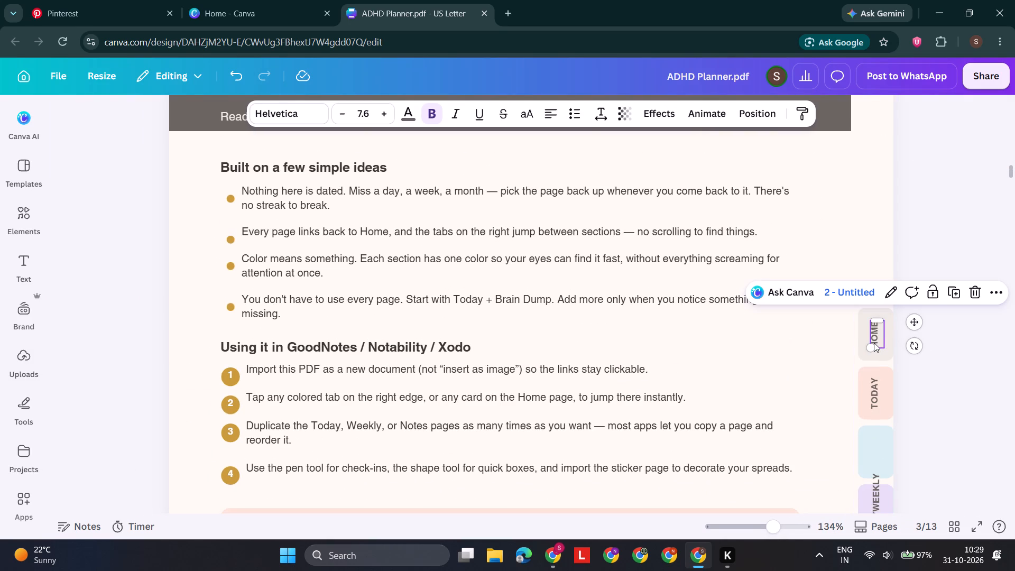
left_click(852, 295)
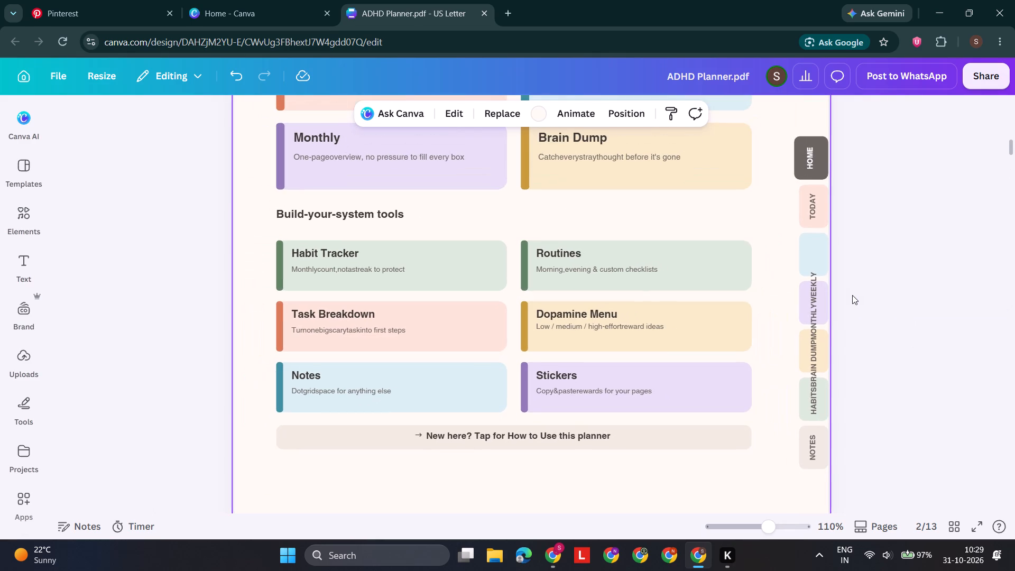
Check the HOME and TODAY side tabs on page 2, and follow the TODAY tab's link from page 3 to page 5.
scroll(820, 215, "up", 1)
left_click(811, 240)
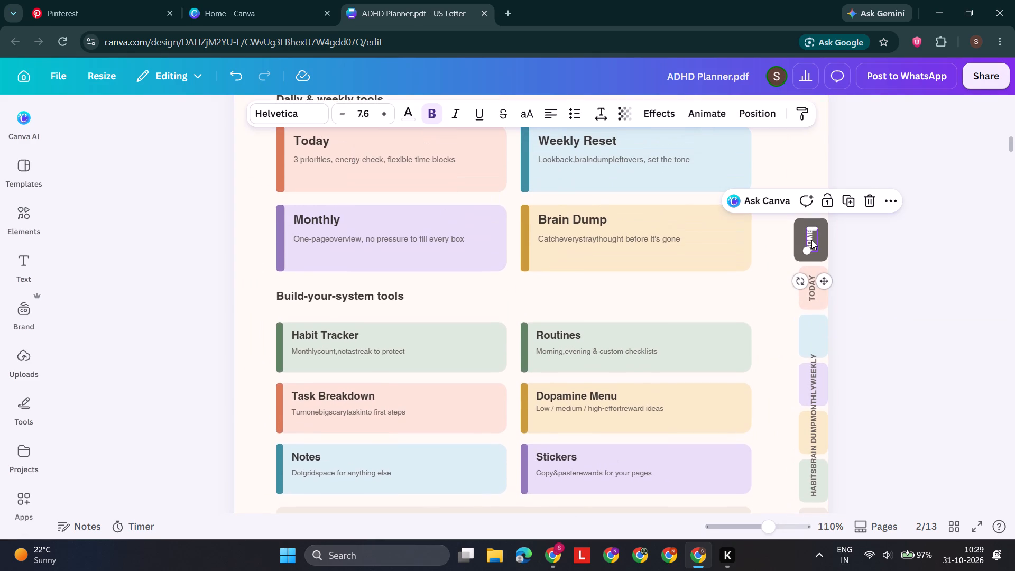
left_click(810, 296)
scroll(810, 296, "up", 1)
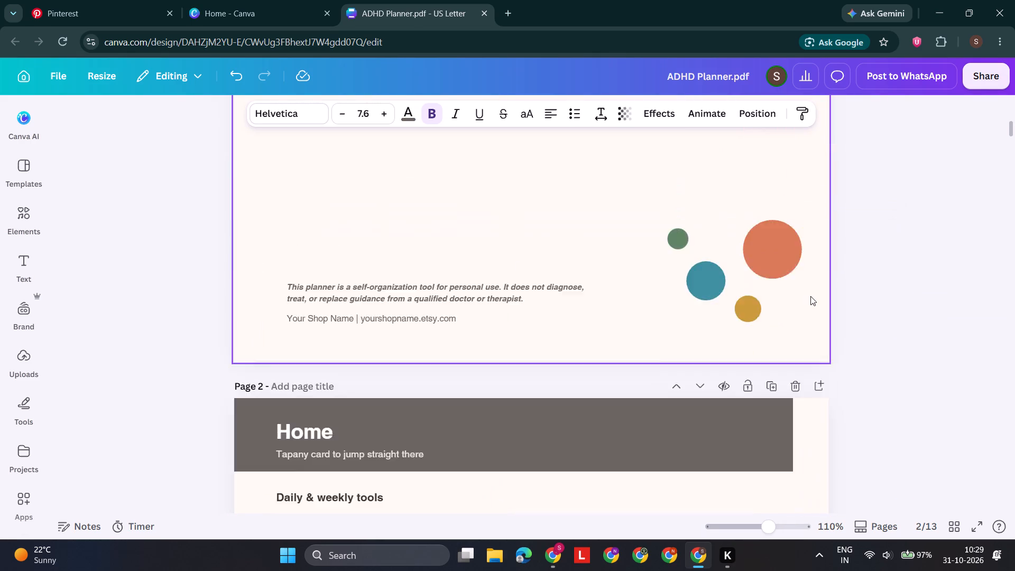
scroll(810, 296, "up", 2)
scroll(810, 296, "down", 6)
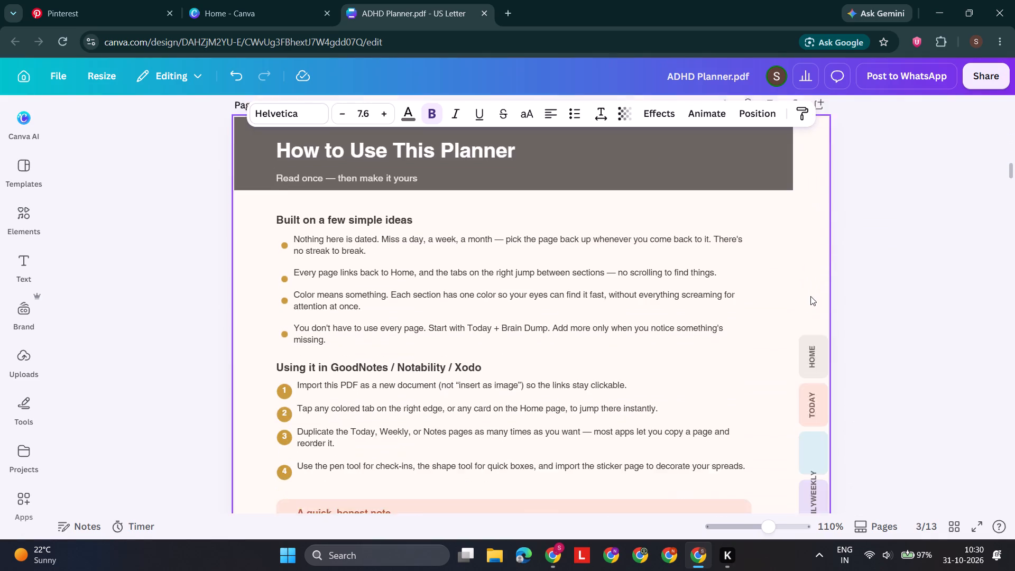
scroll(810, 296, "down", 3)
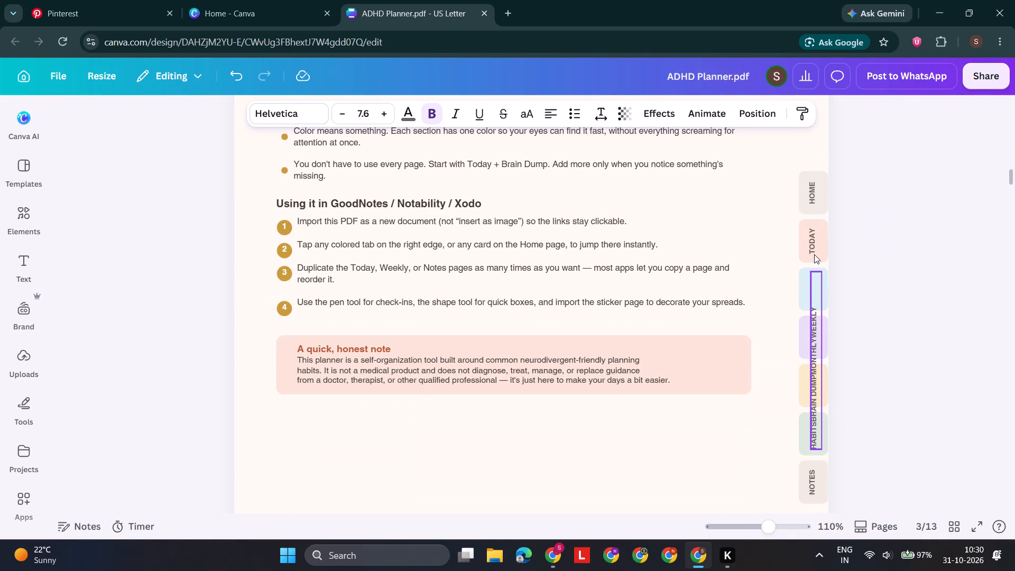
left_click(812, 249)
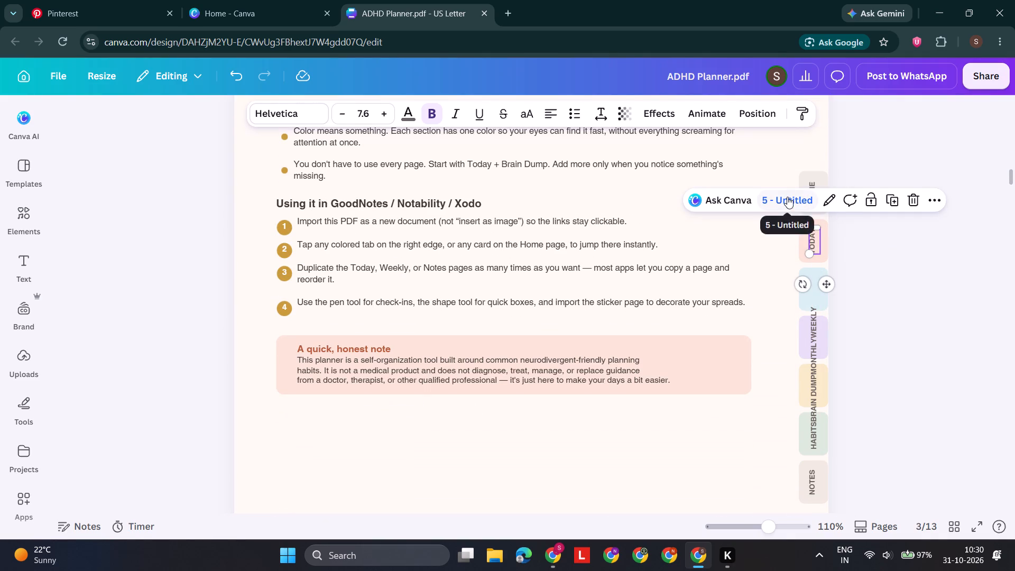
left_click(787, 197)
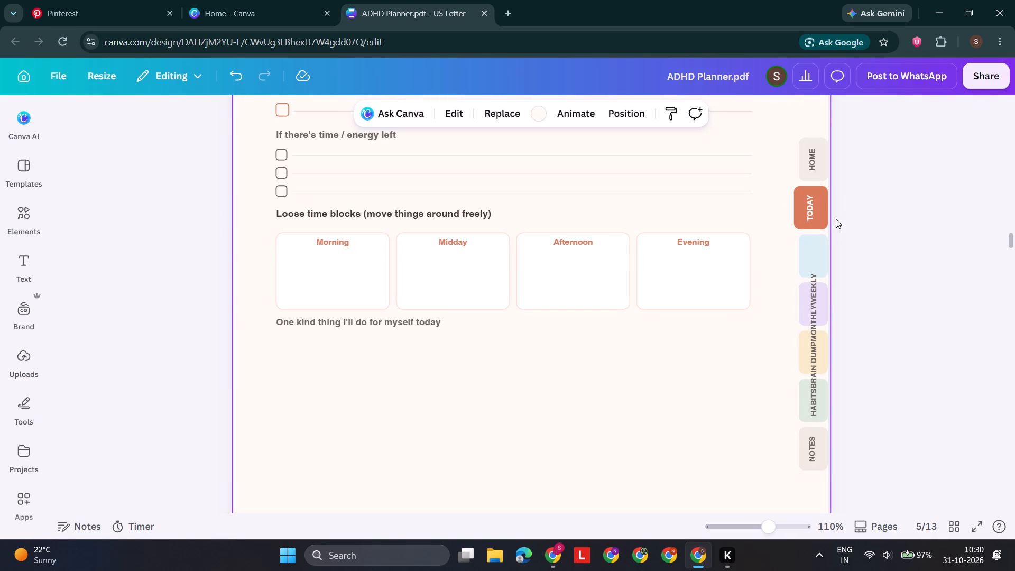
Examine the Today page's side tab, layout and text, and return to the Home page's cards.
left_click(816, 218)
left_click(849, 229)
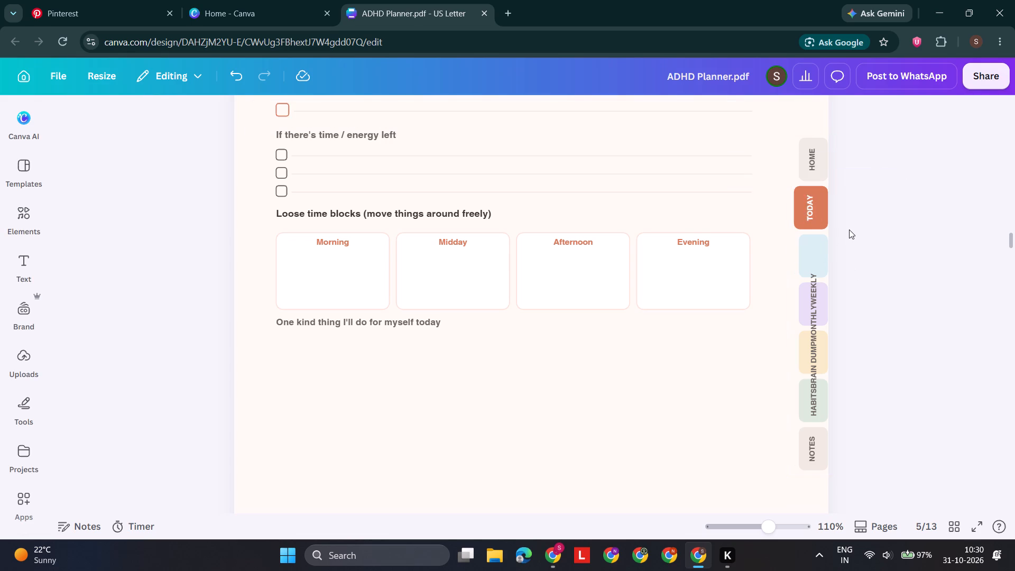
scroll(849, 229, "up", 2)
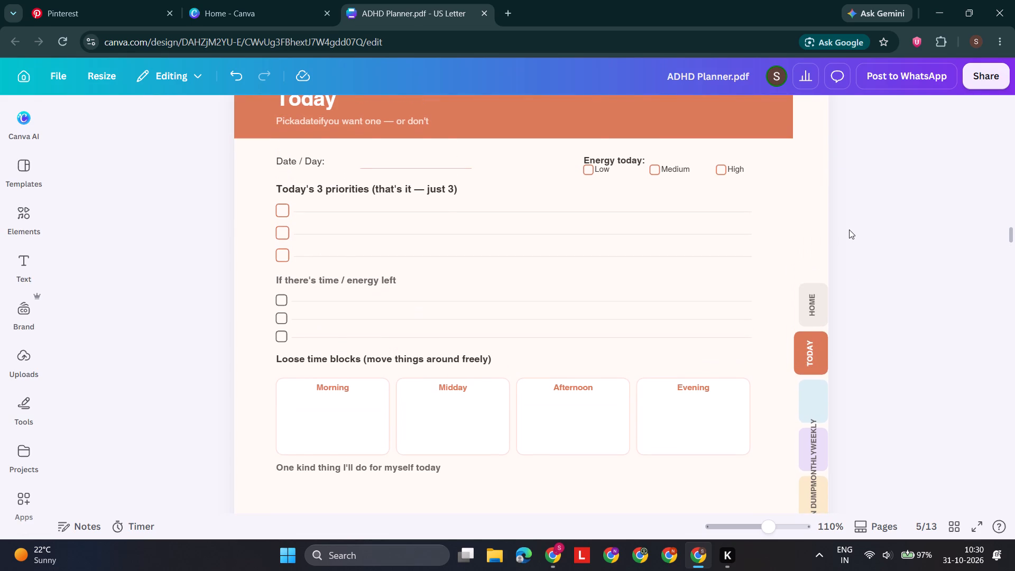
scroll(849, 229, "down", 1)
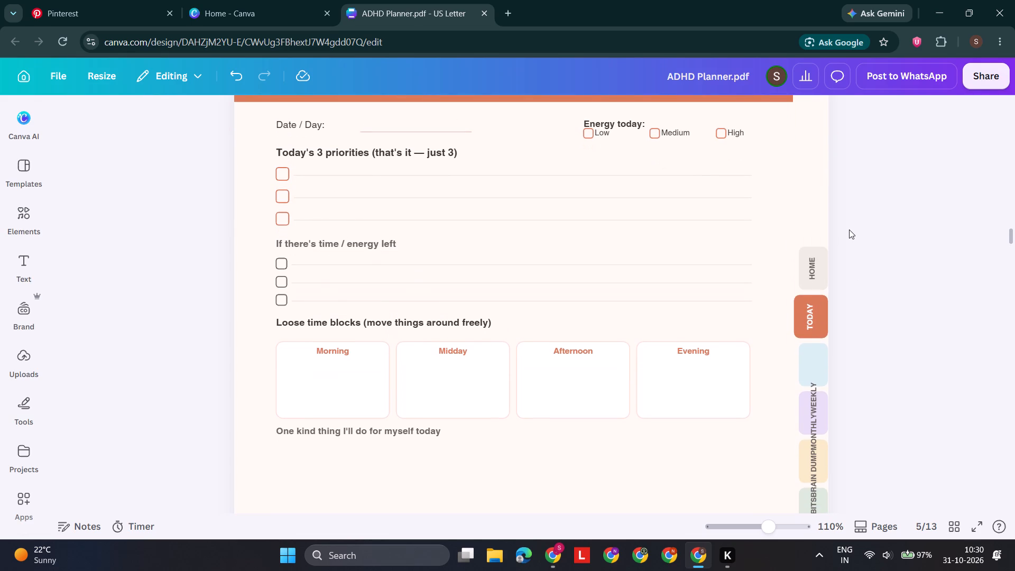
scroll(849, 229, "up", 2)
scroll(849, 229, "down", 1)
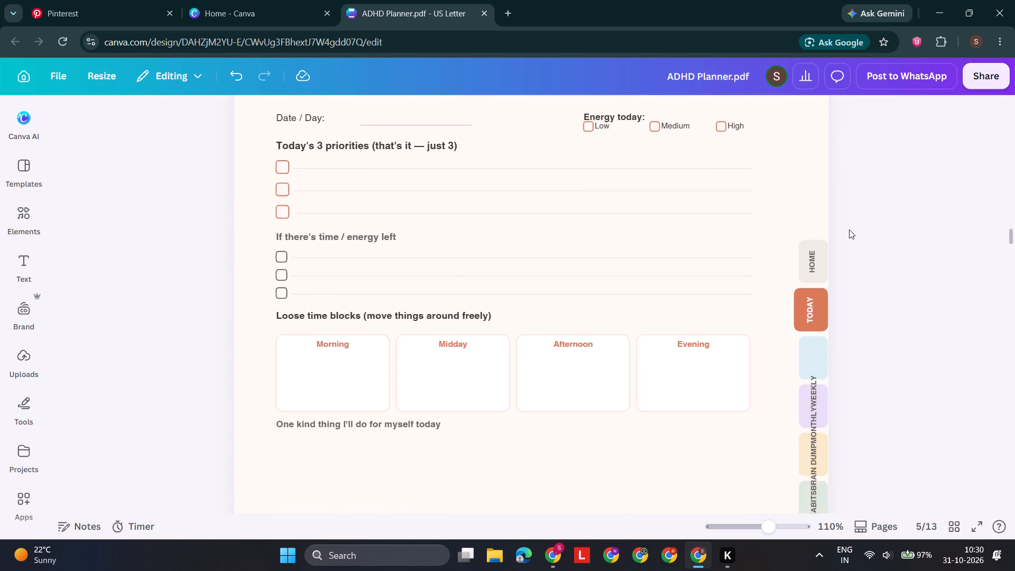
scroll(849, 229, "down", 1)
scroll(849, 229, "up", 7)
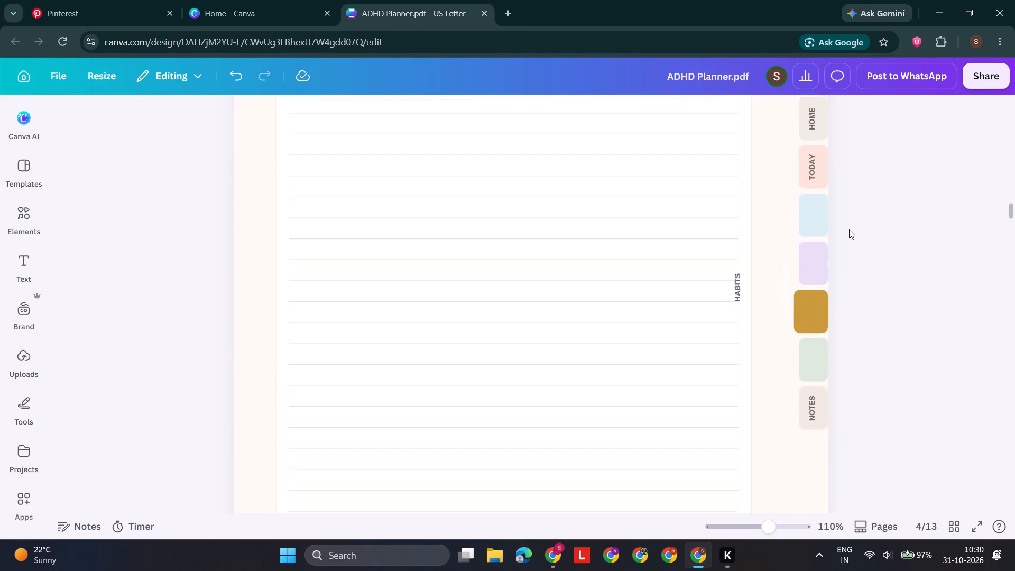
scroll(849, 229, "up", 13)
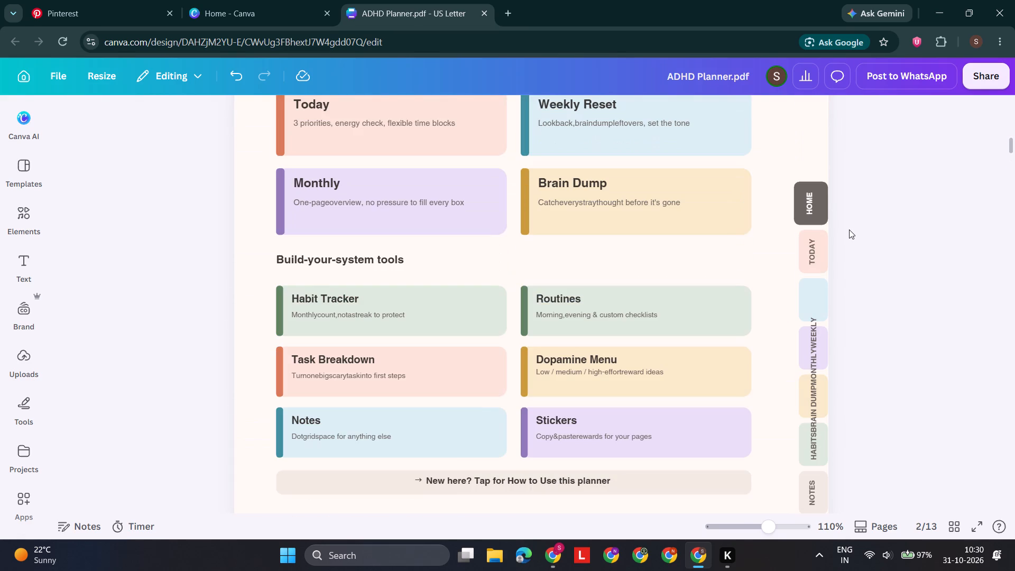
Correct the word spacing in the Weekly Reset card's description on page 2 to read "Look back, brain dump leftovers, set the tone".
scroll(849, 229, "up", 1)
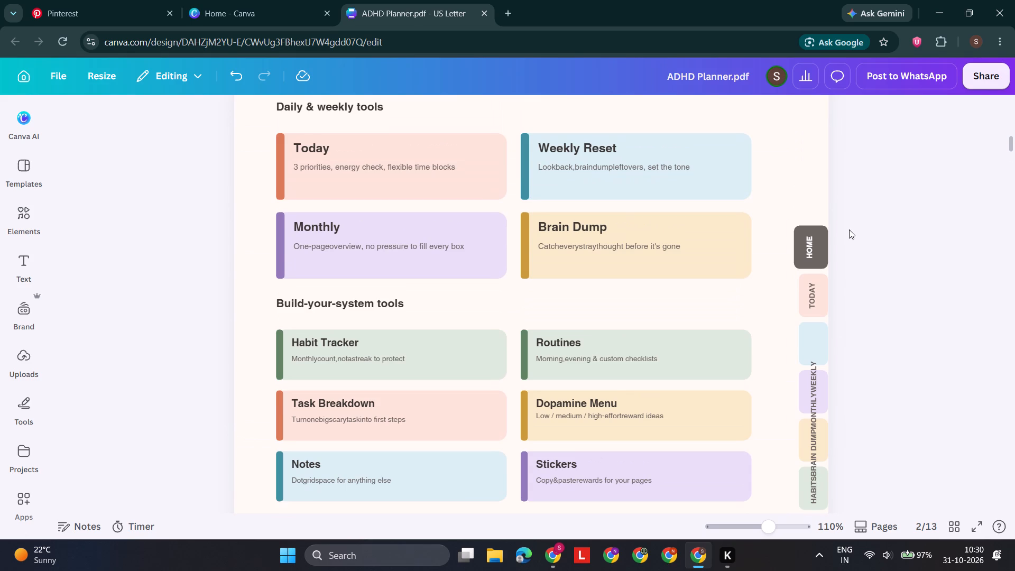
scroll(568, 222, "right", 1)
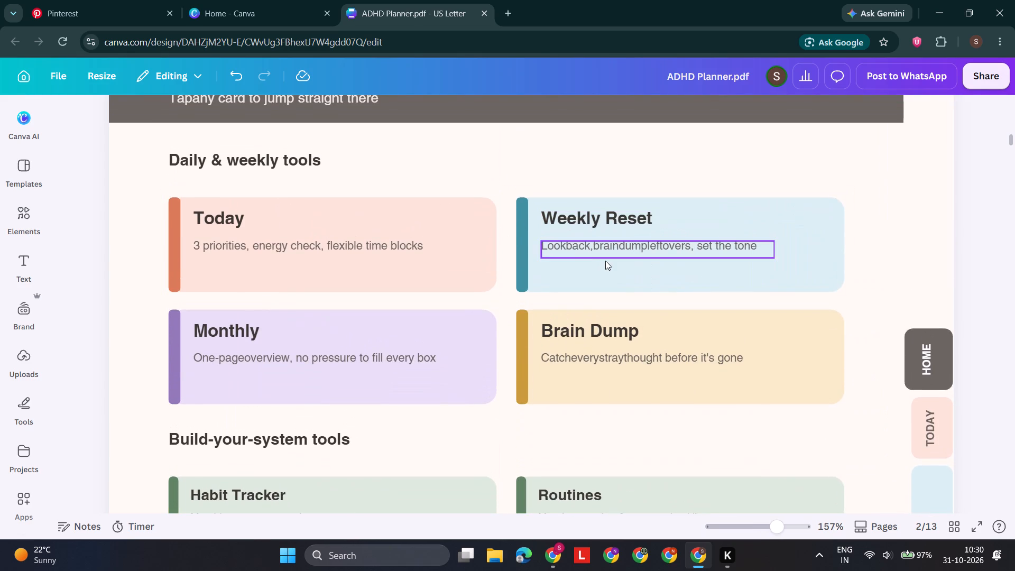
double_click(574, 244)
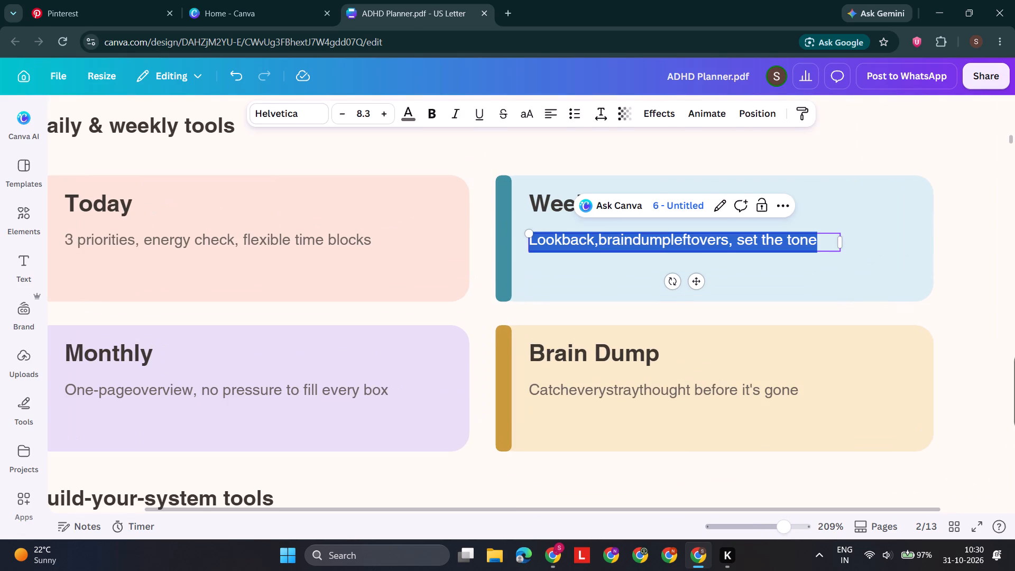
left_click(574, 244)
key("Left")
key("space")
key("Right")
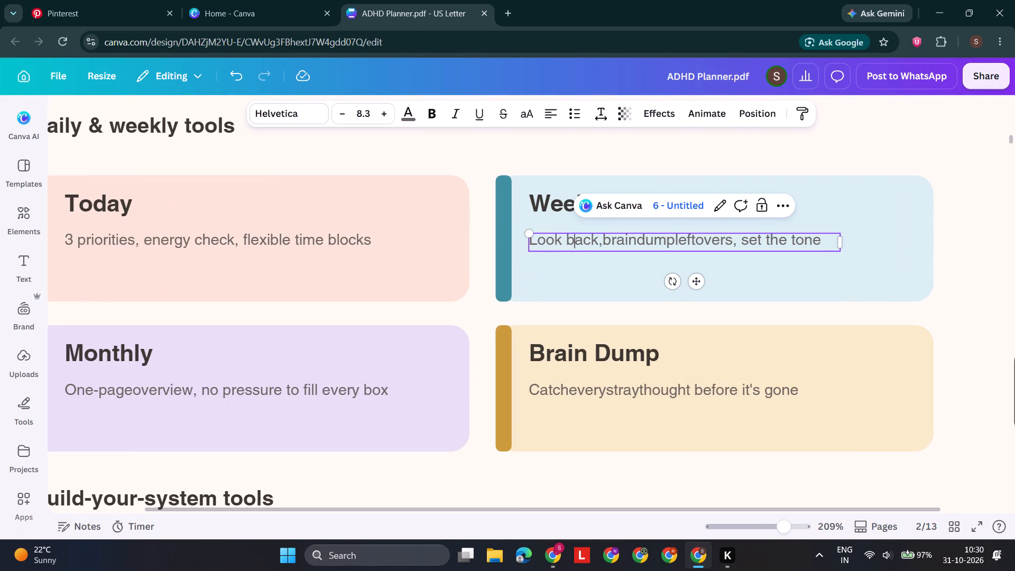
key("Right")
key("Right")
key("Right")
key("Right")
key("space")
key("Right")
key("Right")
key("Right")
key("Right")
key("Right")
key("Right")
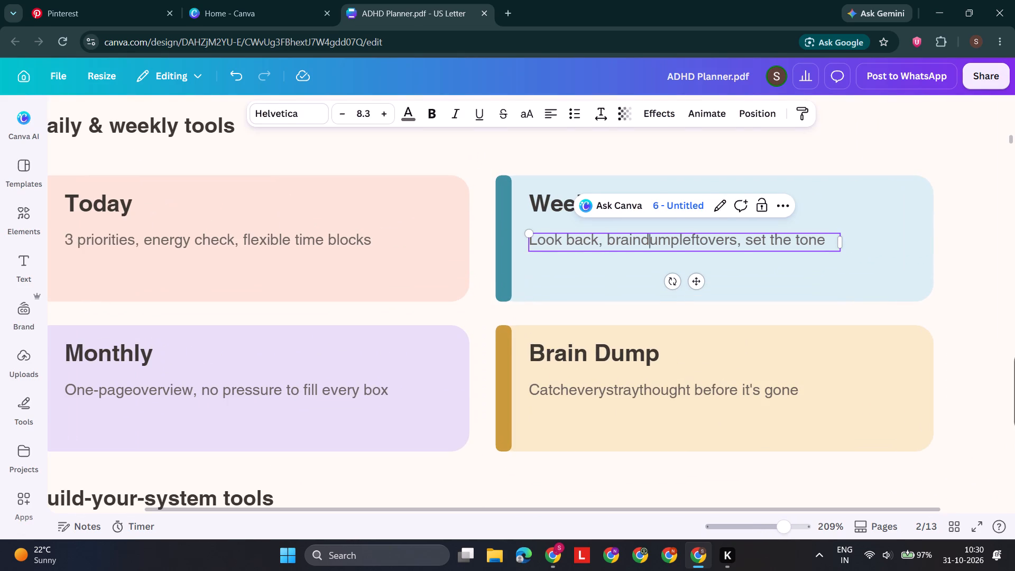
key("Left")
key("space")
key("Right")
key("Right")
key("Right")
key("Right")
key("space")
key("Right")
key("Right")
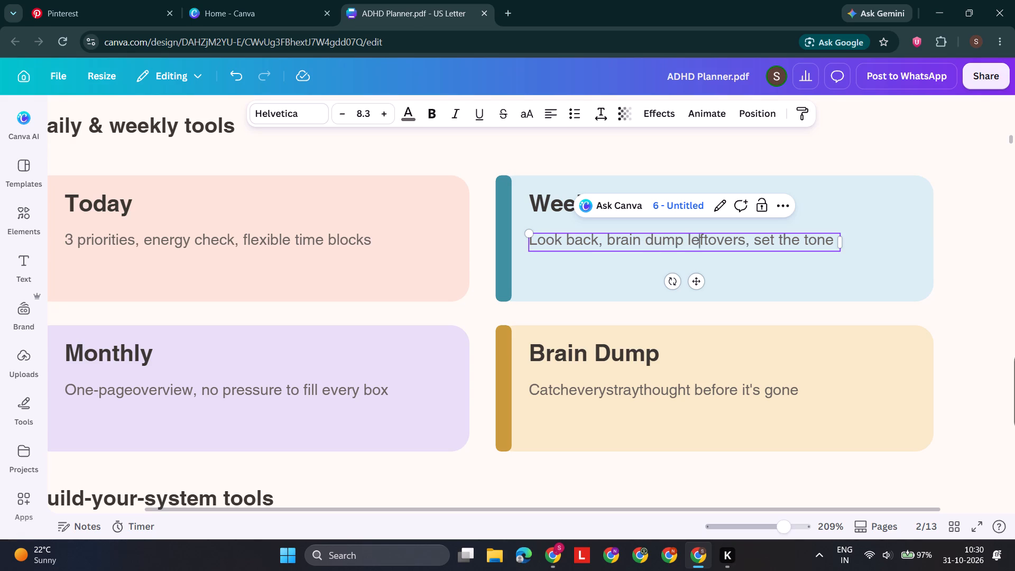
key("Right")
key("Right")
key("Right")
key("Right")
key("Right")
key("Right")
key("Right")
key("Right")
key("Right")
key("Right")
Add the missing space in the Monthly card's description so it reads "One-page overview, no pressure to fill every box".
double_click(146, 396)
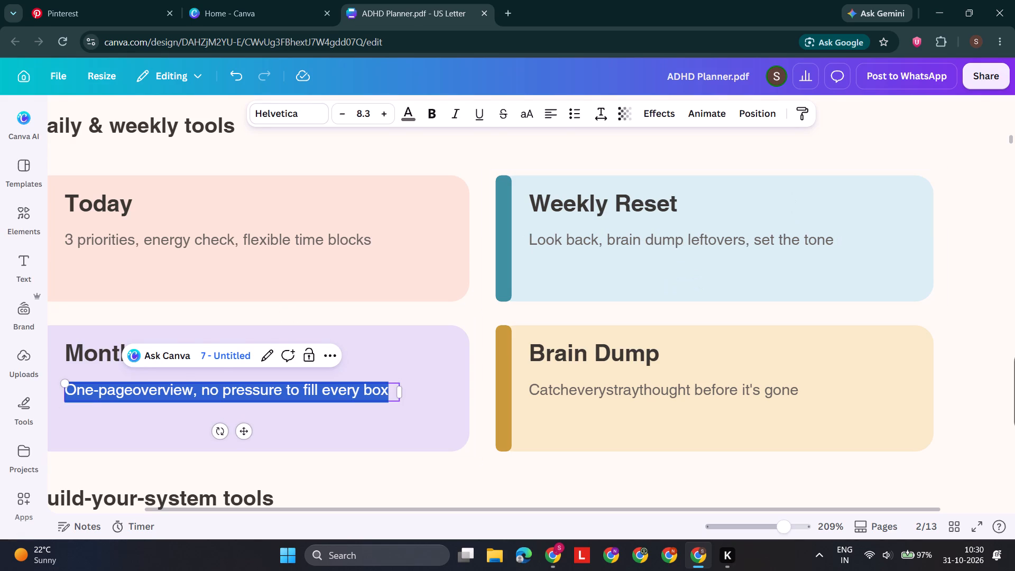
left_click(133, 396)
key("space")
key("Right")
key("Right")
key("Right")
key("Right")
key("Right")
key("Right")
key("Right")
key("Right")
key("Right")
key("Right")
key("Right")
key("Right")
key("Right")
key("Right")
key("Right")
key("Right")
key("Right")
key("Right")
key("Right")
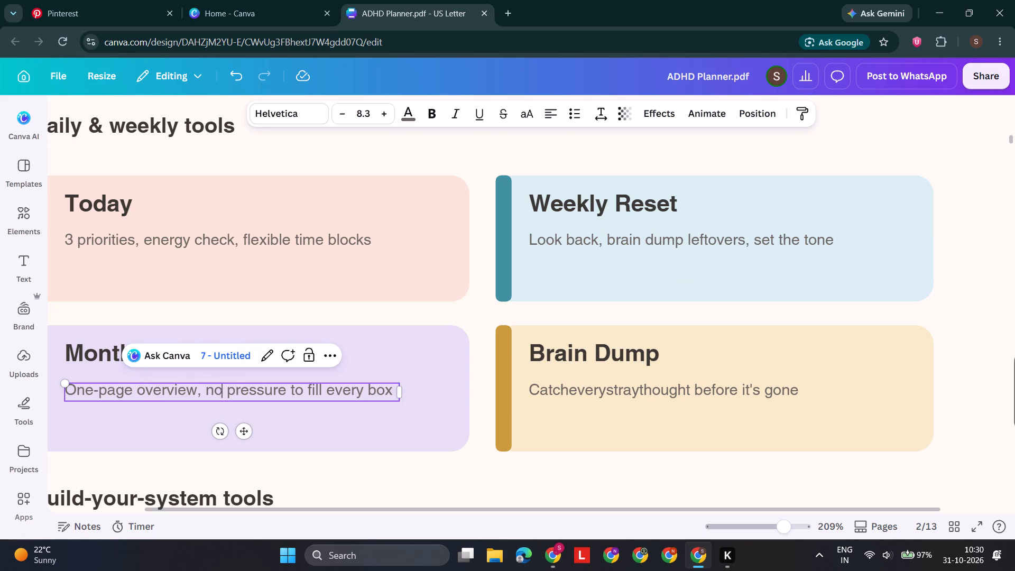
Correct the word spacing in the Brain Dump card's description to read "Catch every stray thought before it's gone".
double_click(598, 394)
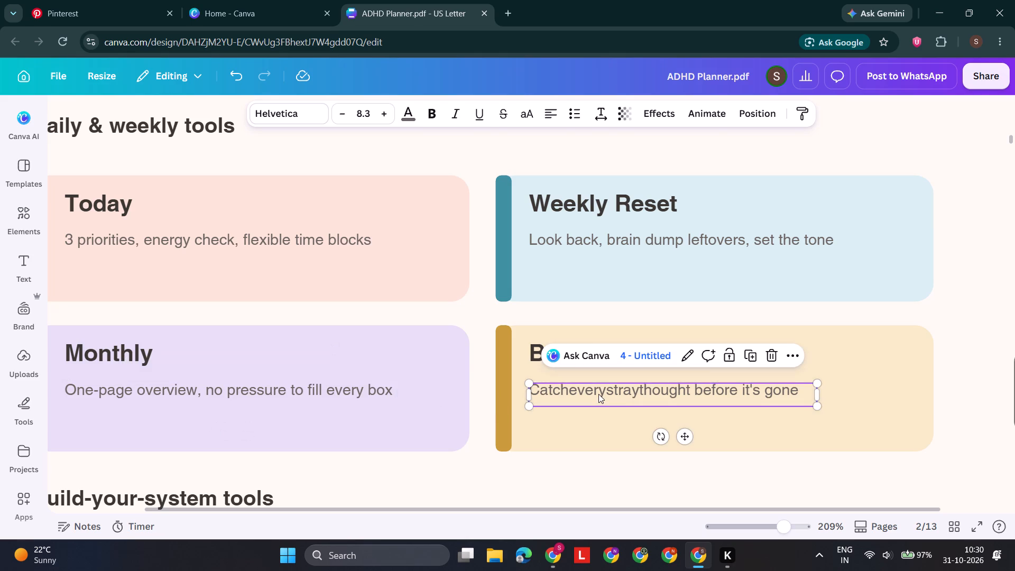
left_click(569, 393)
key("space")
key("Right")
key("Right")
key("Right")
key("Right")
key("Right")
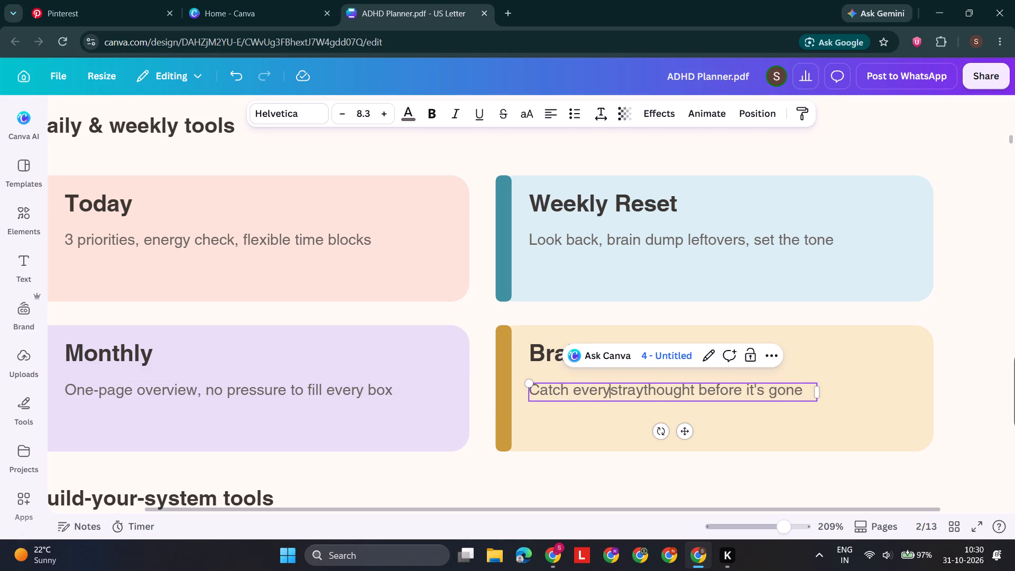
key("space")
key("Right")
key("Right")
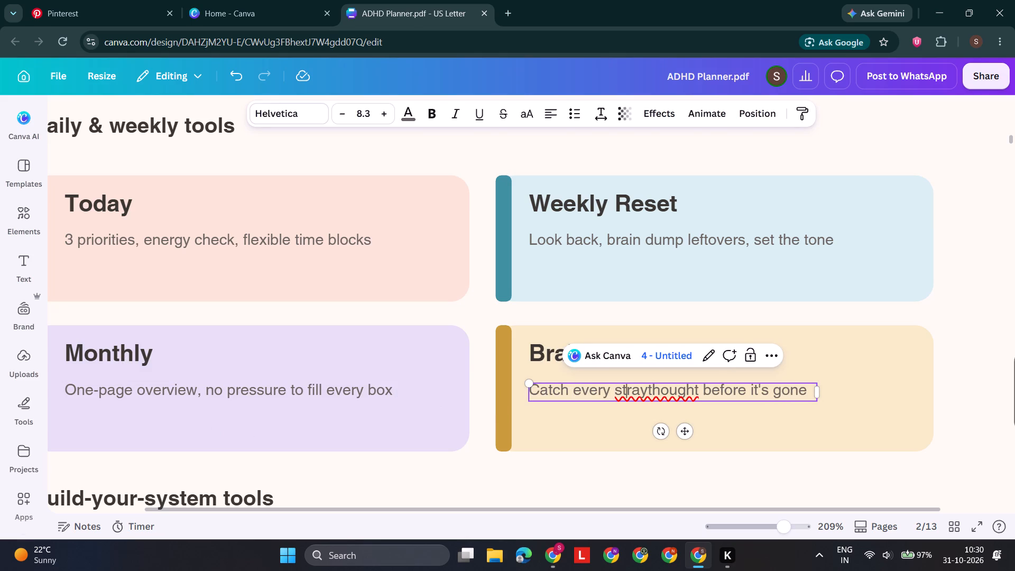
key("Right")
key("Right")
key("Right")
key("Right")
key("Left")
key("Left")
key("Right")
key("space")
key("Right")
key("Right")
key("Right")
key("Right")
key("Right")
key("Right")
key("Right")
key("Right")
key("Right")
key("Right")
key("Right")
key("Right")
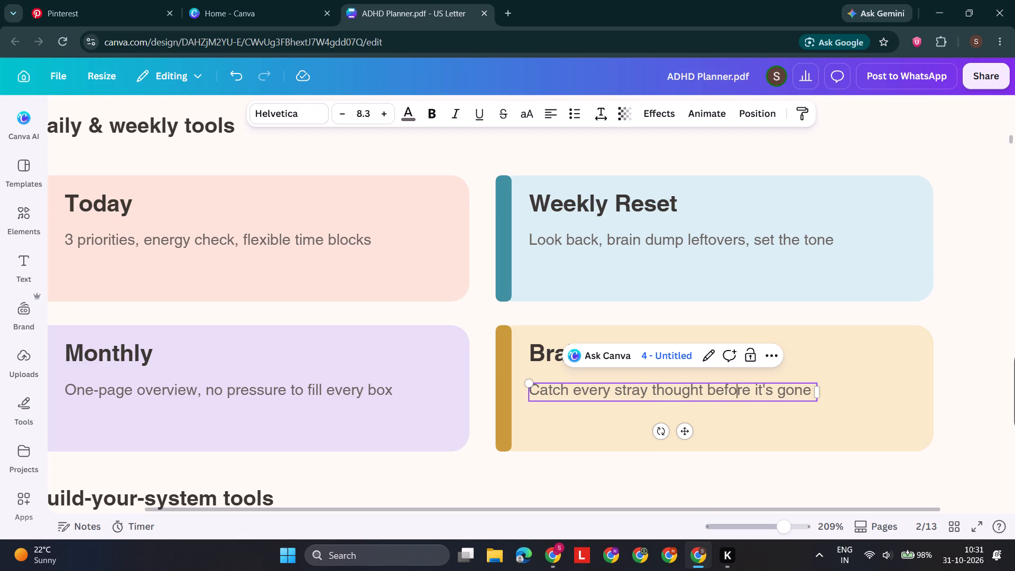
Correct the word spacing in the Habit Tracker card's description to read "Monthly count, not a streak to protect".
scroll(569, 393, "down", 3)
scroll(241, 404, "right", 1)
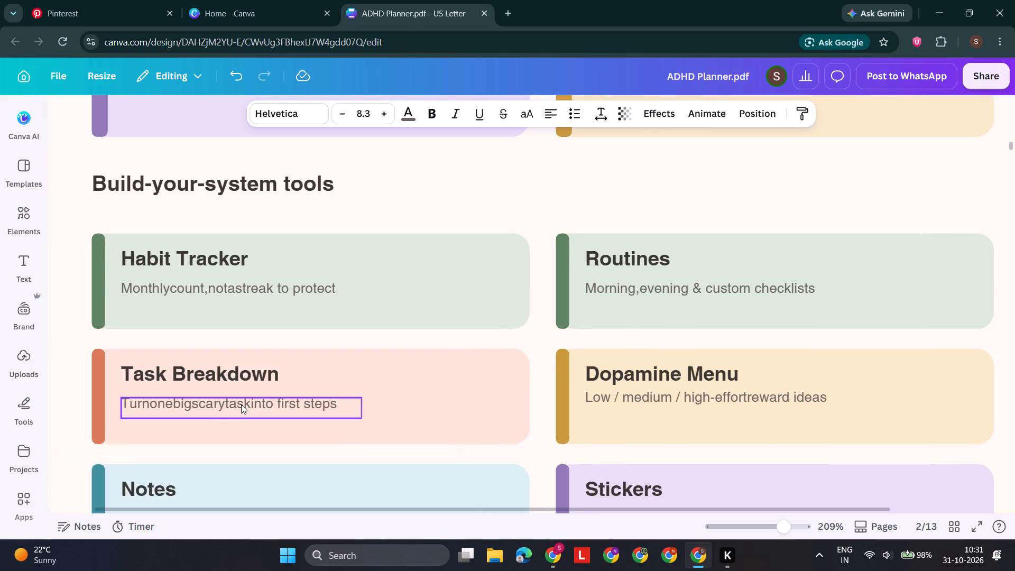
scroll(241, 404, "right", 1)
double_click(181, 285)
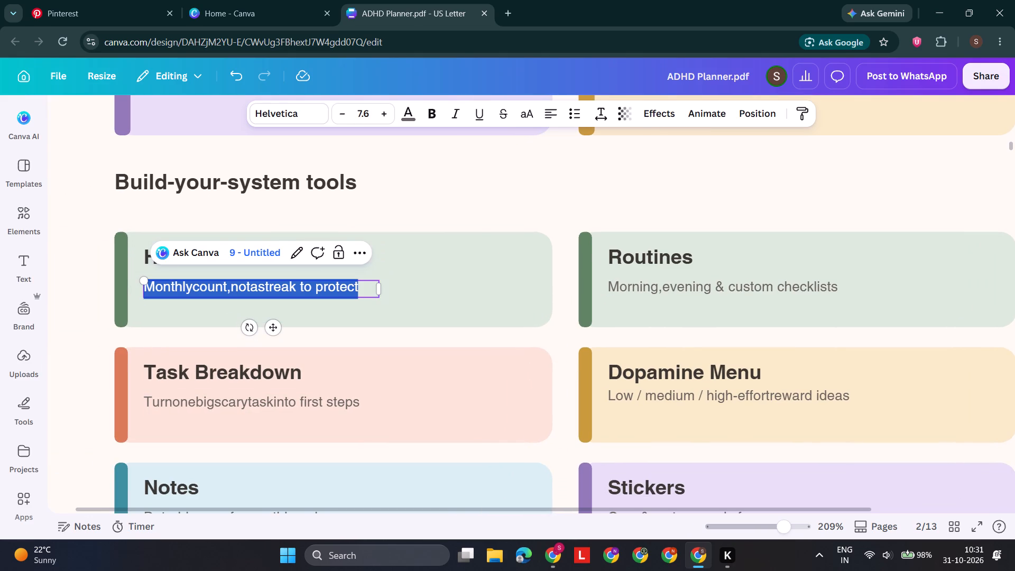
left_click(190, 289)
key("space")
key("Right")
key("Right")
key("Right")
key("Right")
key("Right")
key("Right")
key("Right")
key("Right")
key("Right")
key("Right")
key("Right")
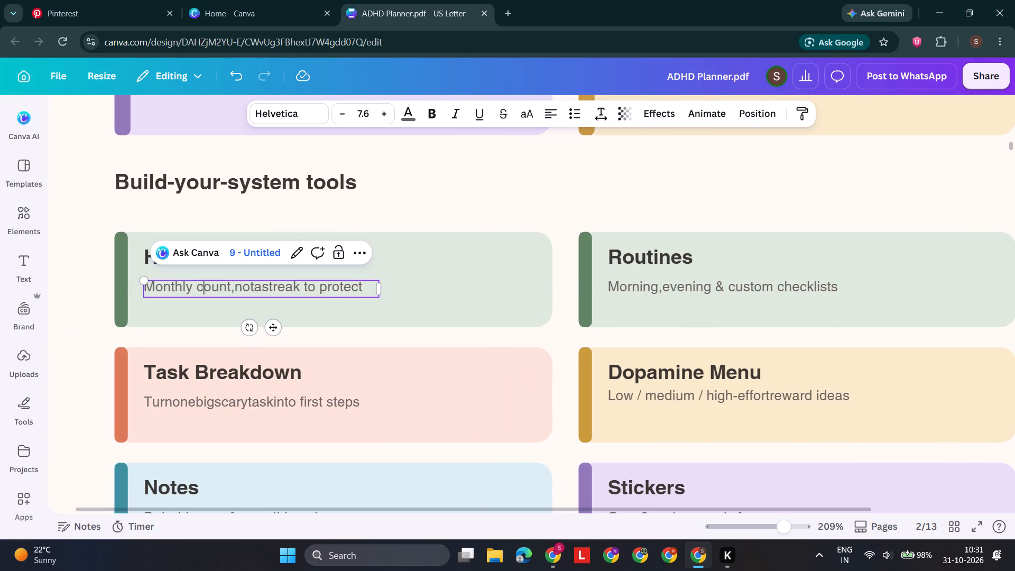
key("Left")
key("Left")
key("space")
key("Right")
key("space")
key("Left")
key("Left")
key("Left")
key("Left")
key("Left")
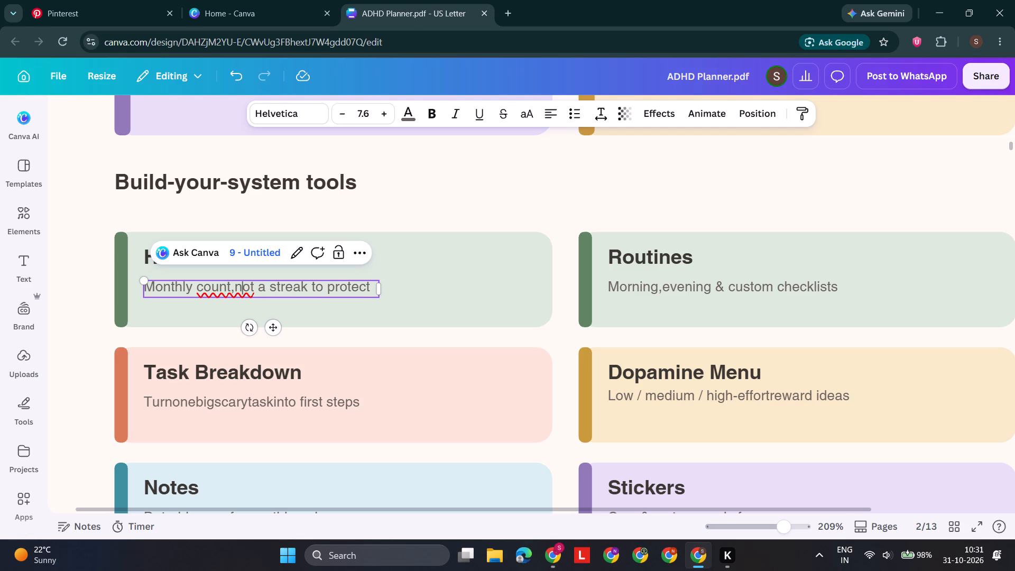
key("Left")
key("space")
key("Right")
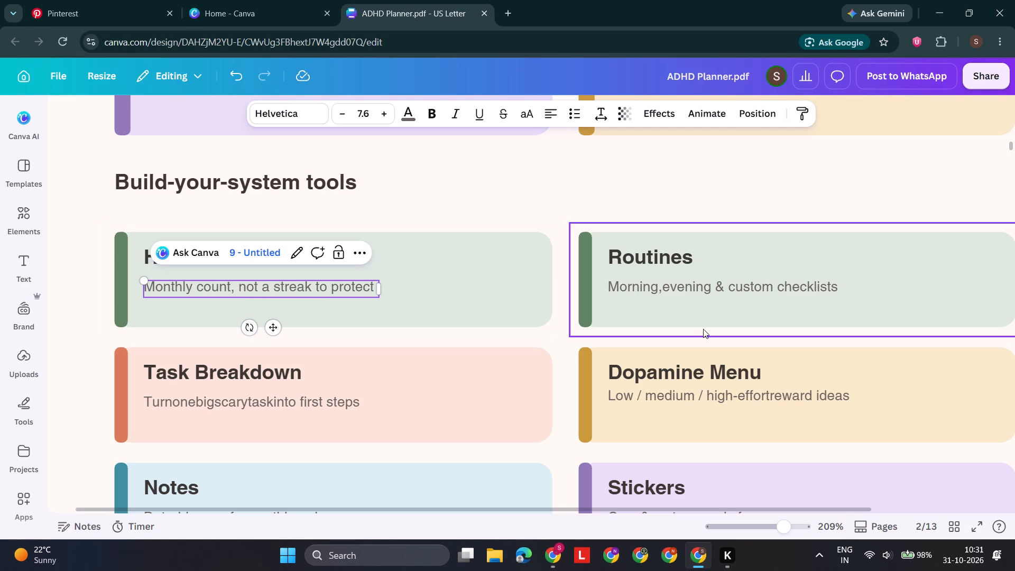
Correct the word spacing in the Task Breakdown card's description to read "Turn one big scary task into first steps".
scroll(710, 293, "down", 1)
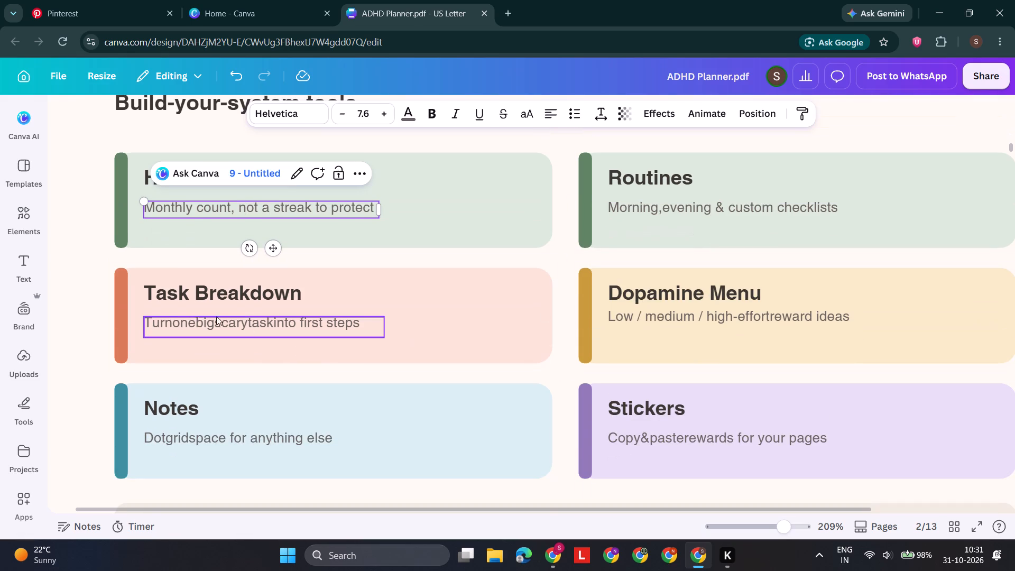
double_click(160, 321)
left_click(172, 325)
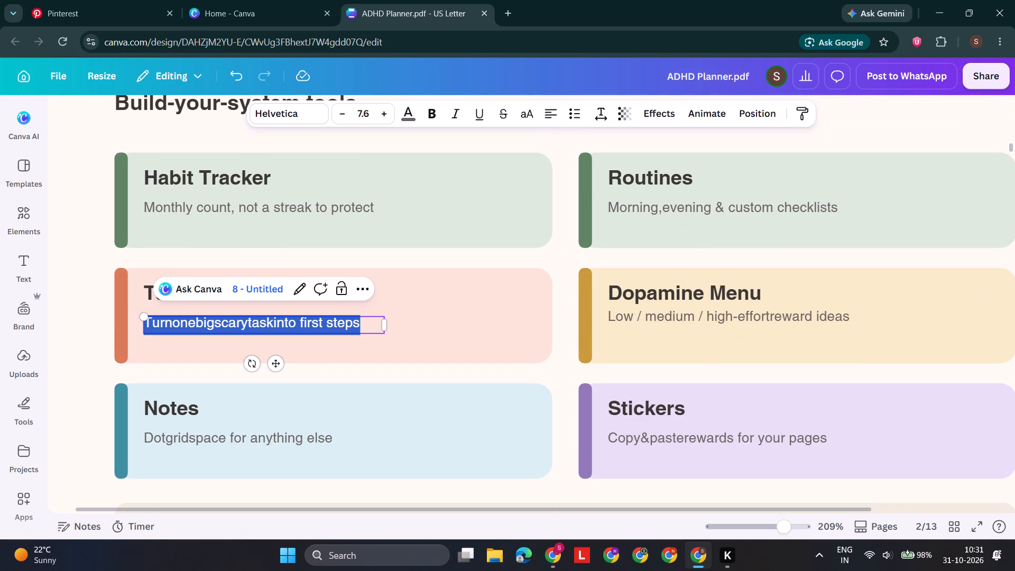
key("space")
key("Right")
key("Right")
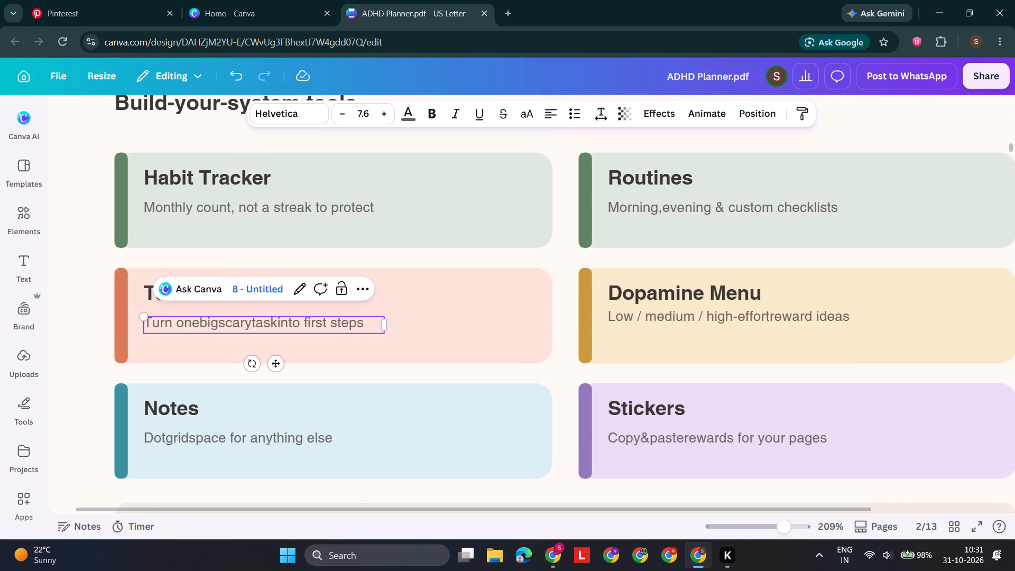
key("Right")
key("space")
key("Right")
key("Right")
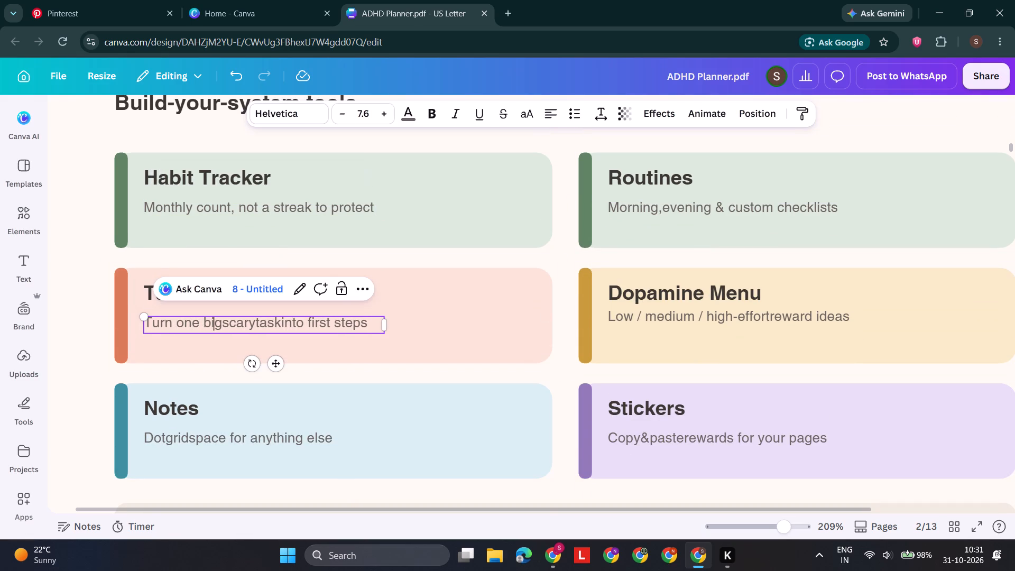
key("Right")
key("Right")
key("Left")
key("space")
key("Right")
key("Right")
key("Right")
key("Right")
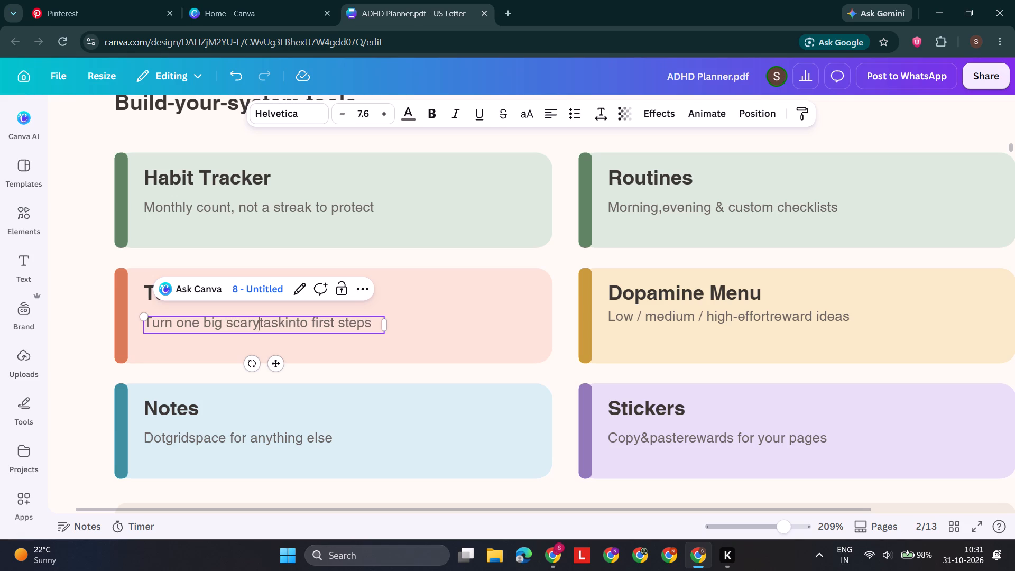
key("Right")
key("Right")
key("Left")
key("space")
key("Right")
key("Right")
key("Right")
key("Right")
key("space")
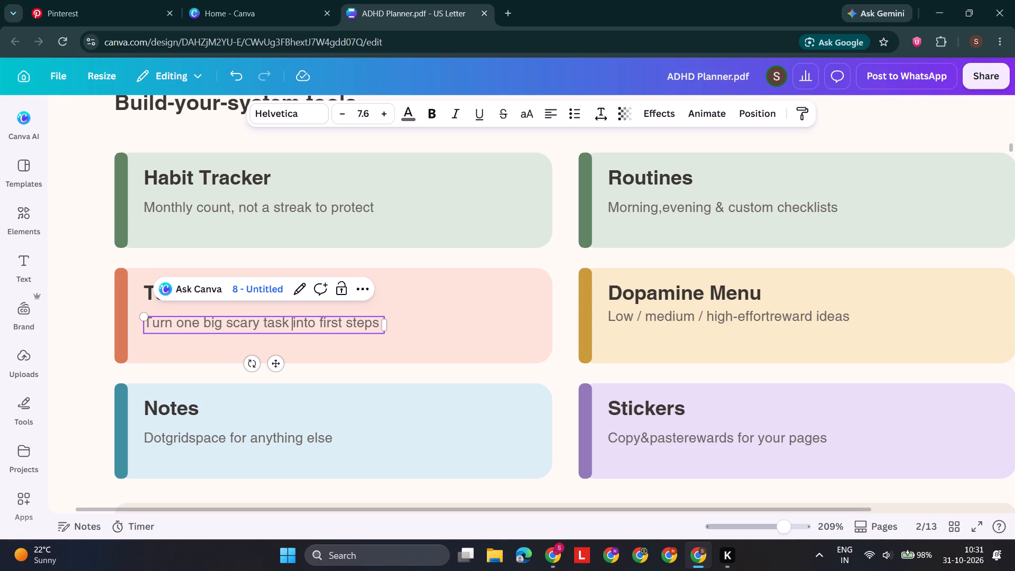
key("Right")
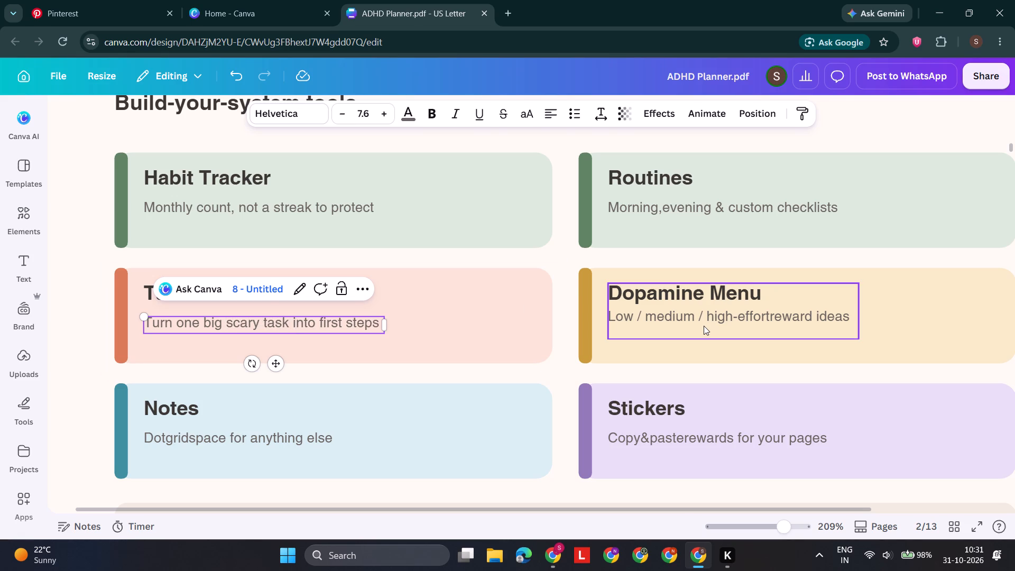
Add the missing space in the Dopamine Menu card's description so it reads "Low / medium / high-effort reward ideas".
scroll(704, 326, "down", 1)
double_click(777, 273)
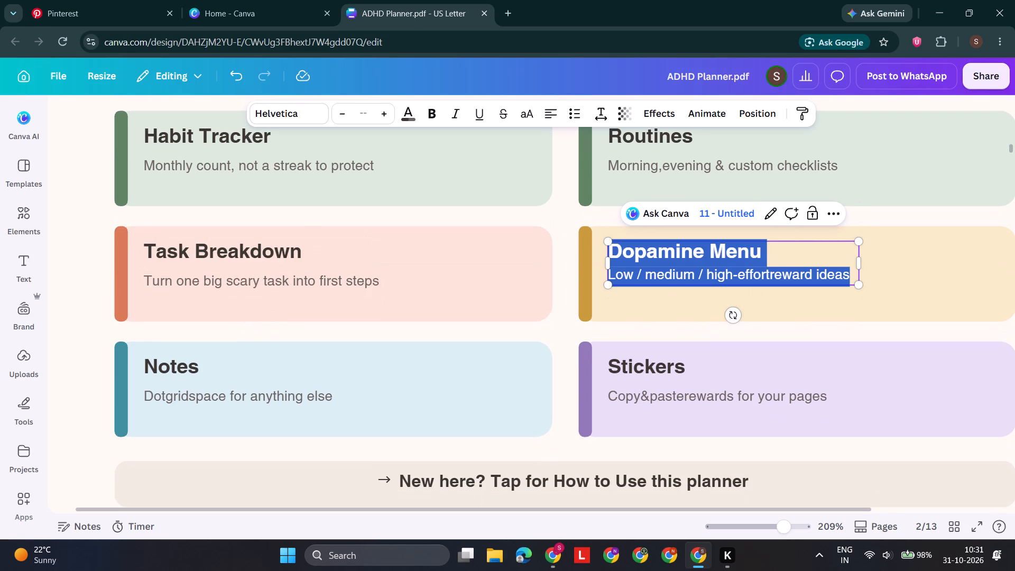
left_click(772, 278)
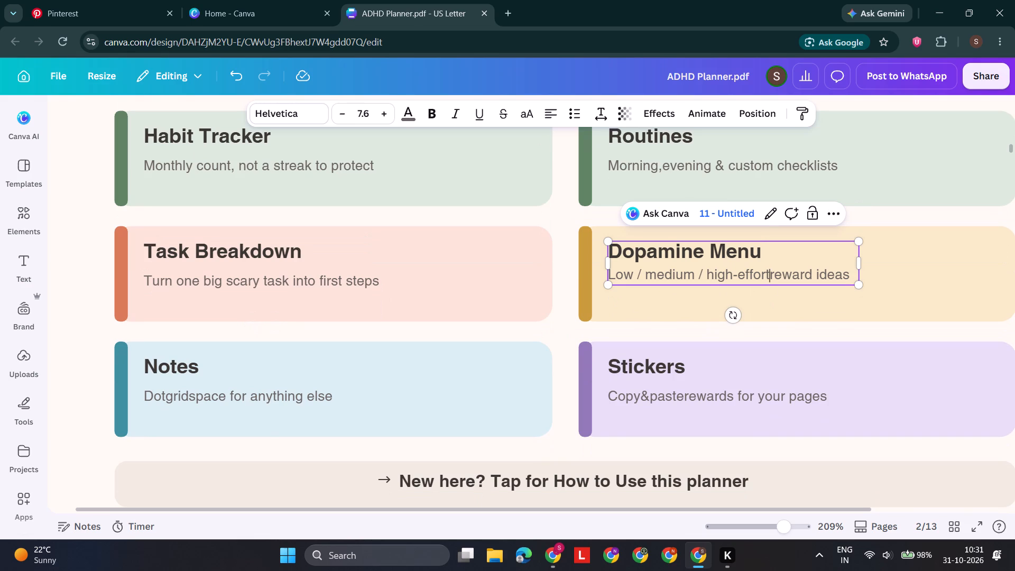
key("Right")
key("Left")
key("space")
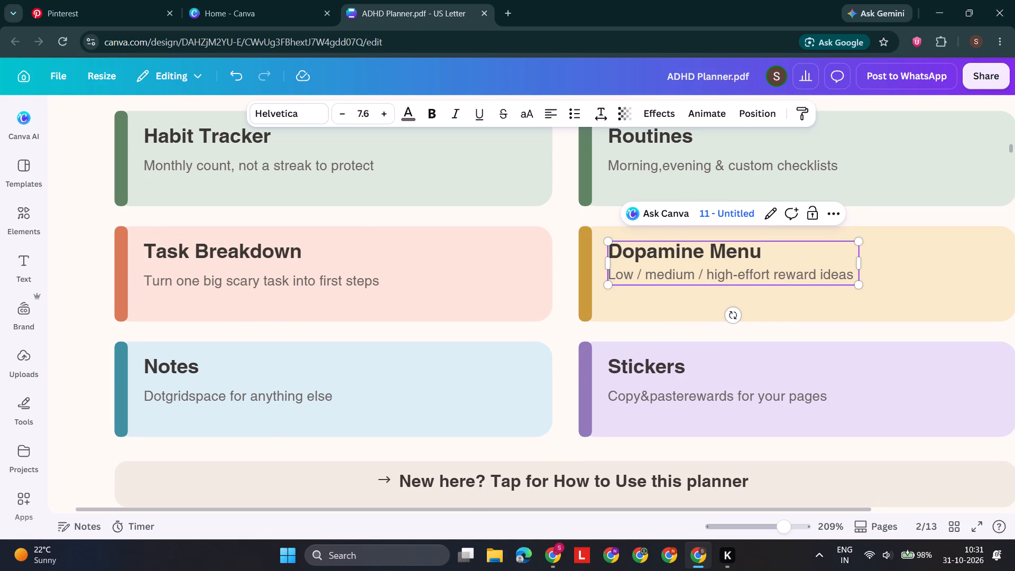
scroll(629, 308, "down", 1)
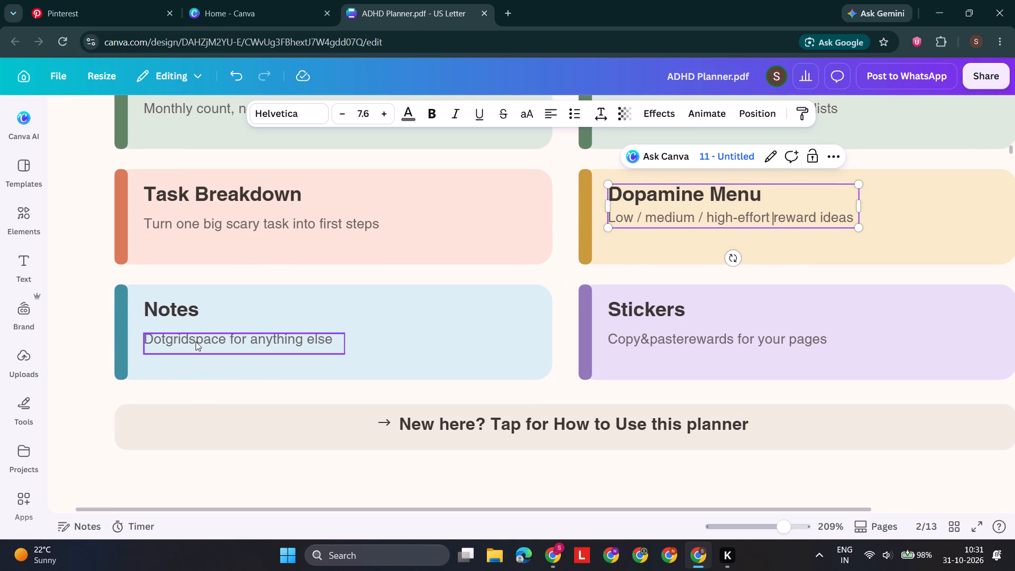
Correct the word spacing in the Notes card's description to read "Dot grid space for anything else".
double_click(196, 342)
key("Left")
key("Left")
key("Right")
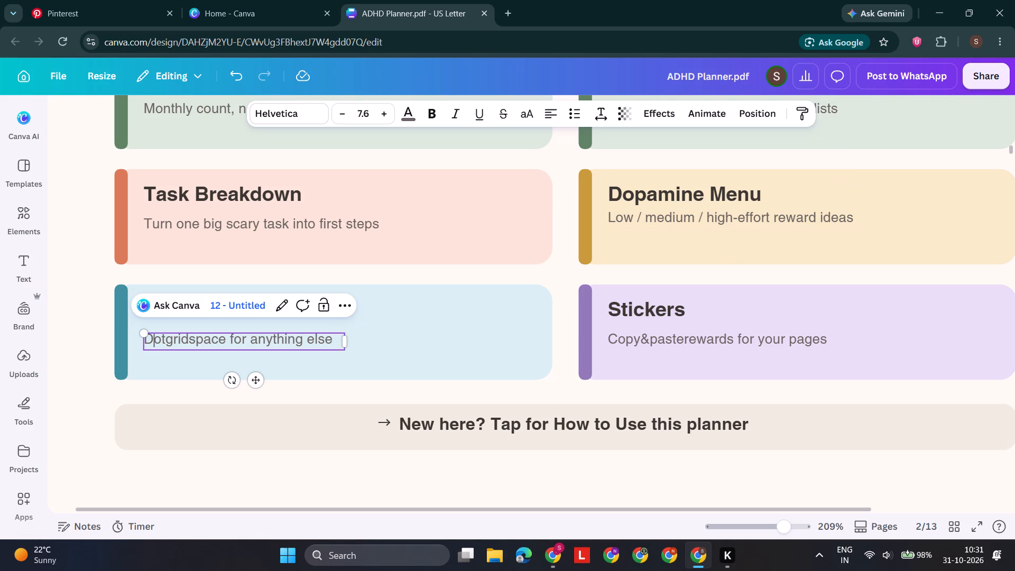
key("Right")
key("Right")
key("Left")
key("Right")
key("space")
key("Right")
key("Right")
key("Right")
key("Right")
key("Right")
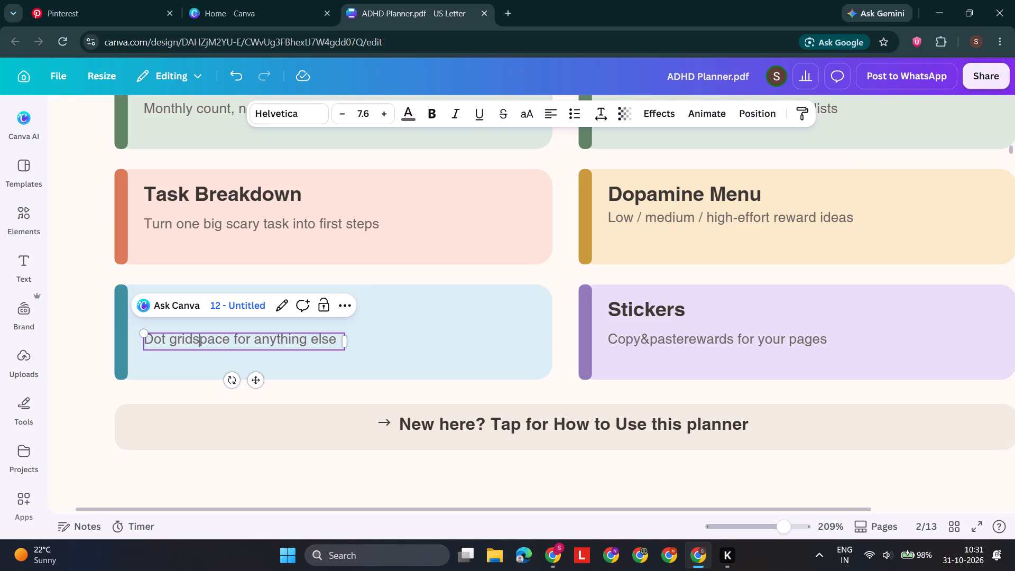
key("Left")
key("space")
key("Right")
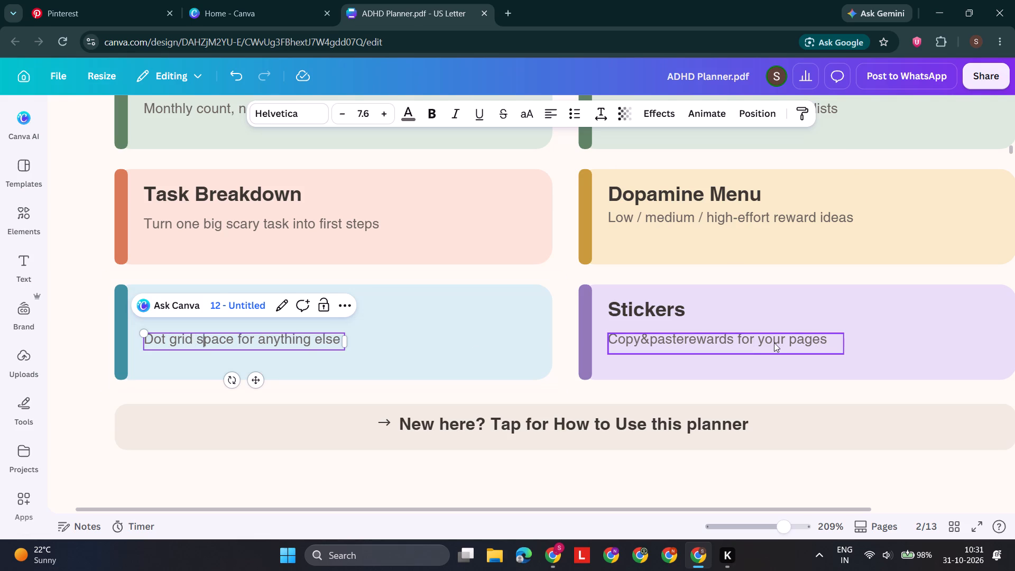
Correct the word spacing in the Stickers card's description to read "Copy & paste rewards for your pages".
double_click(771, 343)
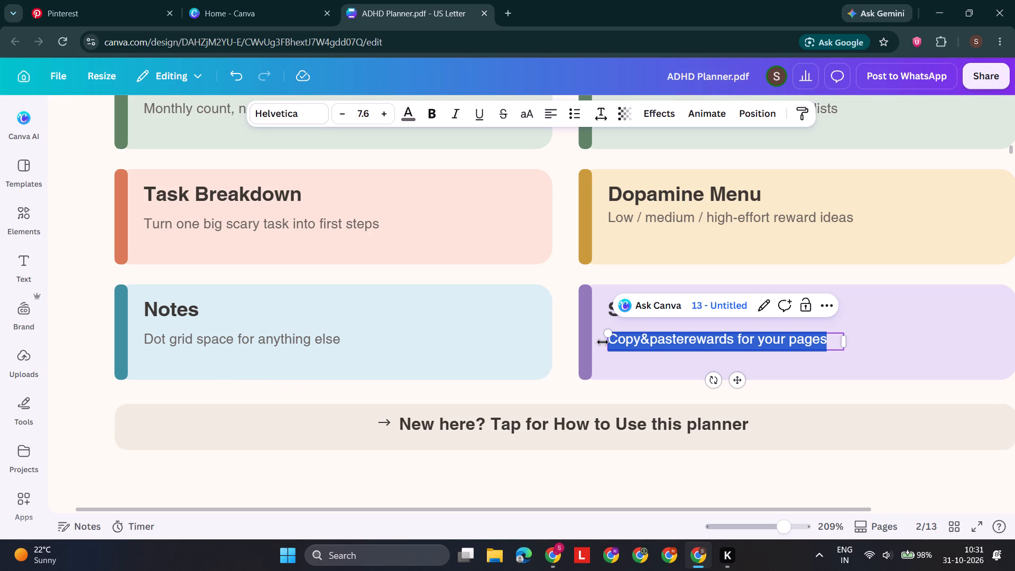
left_click(640, 342)
key("space")
key("Right")
key("Right")
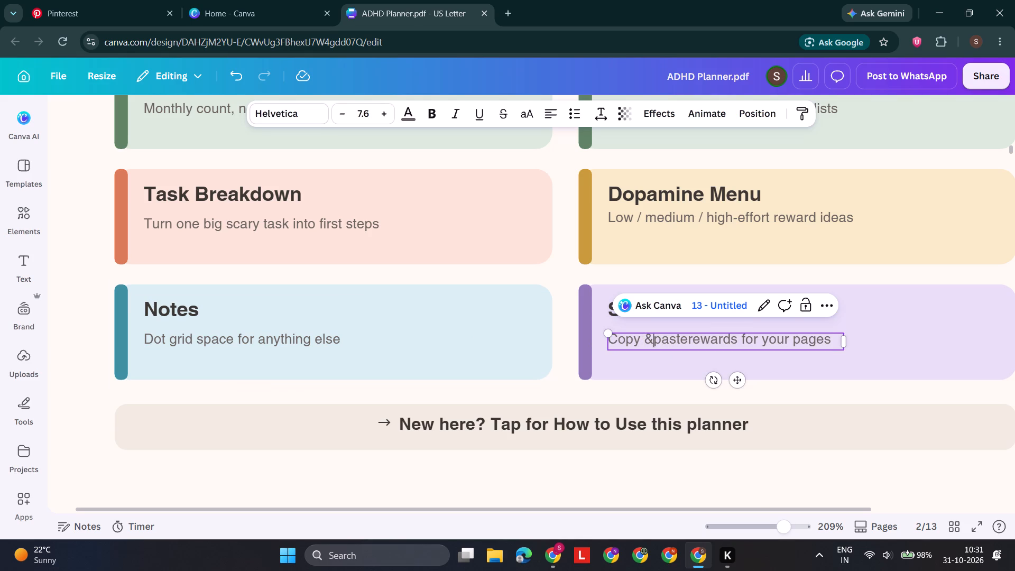
key("Left")
key("space")
key("Right")
key("Right")
key("Right")
key("Right")
key("Right")
key("space")
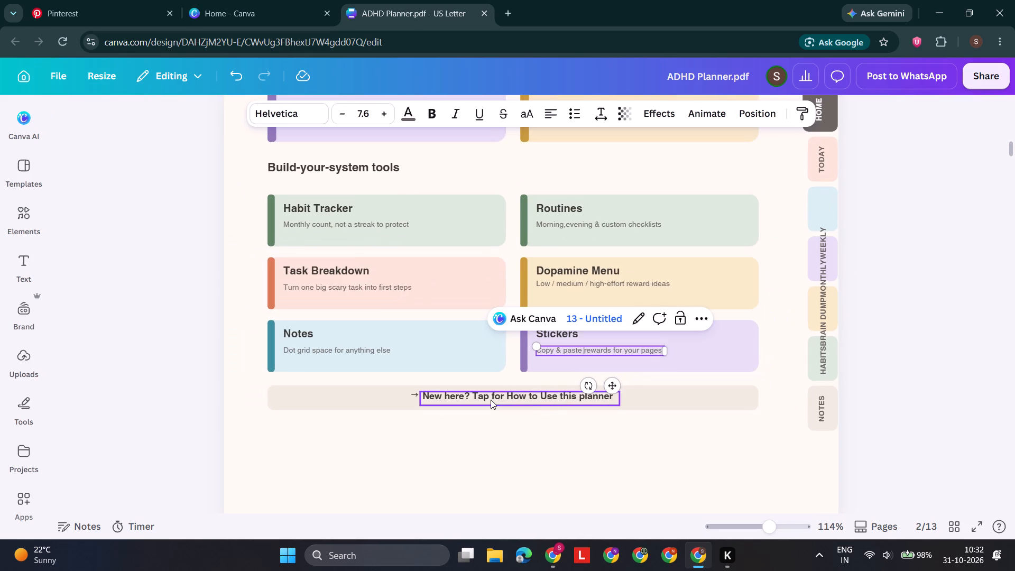
Follow the "New here?" banner's page link to the How to Use This Planner page and return to the Home page's banner.
left_click(548, 403)
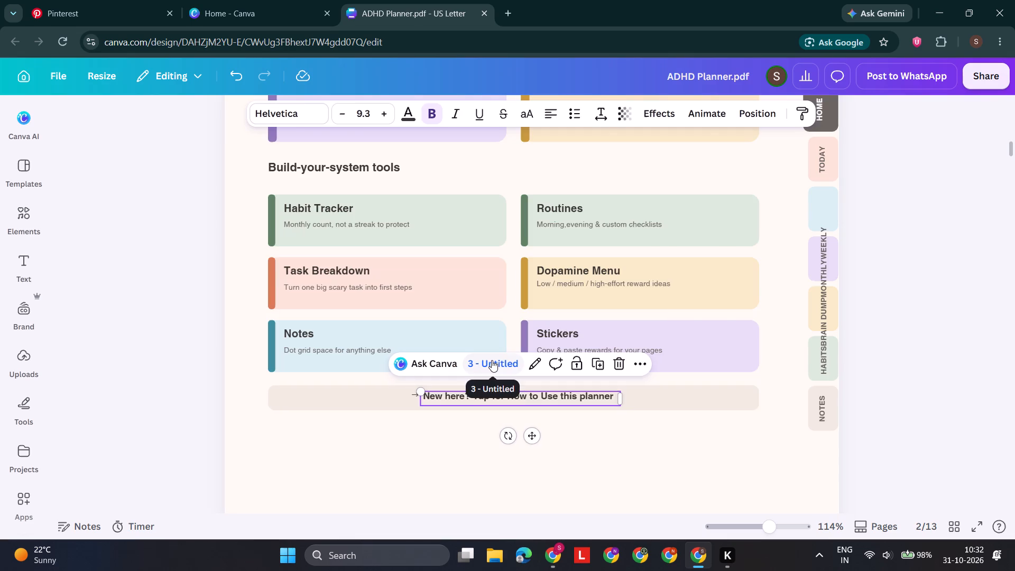
left_click(492, 360)
left_click(602, 434)
scroll(602, 434, "up", 2)
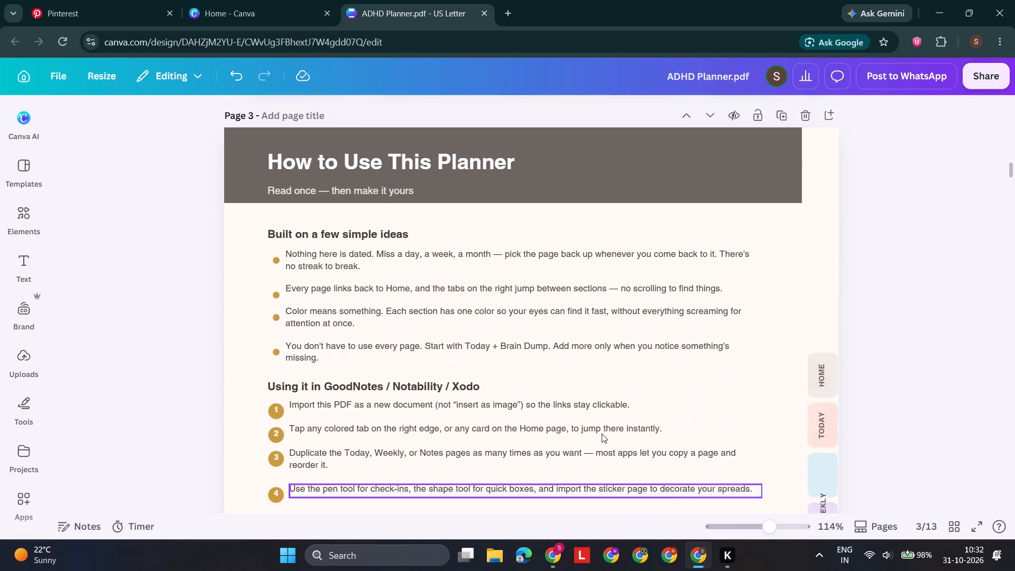
scroll(602, 434, "up", 1)
scroll(529, 291, "up", 1)
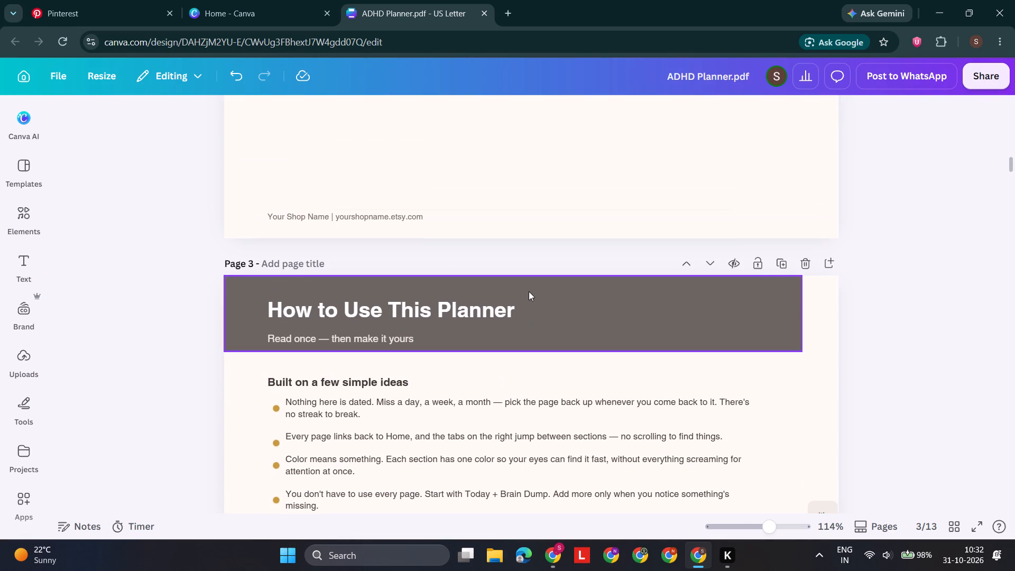
scroll(529, 291, "up", 5)
scroll(529, 291, "down", 1)
scroll(529, 291, "up", 1)
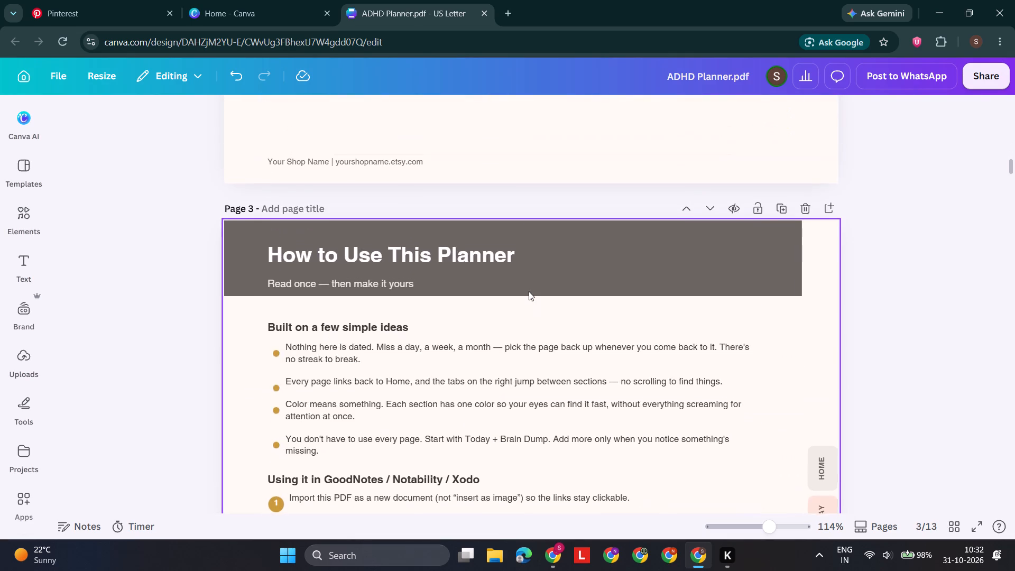
scroll(529, 291, "up", 3)
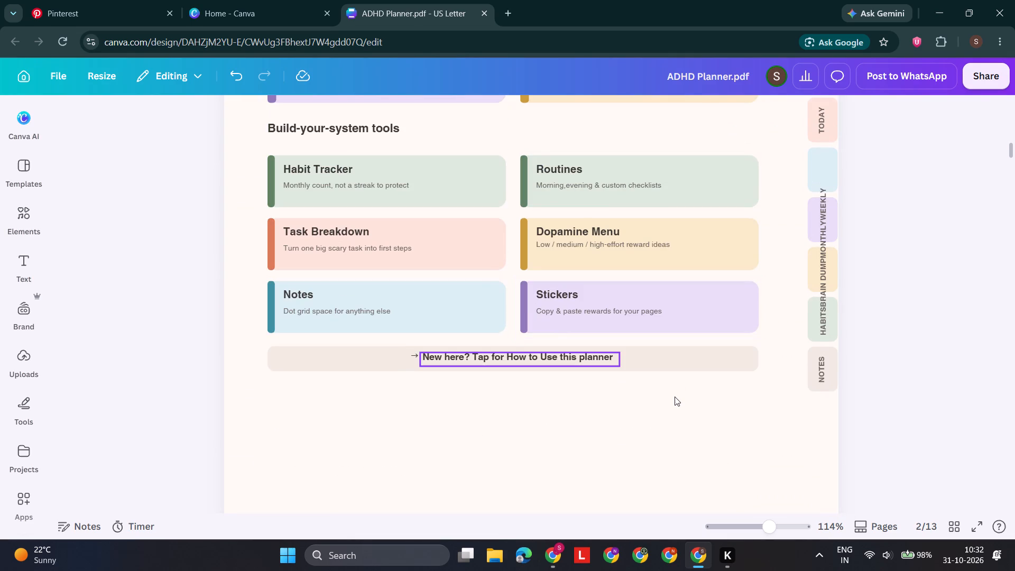
Move the arrow in the "New here?" banner down slightly so it lines up with the banner text.
left_click(675, 397)
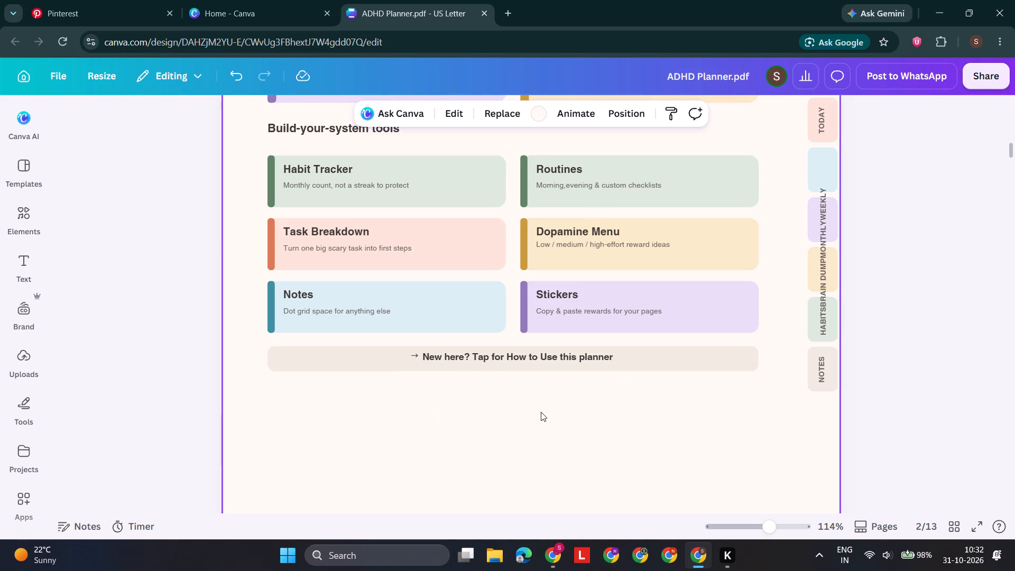
left_click(514, 329)
double_click(514, 329)
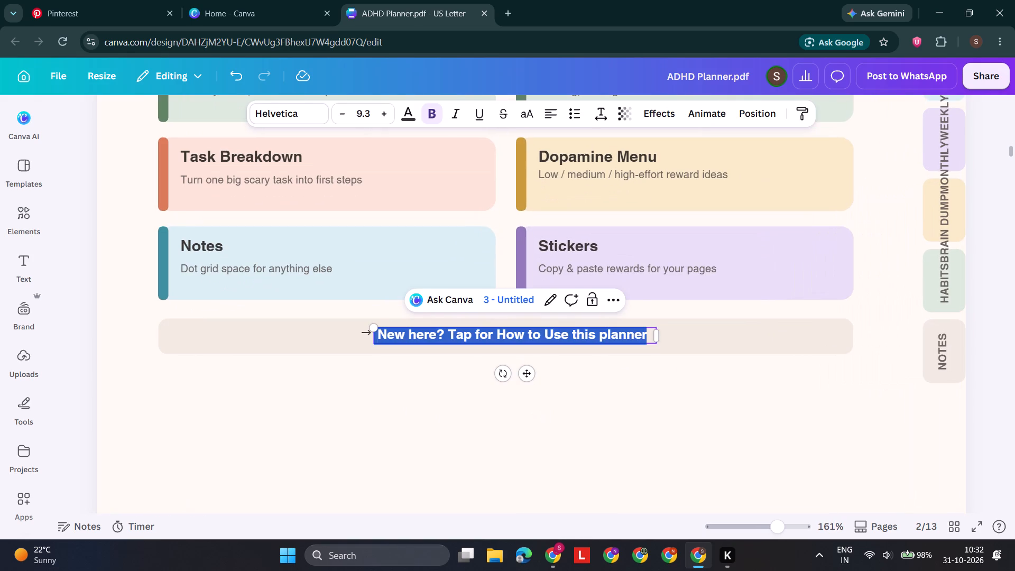
left_click(564, 370)
left_click(494, 316)
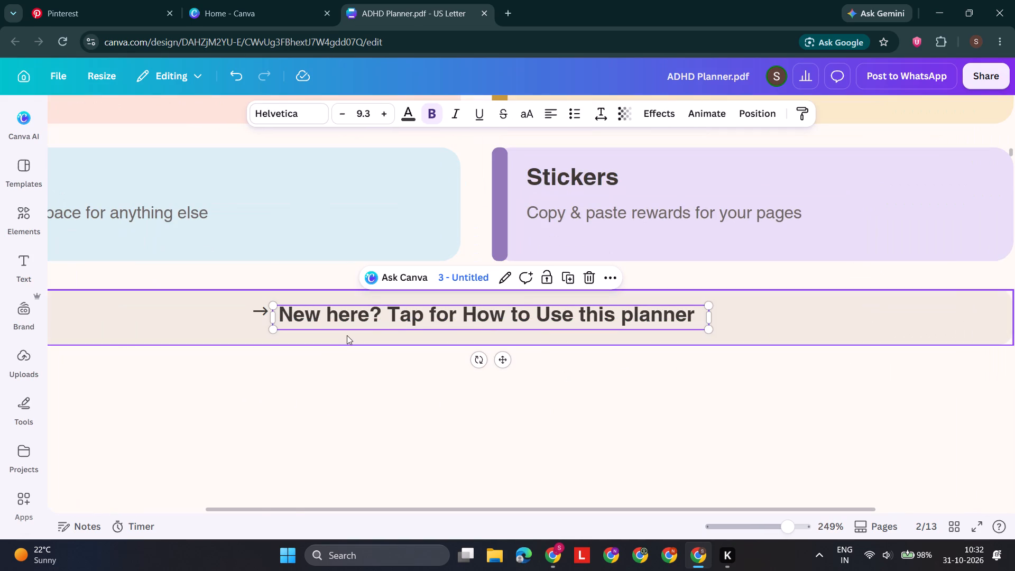
left_click(188, 297)
double_click(188, 297)
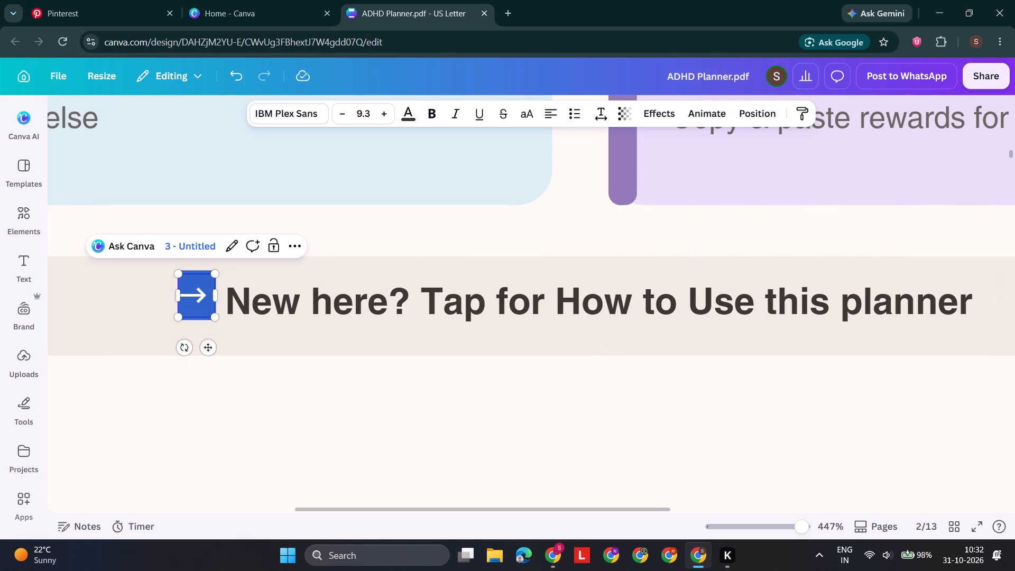
left_click(344, 422)
left_click_drag(192, 296, 192, 301)
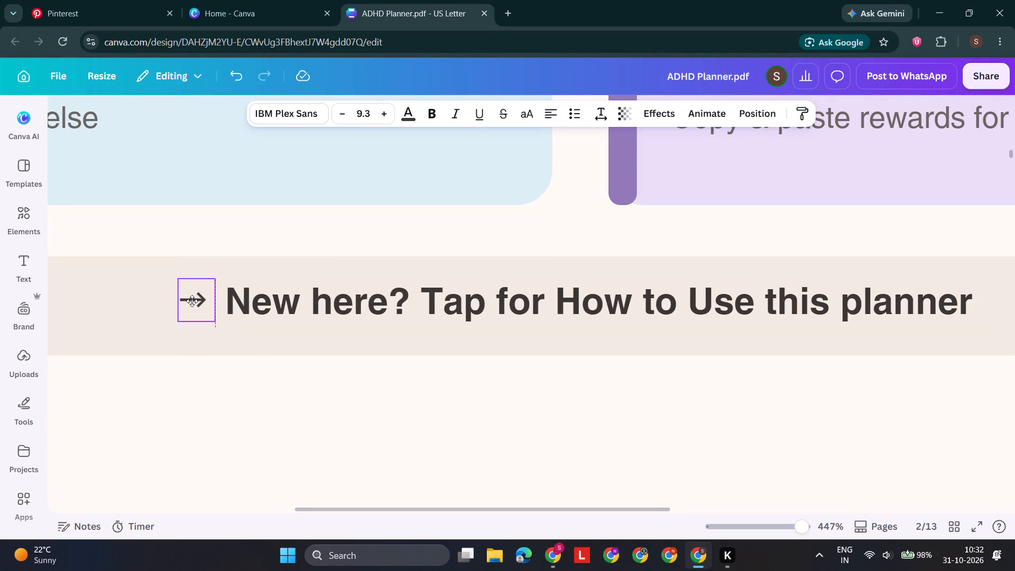
left_click_drag(192, 301, 192, 301)
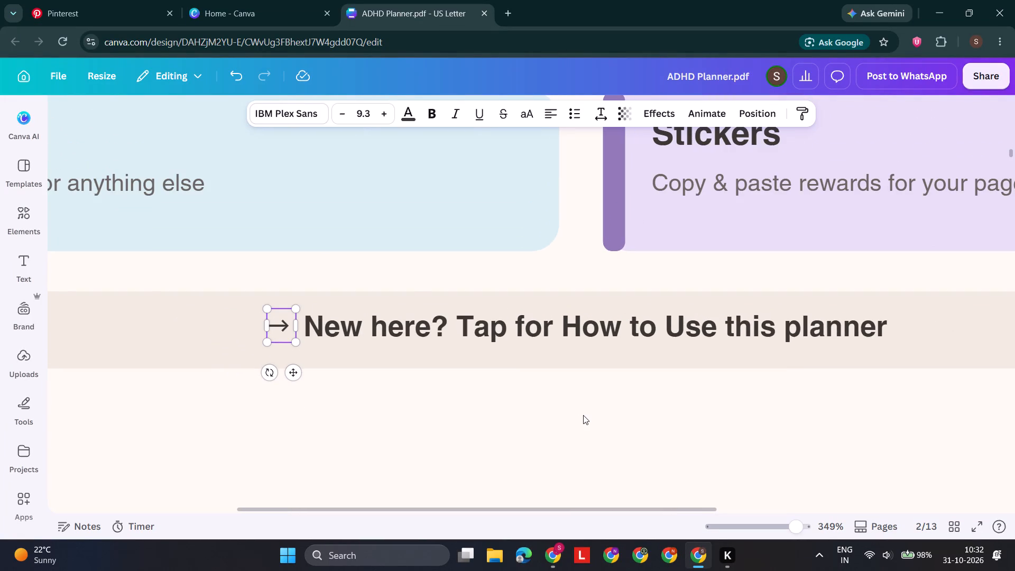
left_click(672, 423)
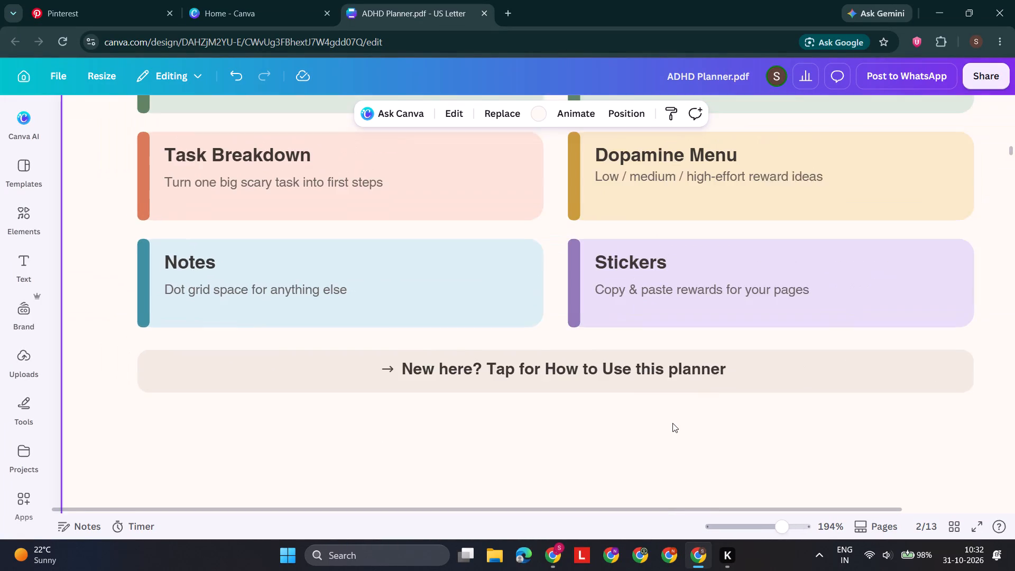
Look over the Home page's cards and examine the run-together labels on the side tabs.
scroll(557, 431, "left", 1)
scroll(557, 431, "down", 1)
scroll(557, 431, "up", 1)
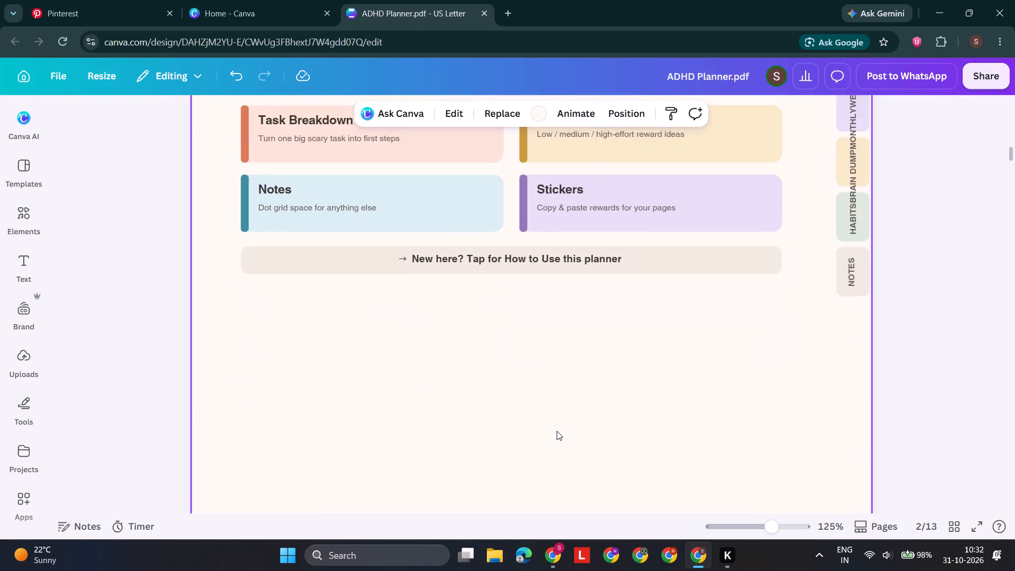
scroll(557, 431, "up", 3)
scroll(557, 431, "down", 1)
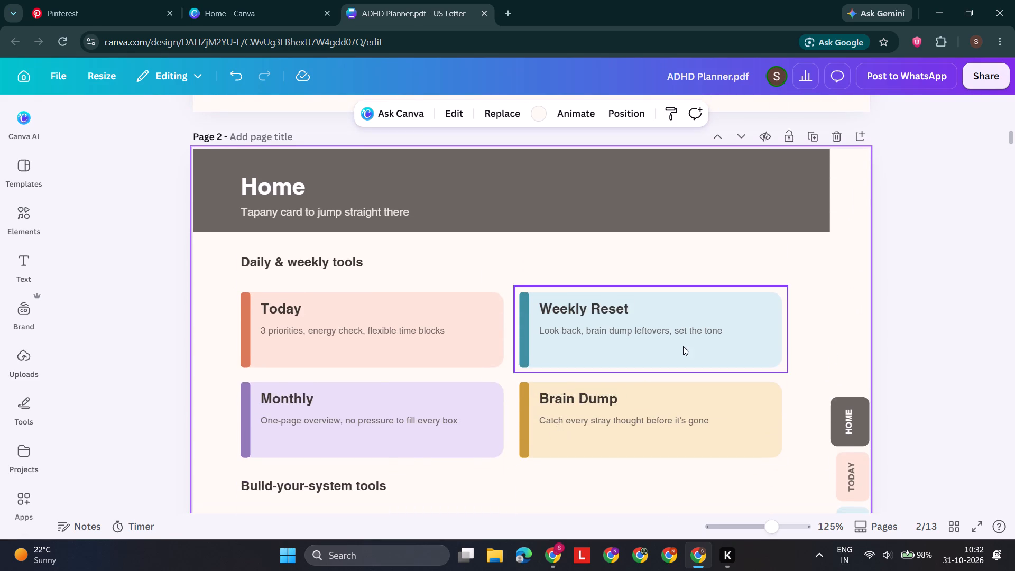
scroll(683, 346, "up", 4)
scroll(683, 346, "down", 4)
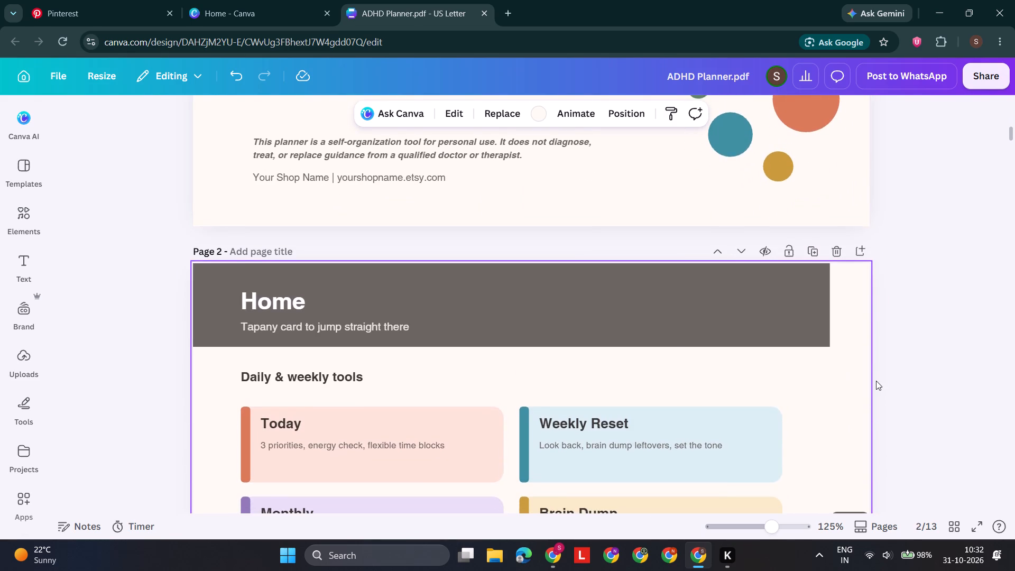
scroll(876, 381, "down", 3)
scroll(876, 381, "left", 4)
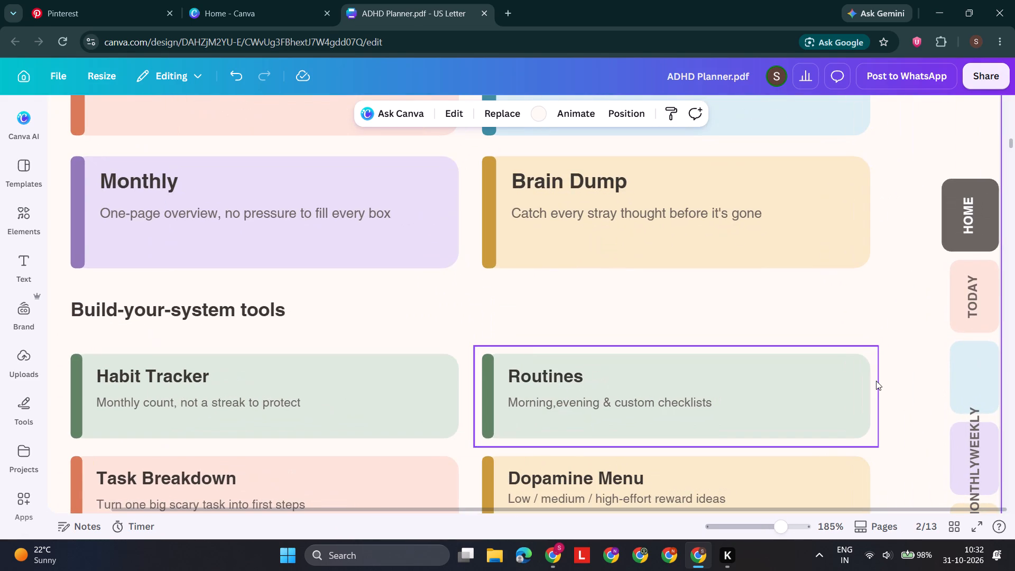
scroll(871, 293, "down", 1)
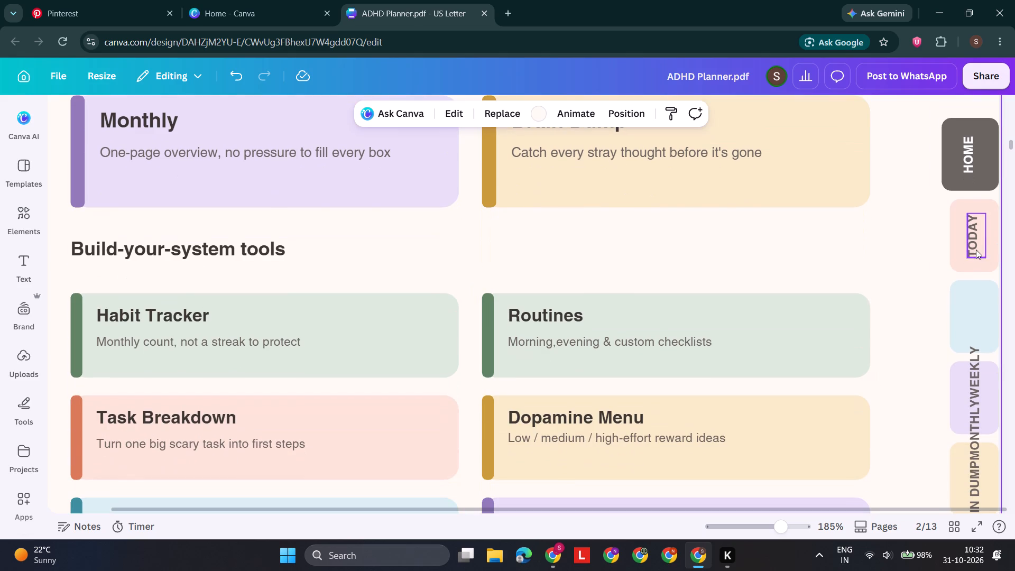
double_click(977, 431)
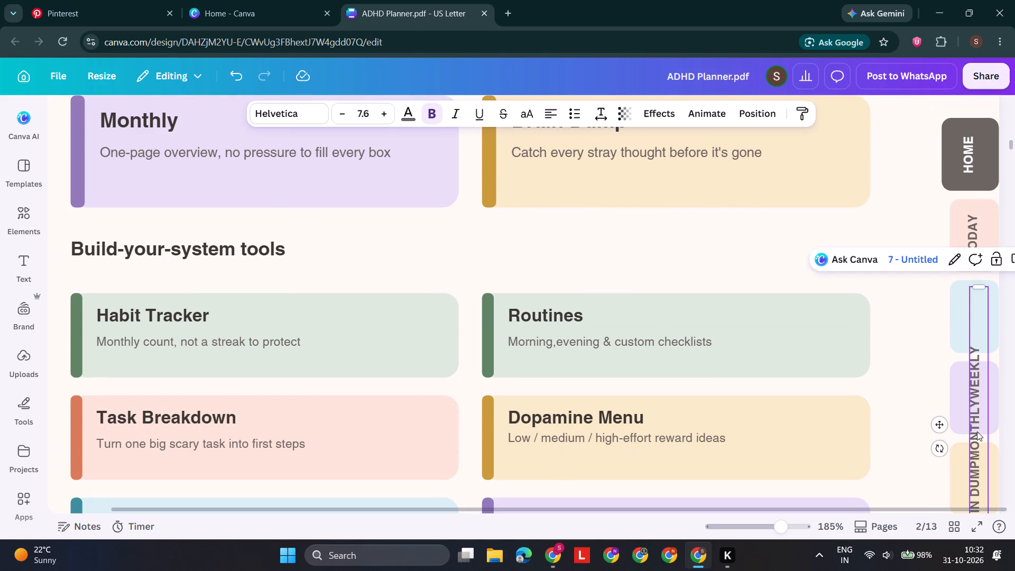
scroll(977, 431, "down", 1)
scroll(977, 431, "up", 3)
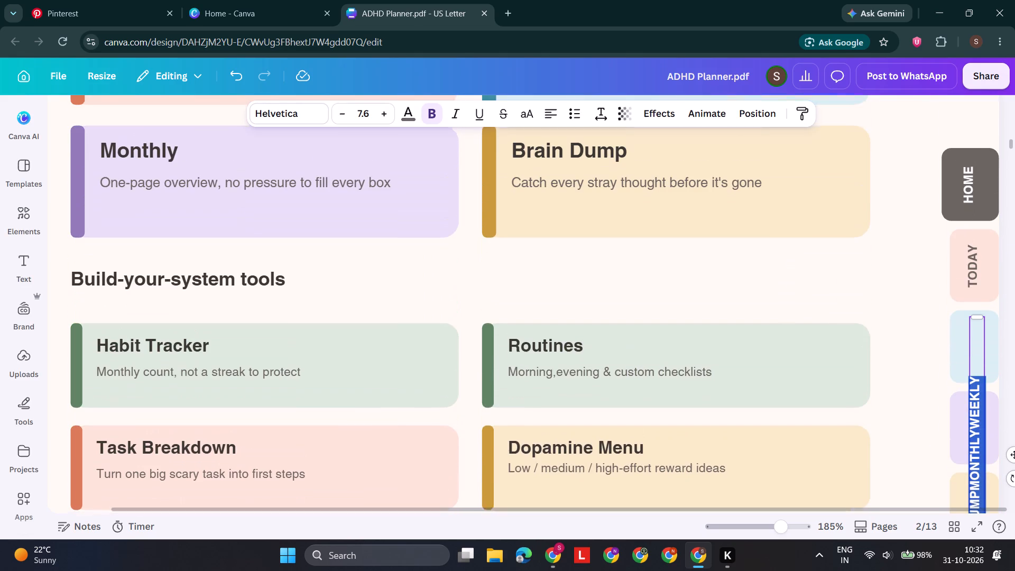
scroll(977, 431, "up", 1)
scroll(974, 372, "down", 1)
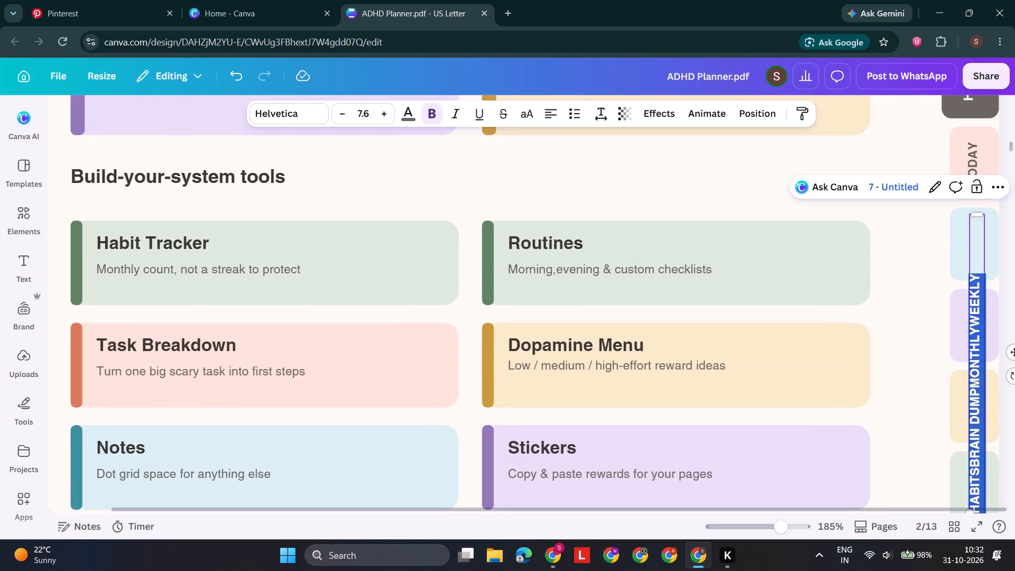
left_click(916, 419)
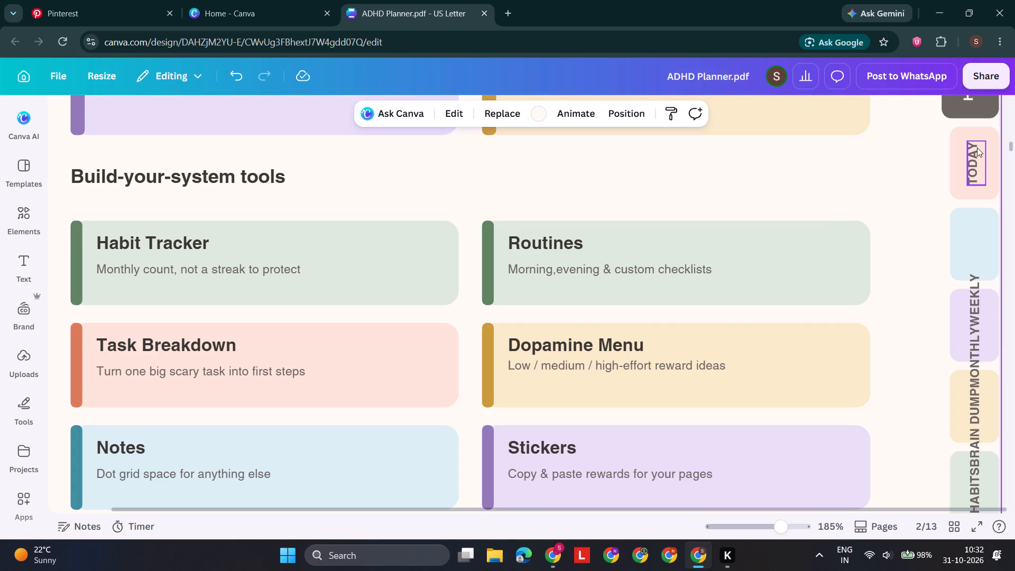
Duplicate the TODAY label on the Home page's side tab.
left_click(976, 153)
left_click(955, 216)
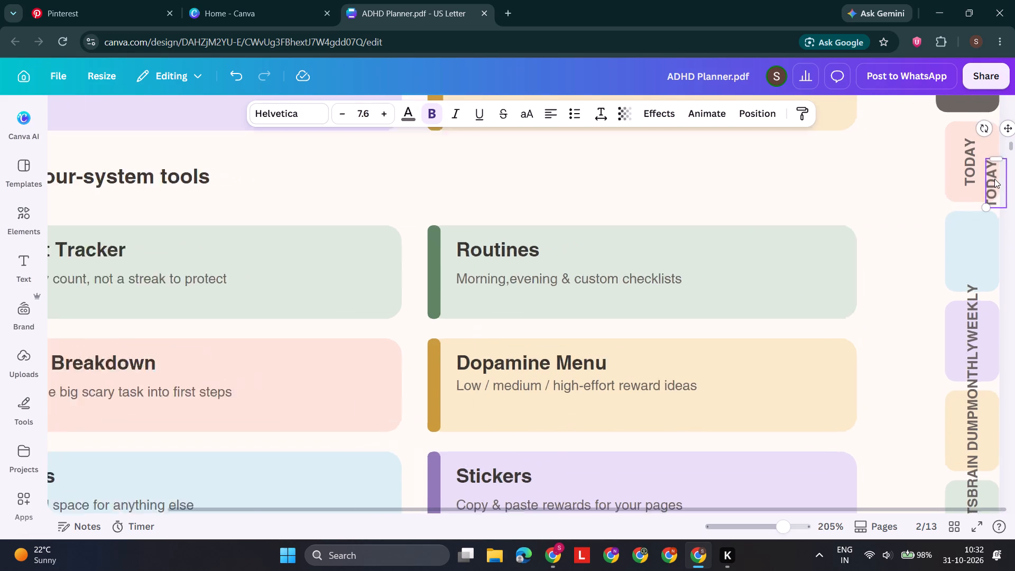
scroll(994, 179, "left", 2)
scroll(973, 173, "up", 1)
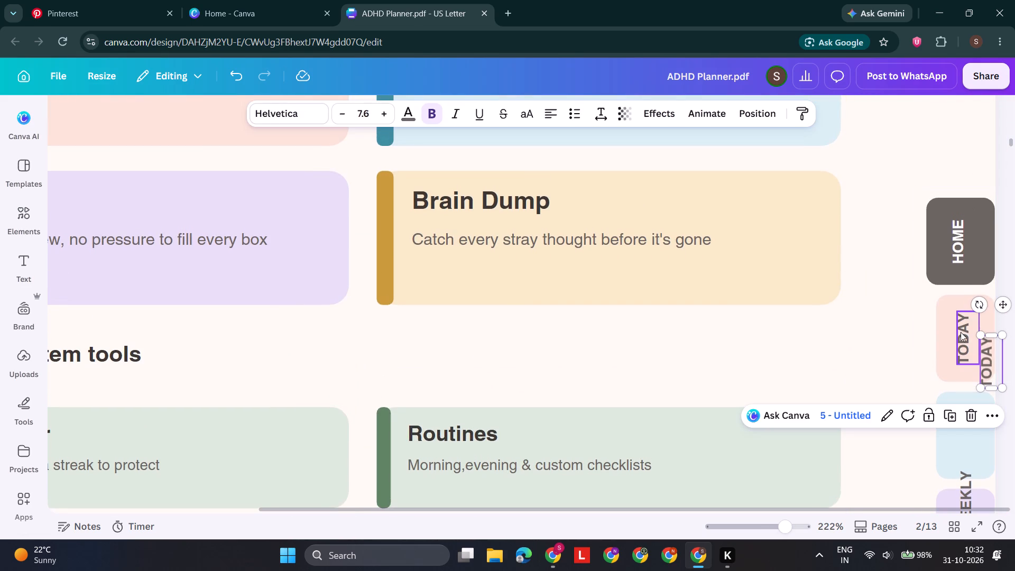
Centre the original TODAY label on its pink tab and move the duplicate onto the blank area beside the blue tab.
double_click(962, 346)
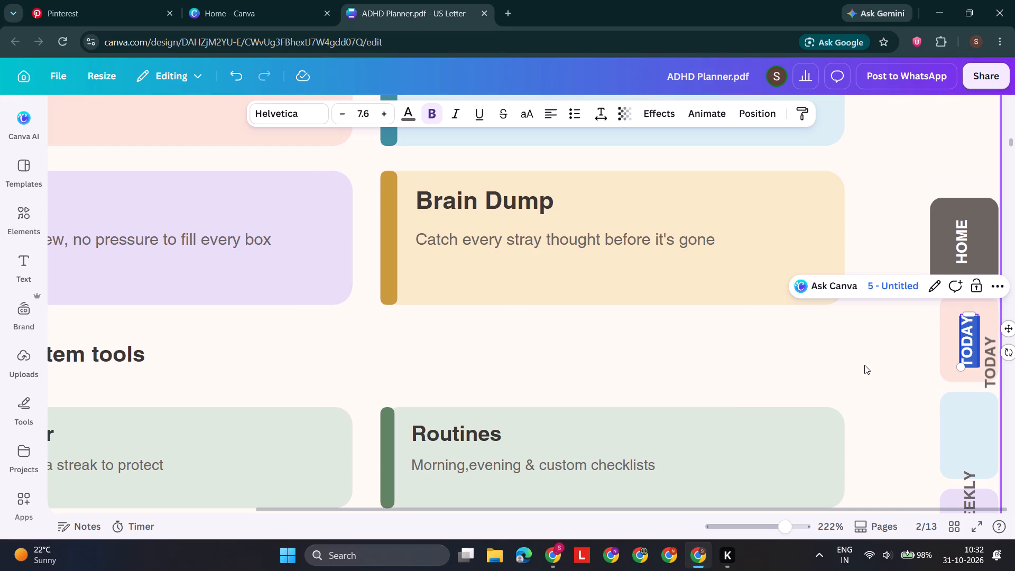
left_click(864, 365)
left_click(970, 346)
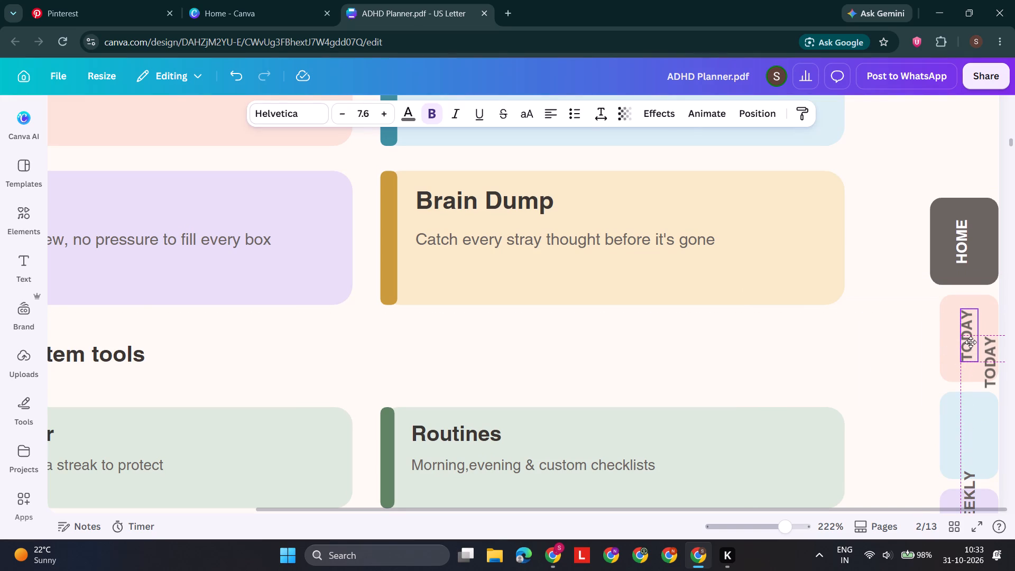
left_click_drag(997, 372, 837, 375)
left_click(966, 353)
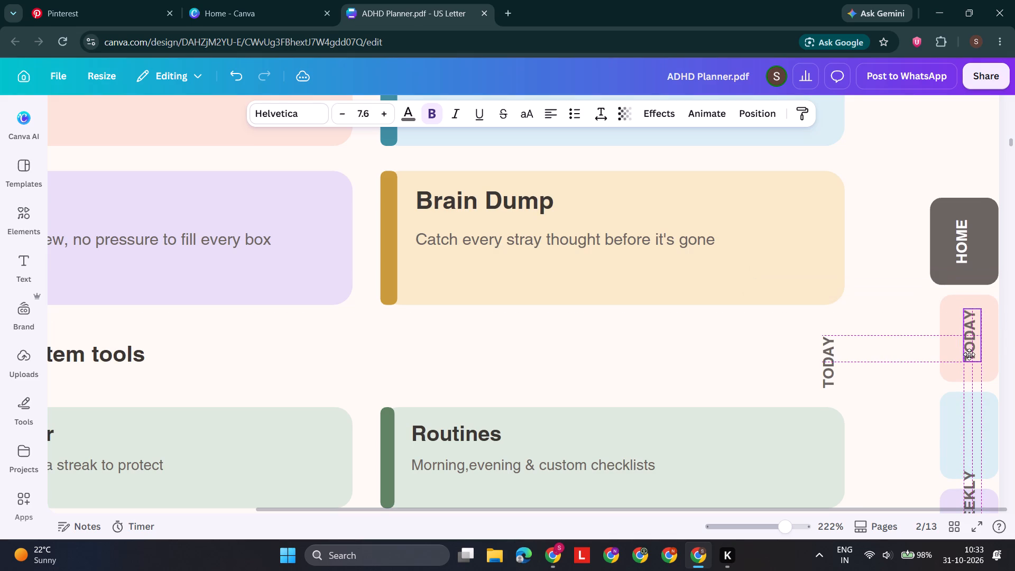
left_click(814, 357)
left_click_drag(825, 363, 881, 444)
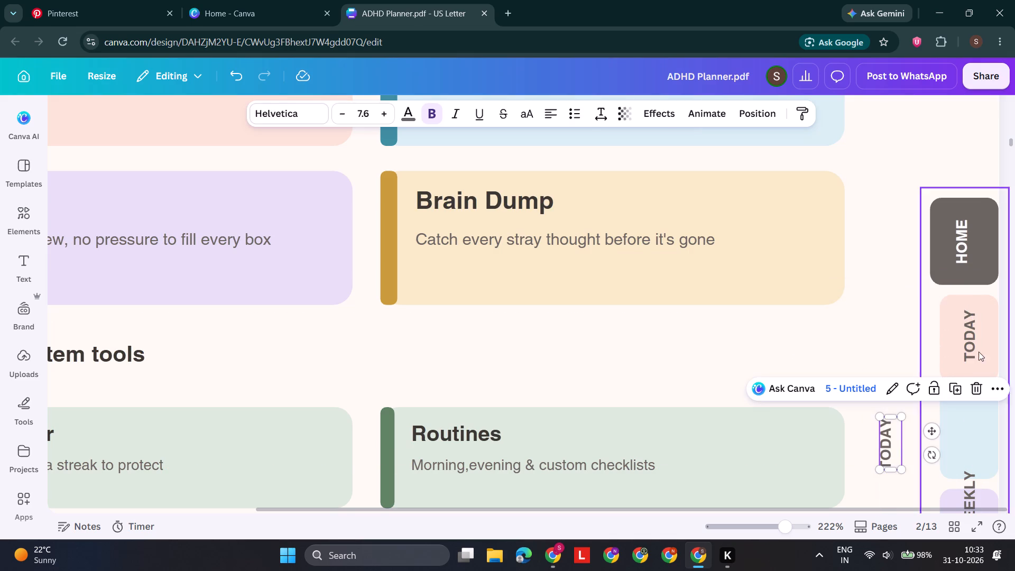
left_click(969, 342)
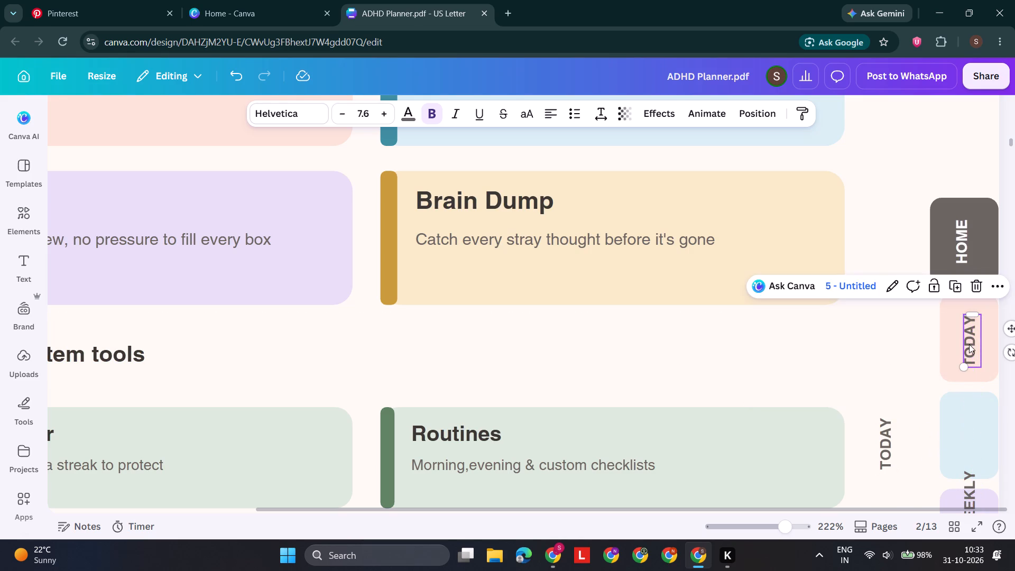
Nudge the TODAY label slightly up so it sits centred on its pink side tab.
scroll(969, 344, "left", 4)
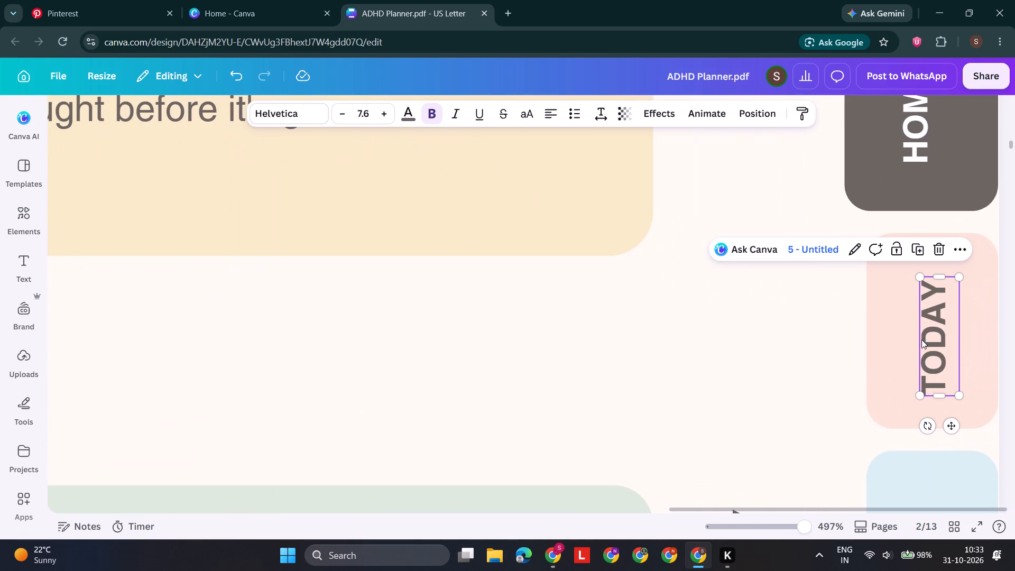
left_click_drag(936, 339, 934, 337)
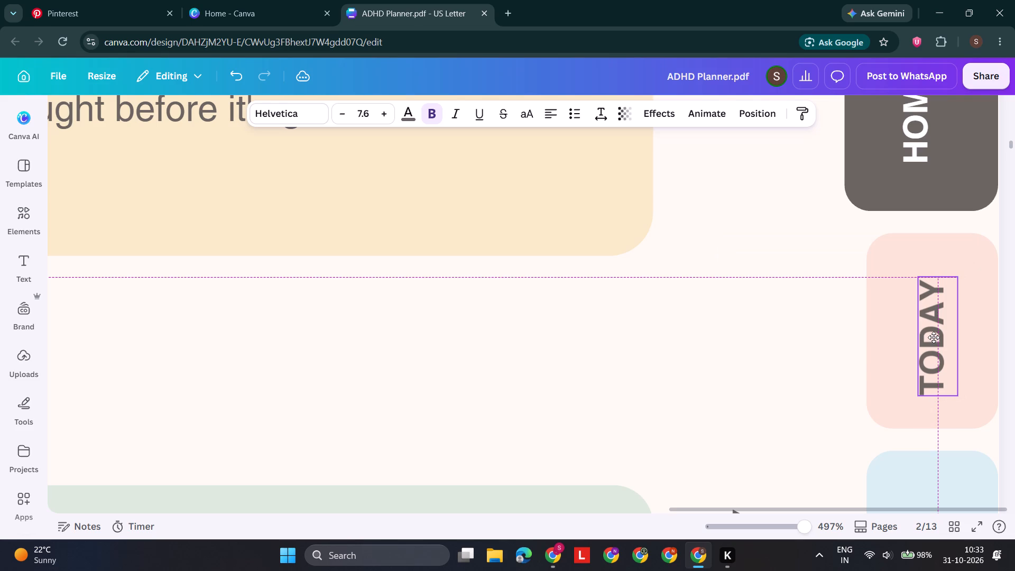
left_click_drag(934, 337, 935, 336)
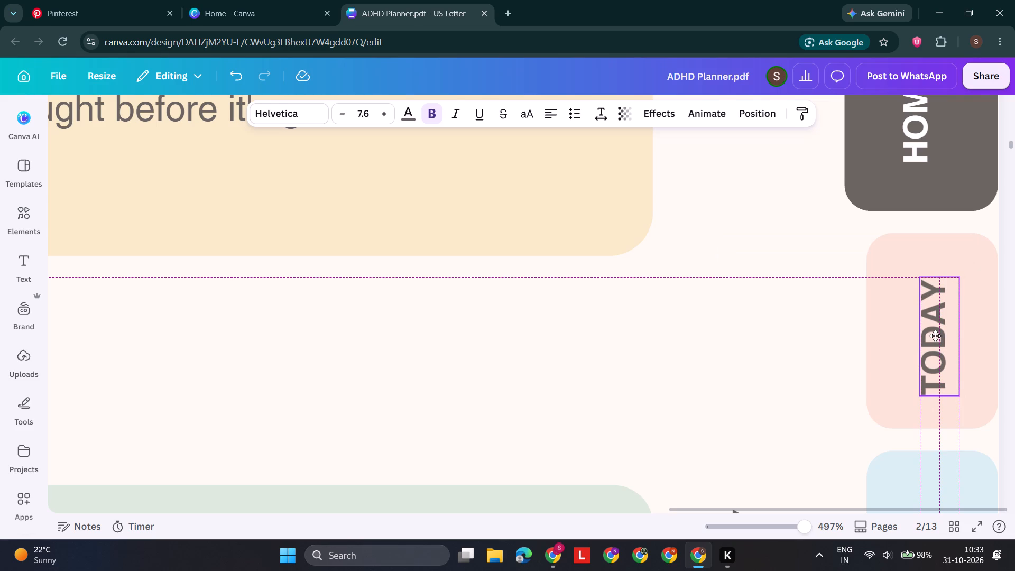
left_click_drag(935, 336, 935, 335)
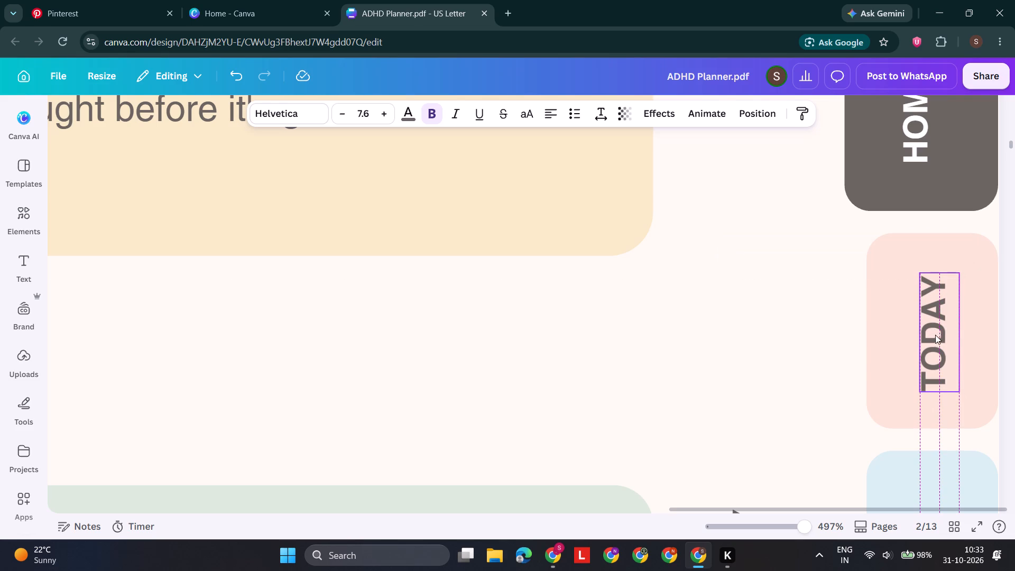
left_click(743, 359)
Move the run-together HABITS, BRAIN DUMP, MONTHLY, WEEKLY label off the tabs to below the "New here?" banner and rotate it to 0°.
scroll(743, 359, "down", 2)
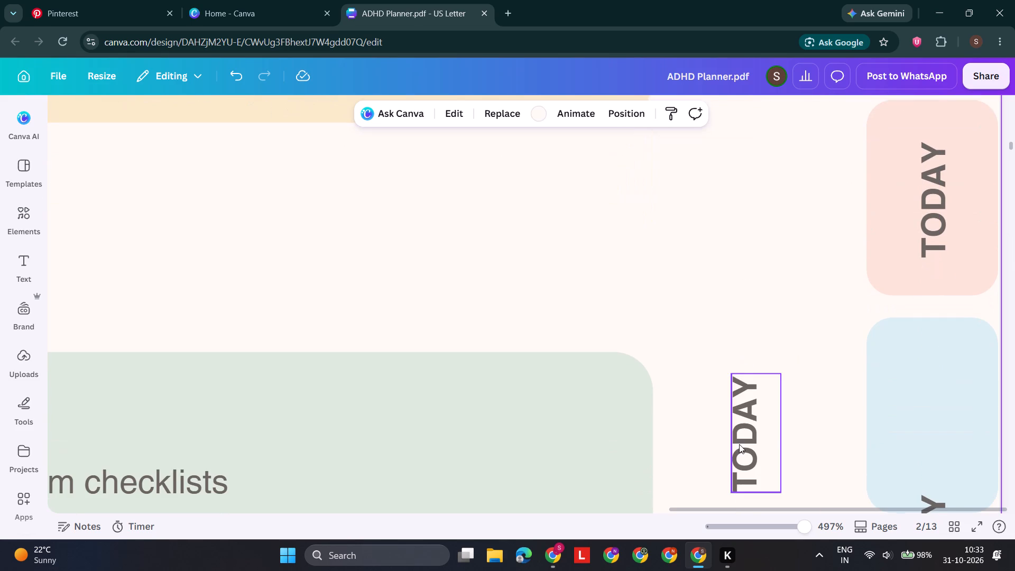
scroll(739, 444, "down", 2)
scroll(798, 377, "down", 1)
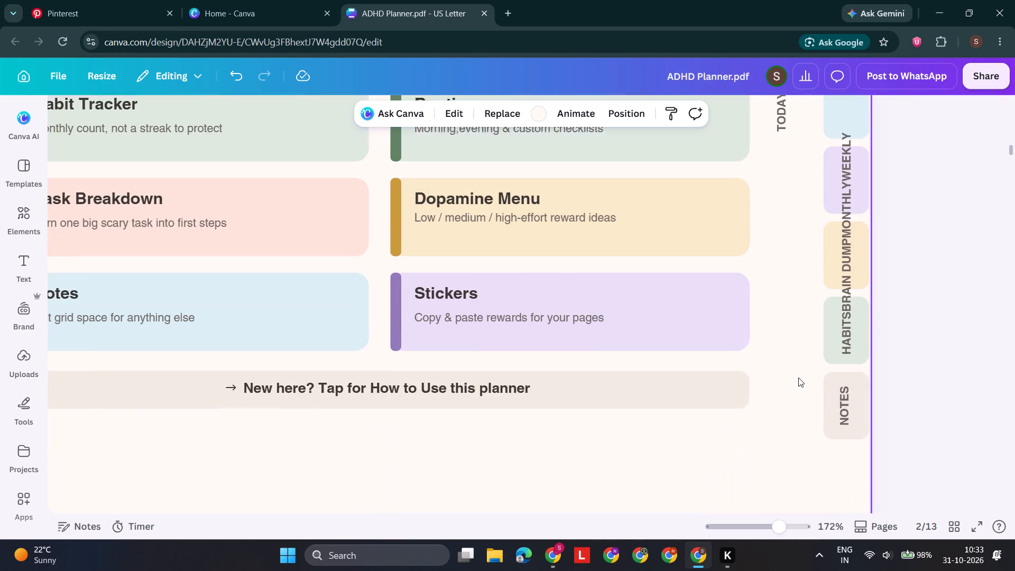
scroll(798, 377, "down", 1)
left_click_drag(848, 271, 809, 293)
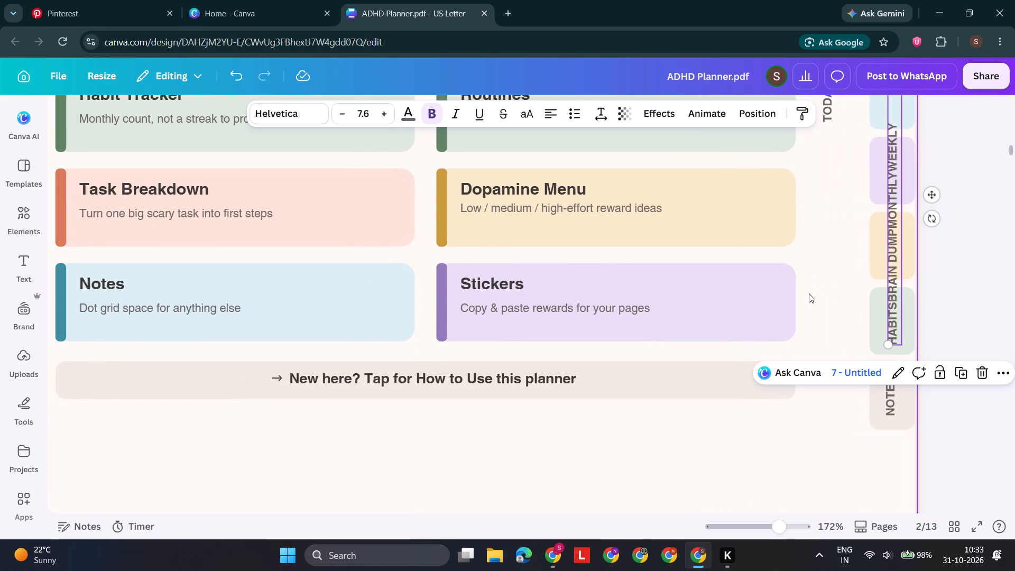
left_click_drag(898, 272, 661, 478)
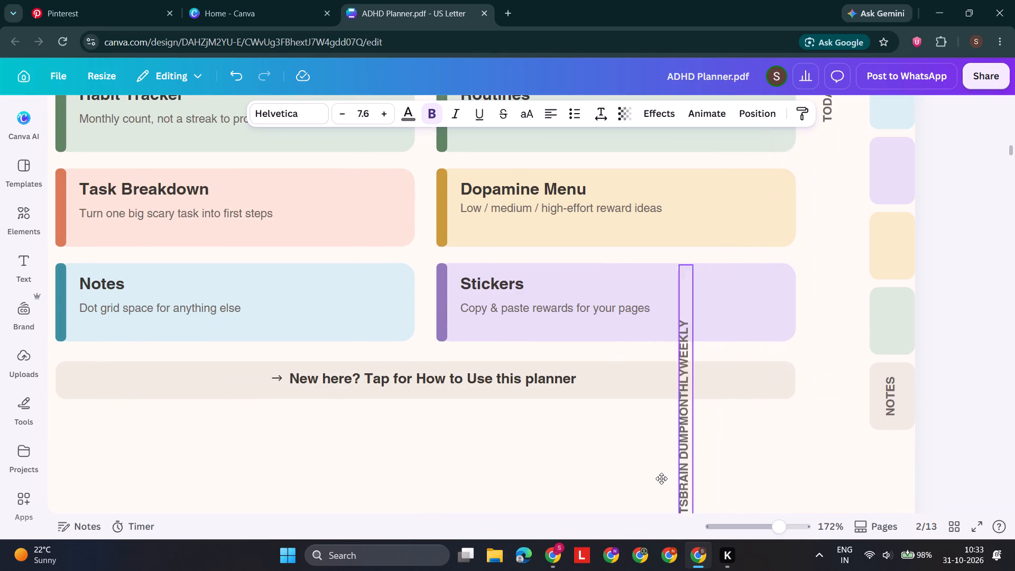
left_click_drag(661, 478, 624, 474)
left_click_drag(740, 422, 705, 471)
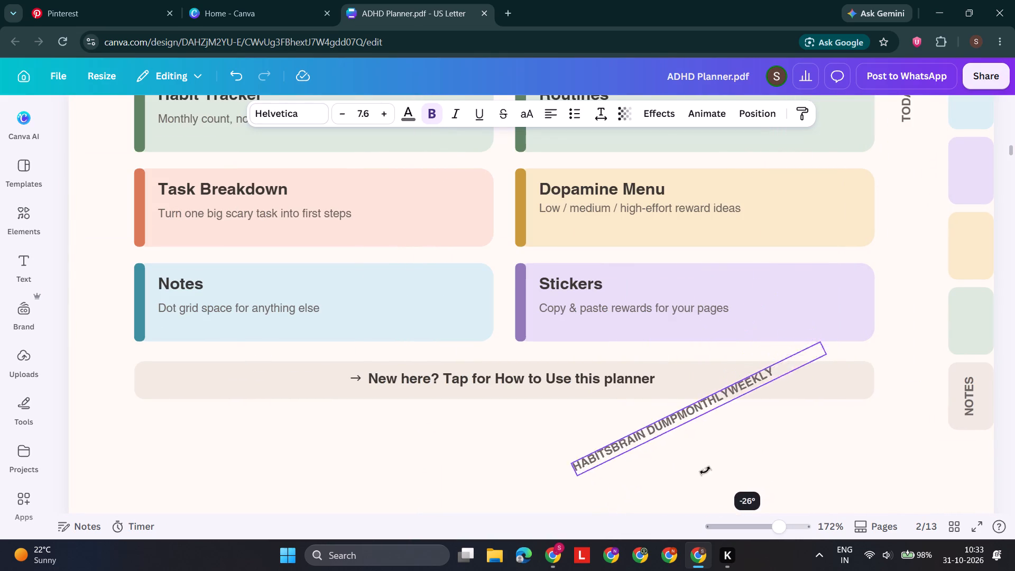
left_click_drag(705, 471, 686, 473)
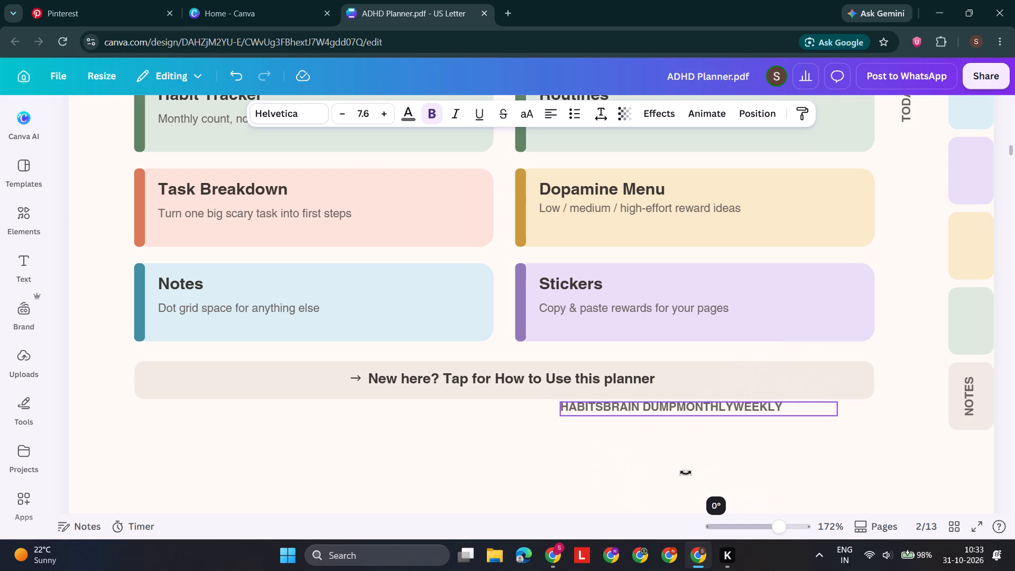
left_click_drag(686, 473, 686, 473)
left_click_drag(661, 411, 669, 468)
Insert the missing spaces in the run-together label so it reads "HABITS BRAIN DUMP MONTHLY WEEKLY".
double_click(609, 464)
left_click(609, 464)
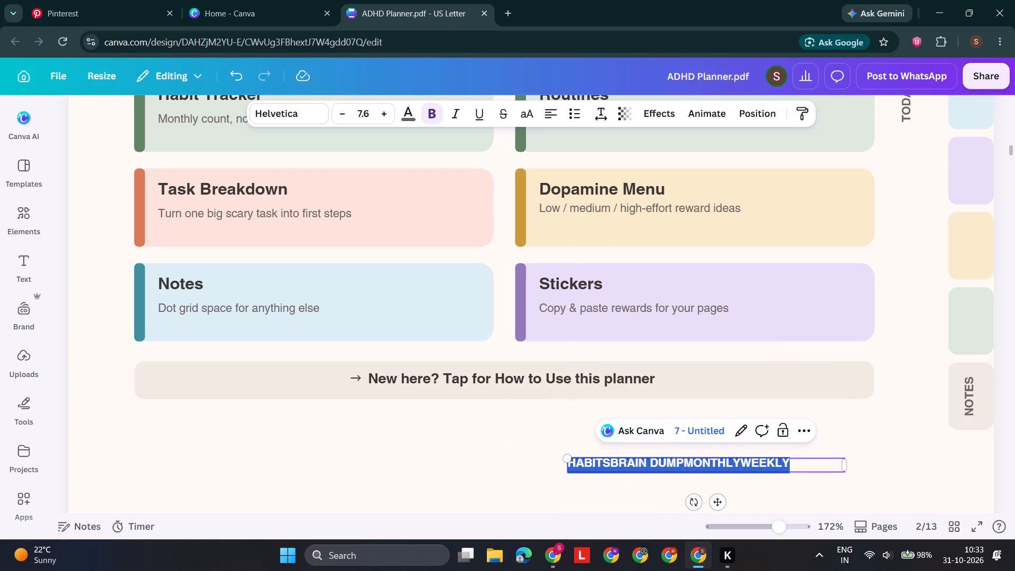
key("space")
key("Right")
key("Right")
key("Right")
key("Right")
key("Right")
key("Right")
key("Right")
key("Right")
key("Right")
key("Right")
key("Right")
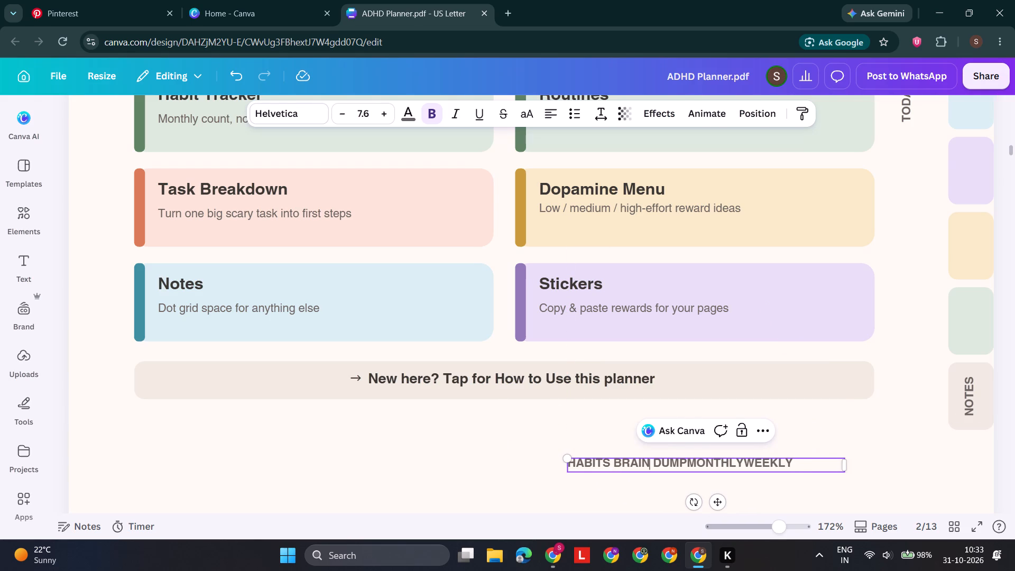
key("Left")
key("space")
key("Right")
key("Right")
key("Right")
key("Right")
key("Right")
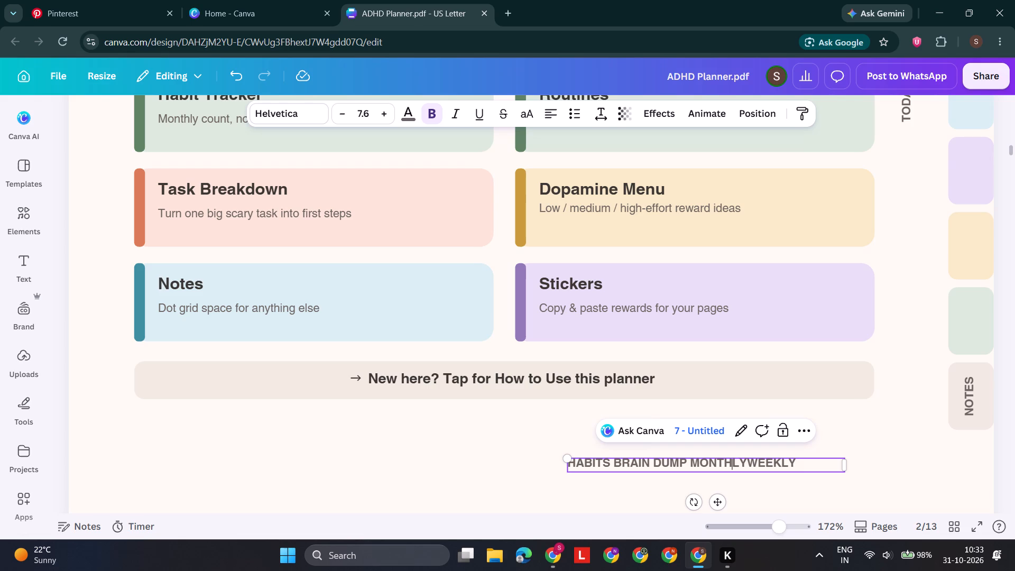
key("Right")
key("Right")
key("Right")
key("Left")
key("space")
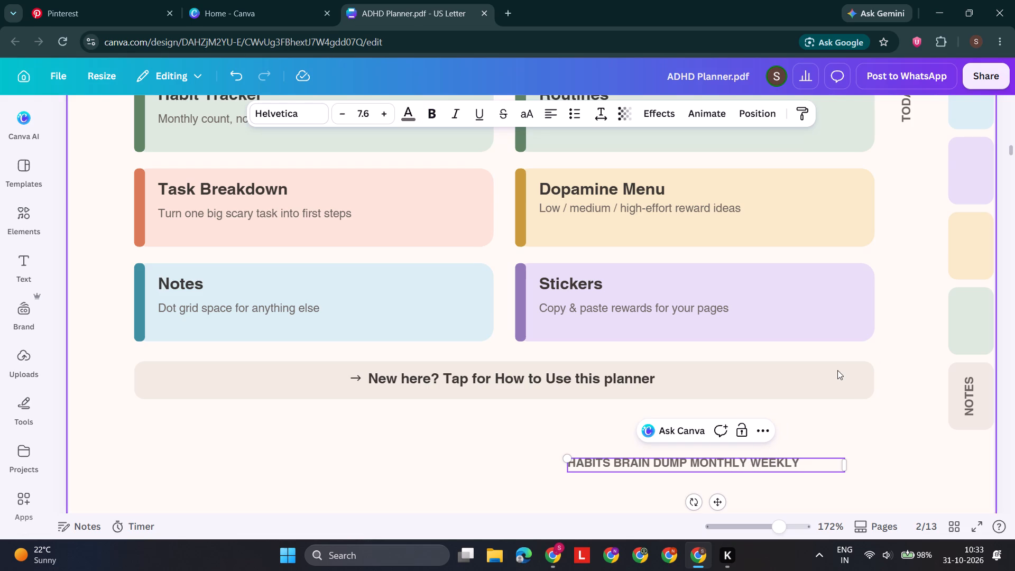
Move the word WEEKLY from the horizontal label into the duplicate TODAY label, replacing its text, and lengthen that box to fit one line.
scroll(837, 370, "up", 1)
scroll(837, 370, "down", 1)
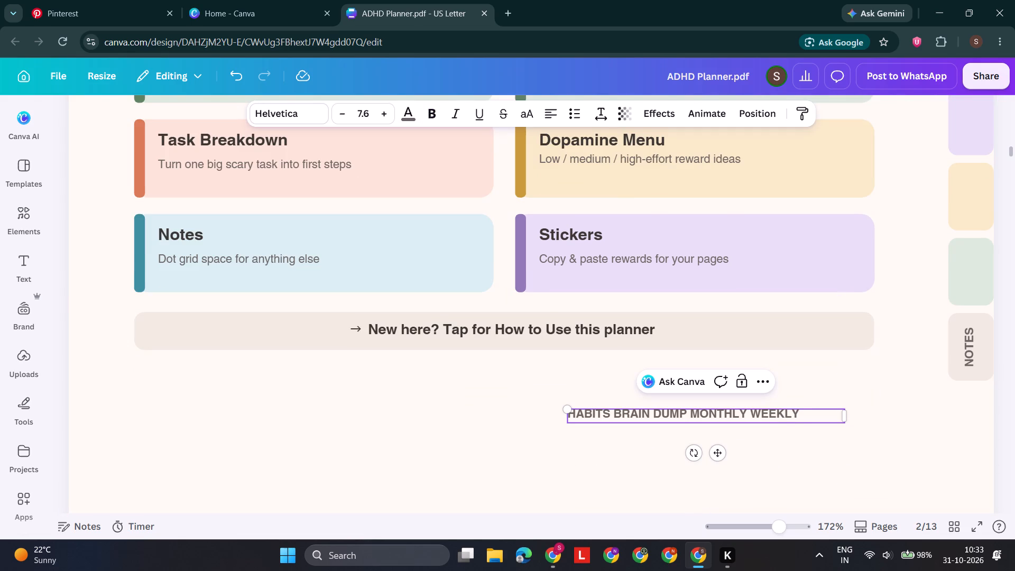
left_click_drag(799, 411, 750, 415)
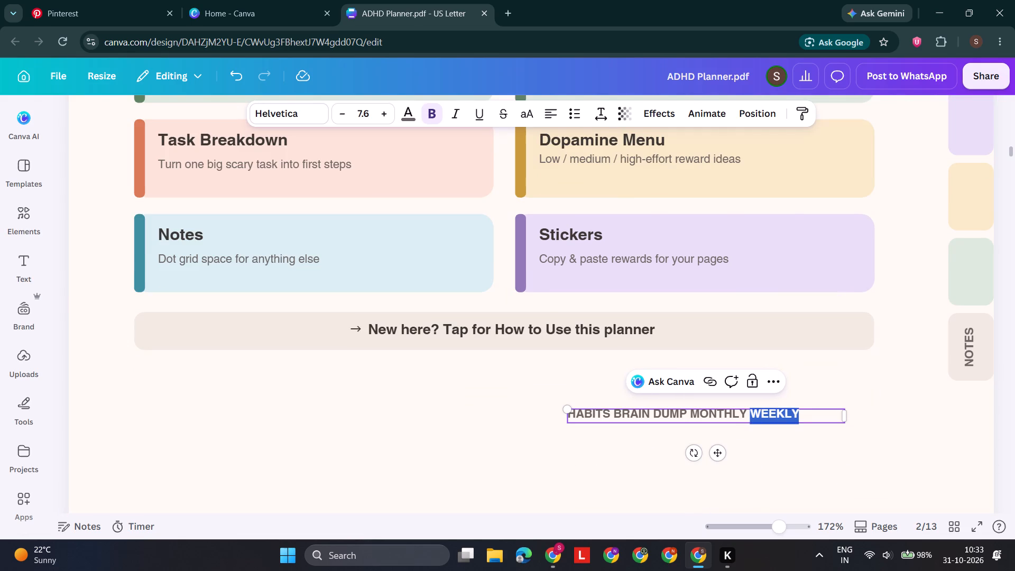
key("ctrl+x")
scroll(854, 347, "up", 1)
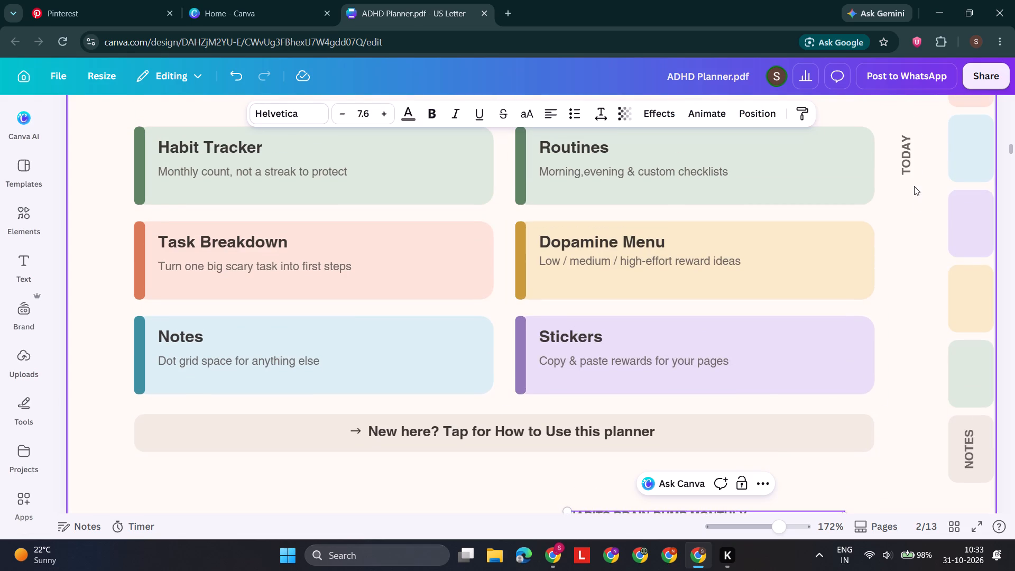
double_click(910, 165)
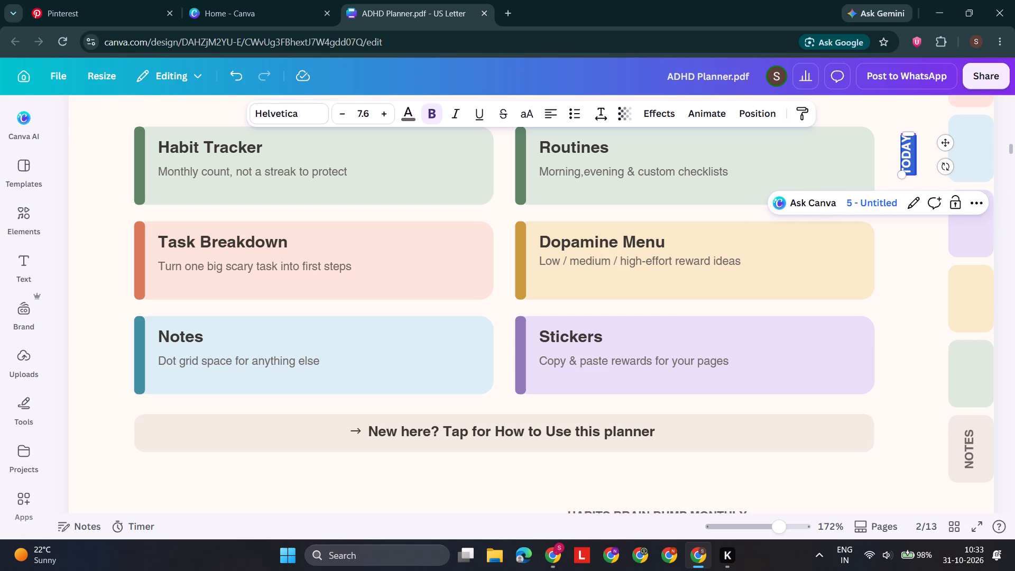
key("ctrl+v")
left_click_drag(916, 134, 916, 130)
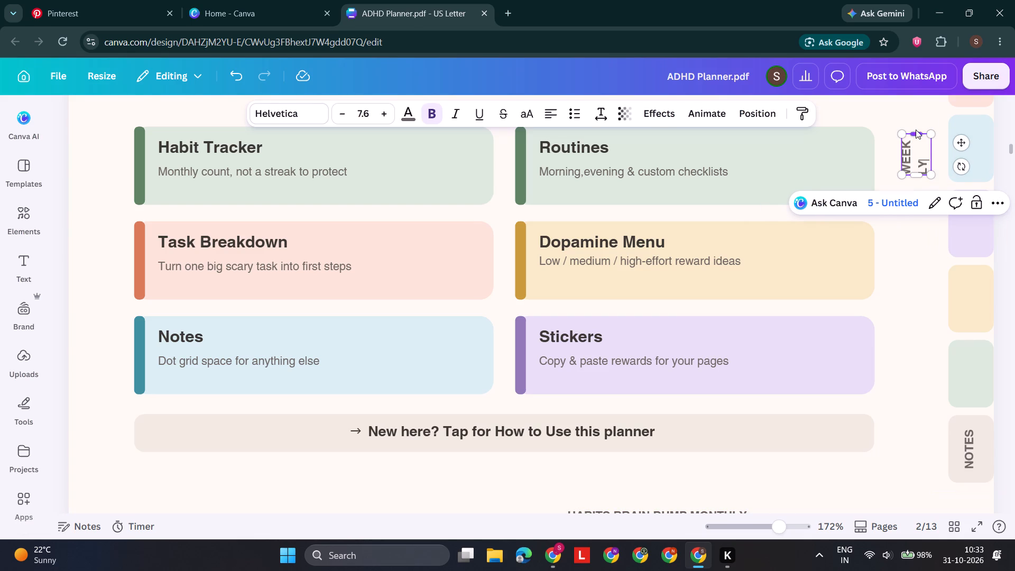
left_click_drag(916, 130, 912, 124)
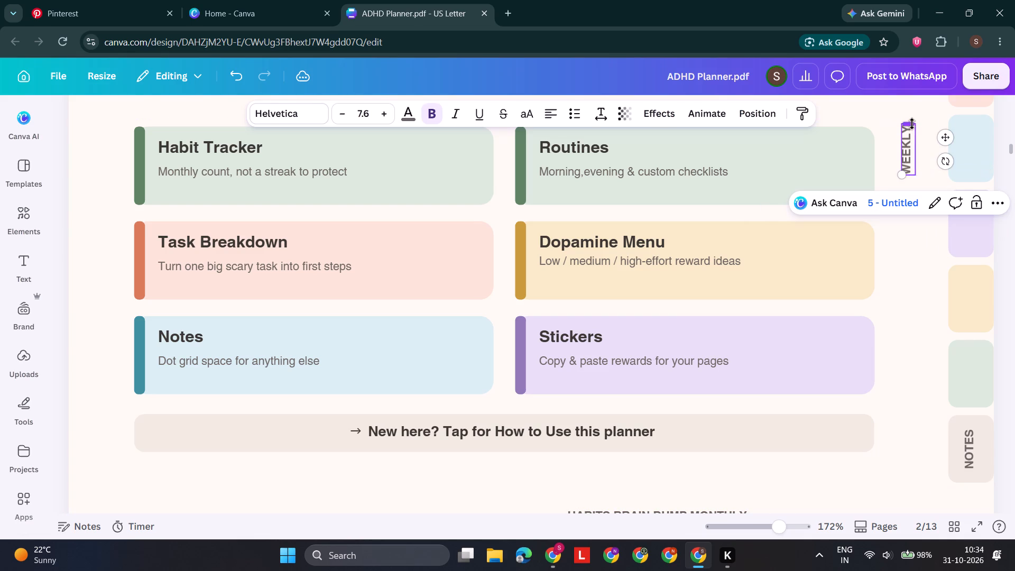
left_click(916, 264)
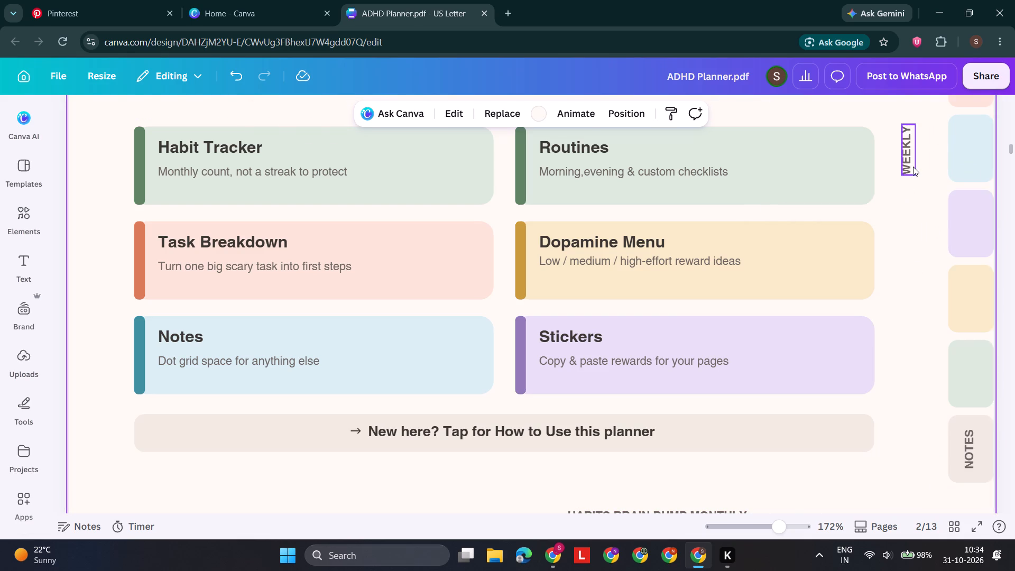
Duplicate the vertical WEEKLY label three times, arranging the copies in an evenly spaced column beside the side tabs.
left_click(913, 167)
left_click(948, 208)
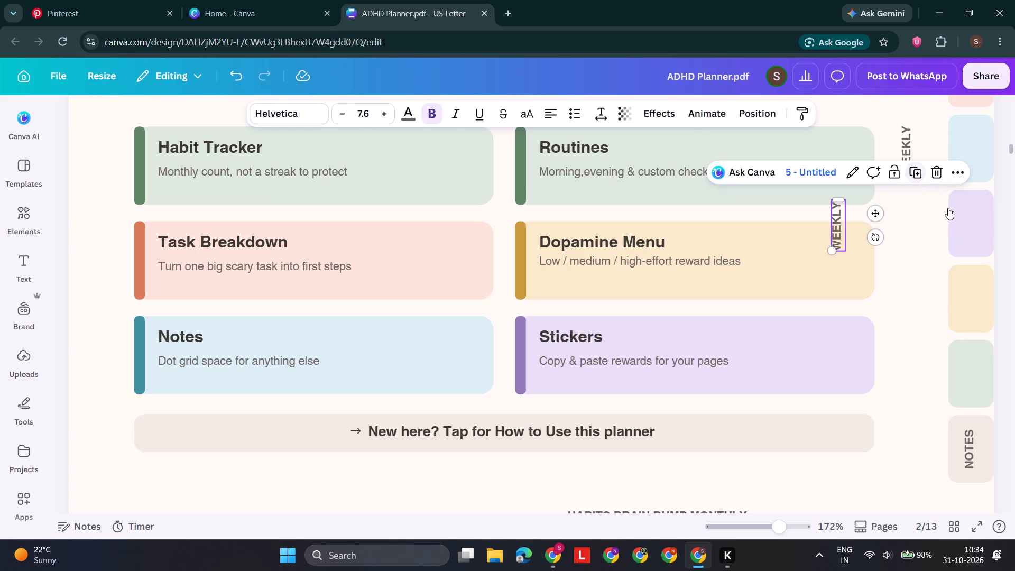
left_click_drag(838, 226, 907, 247)
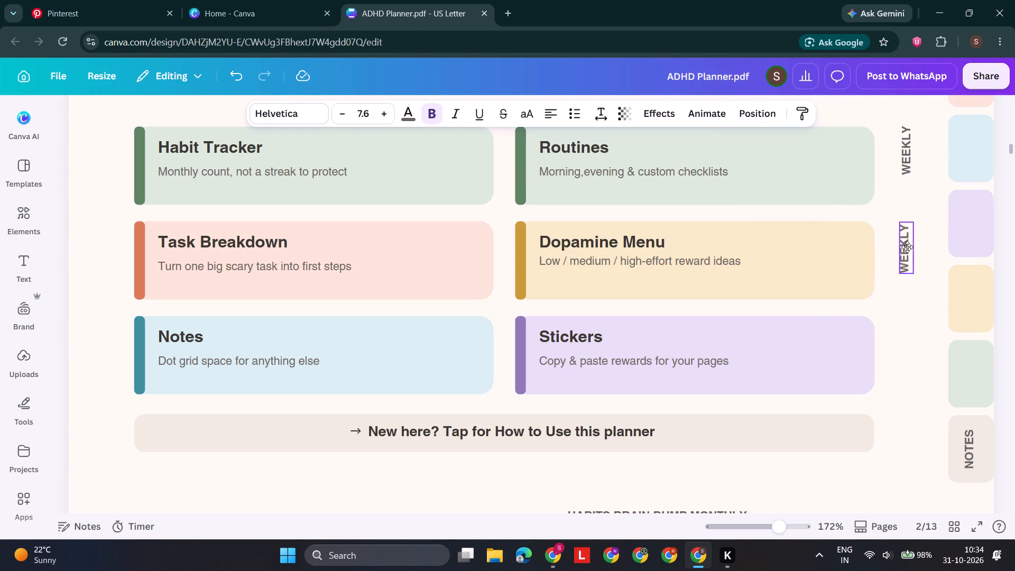
left_click_drag(907, 247, 908, 242)
left_click(954, 198)
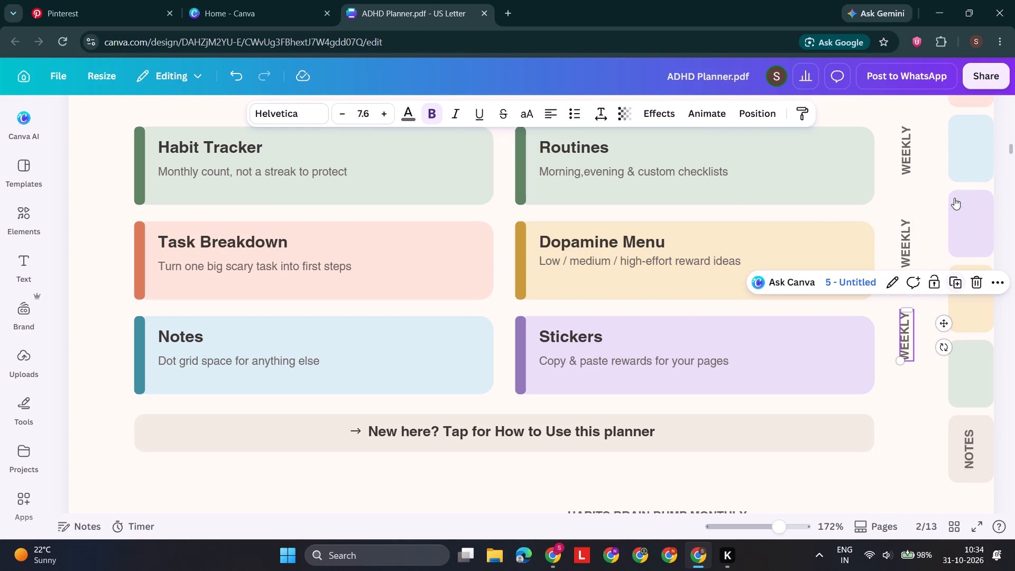
left_click(959, 282)
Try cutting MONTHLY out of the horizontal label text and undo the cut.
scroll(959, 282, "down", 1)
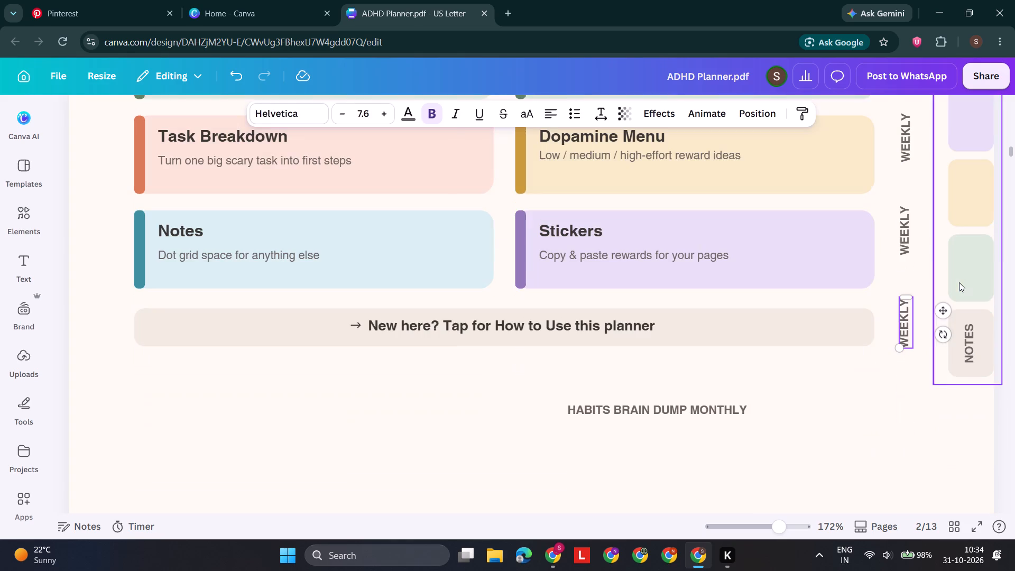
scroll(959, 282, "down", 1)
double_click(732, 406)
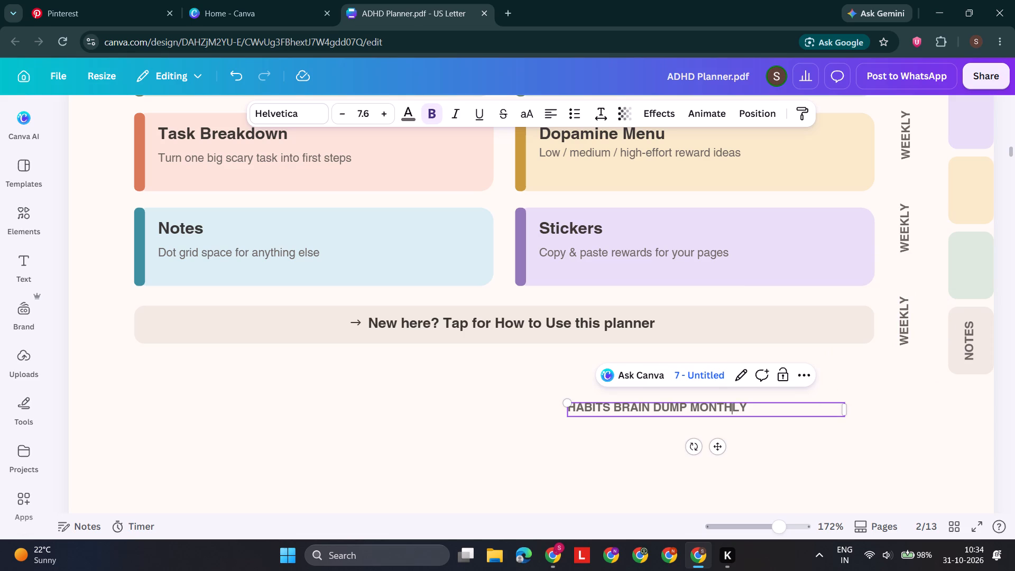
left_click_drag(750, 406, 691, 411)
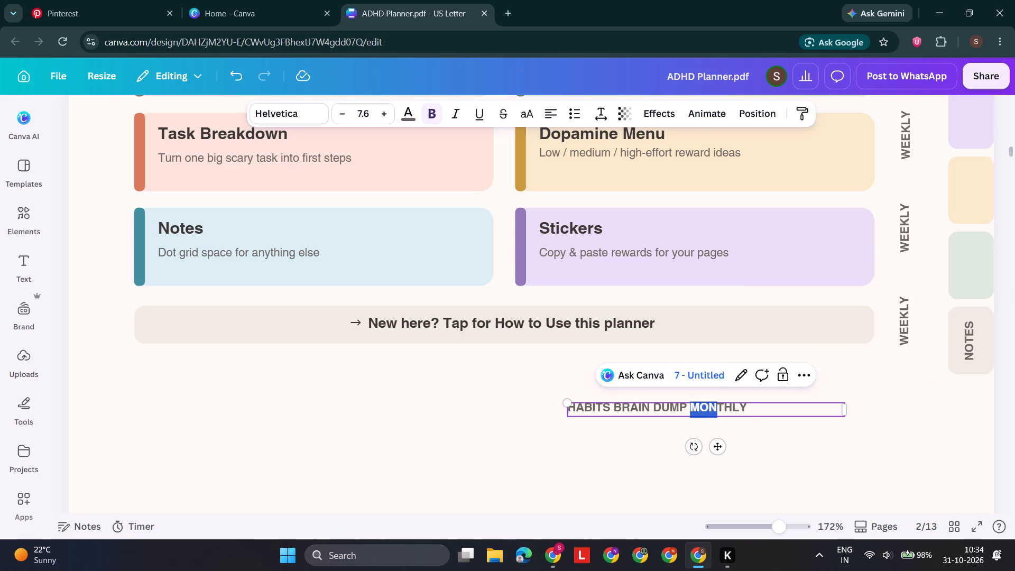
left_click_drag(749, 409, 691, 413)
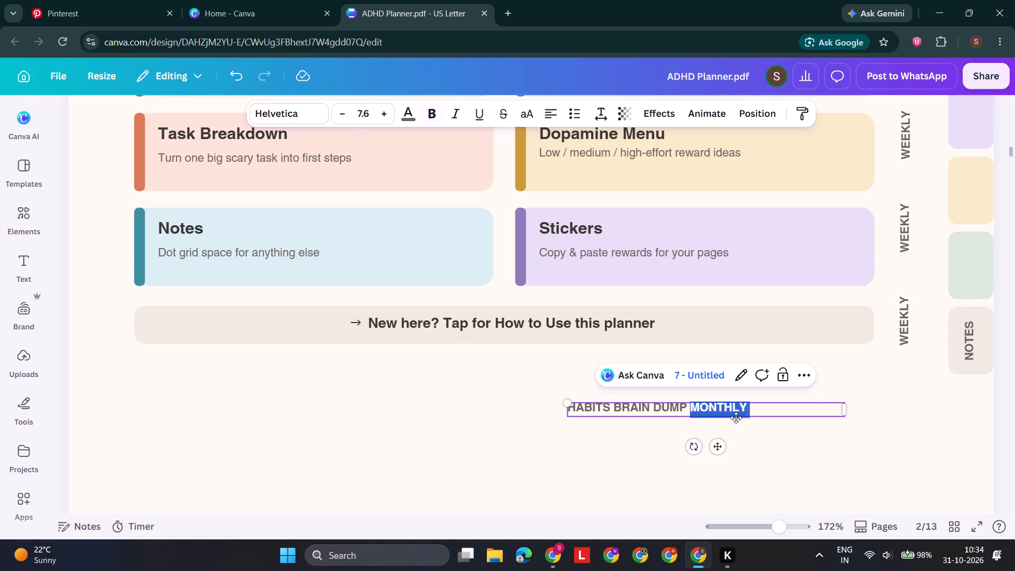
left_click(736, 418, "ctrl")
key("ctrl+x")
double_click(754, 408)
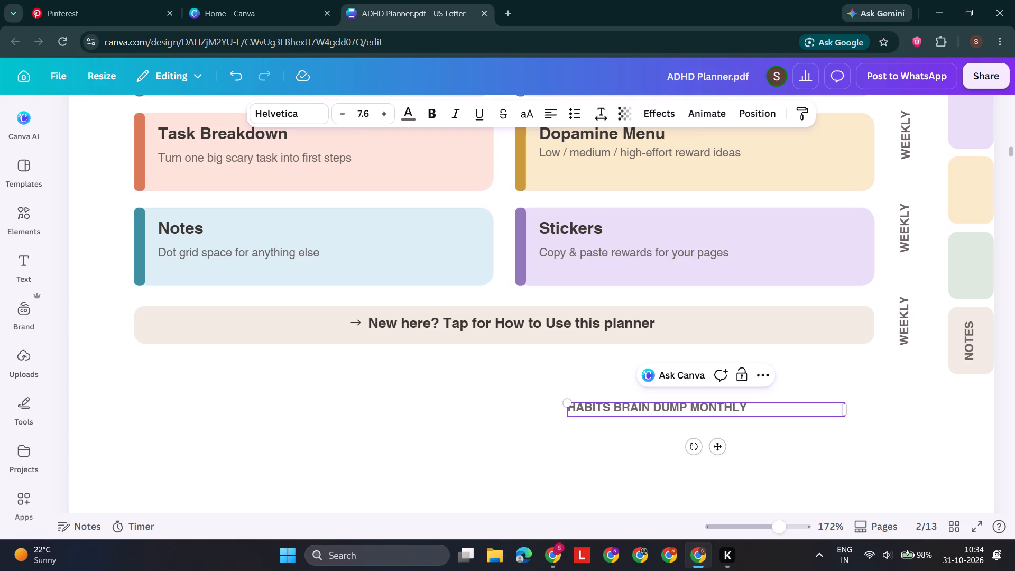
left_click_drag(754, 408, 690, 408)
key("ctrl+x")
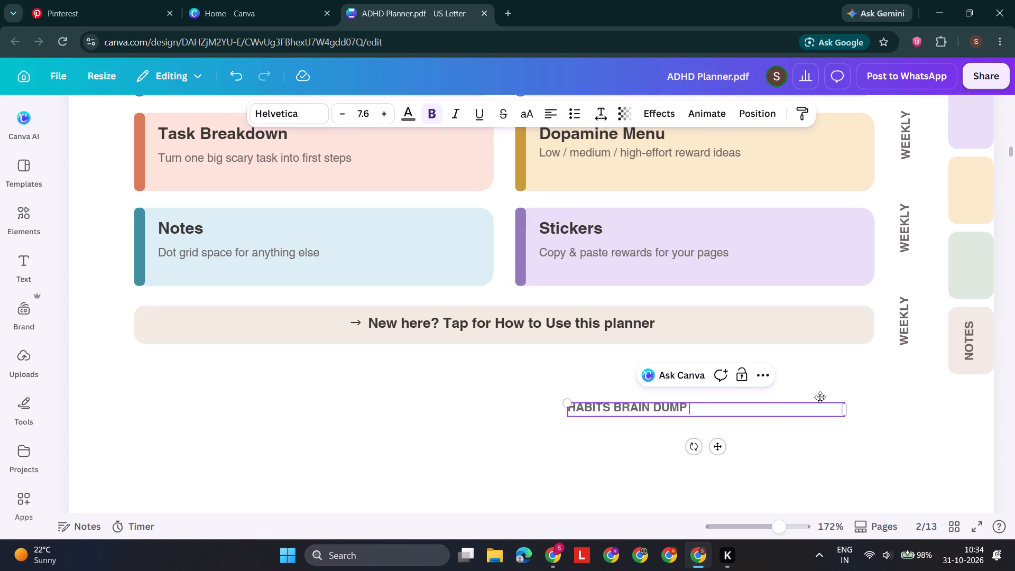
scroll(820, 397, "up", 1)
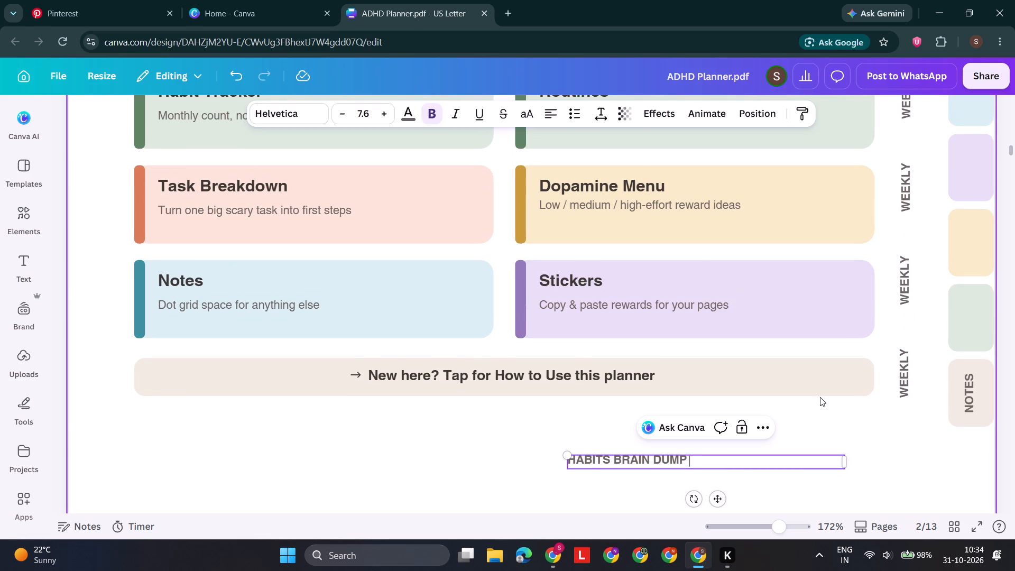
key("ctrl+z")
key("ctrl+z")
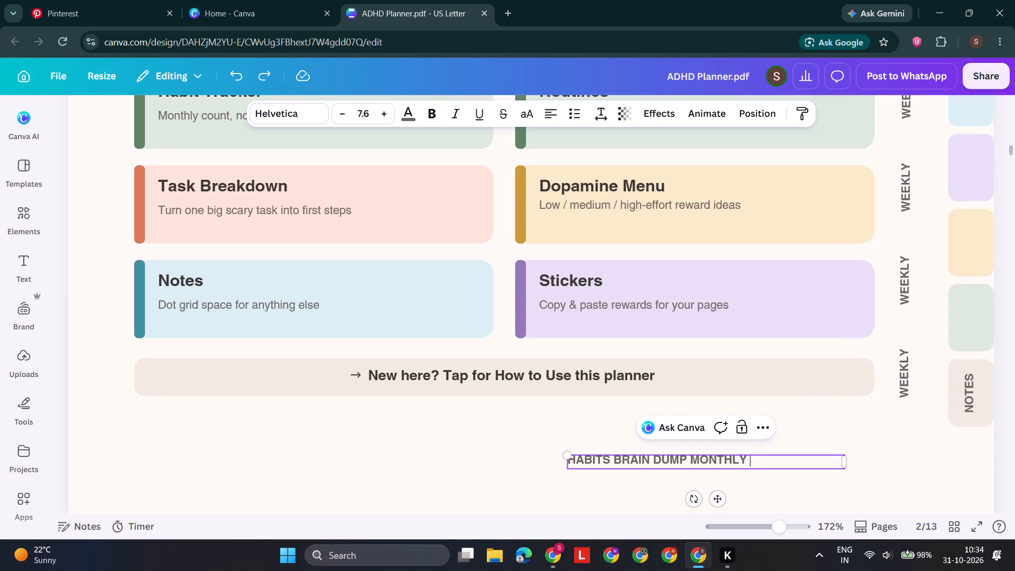
Move the word MONTHLY from the horizontal label into the second vertical WEEKLY label, replacing its text.
left_click_drag(750, 458, 693, 461)
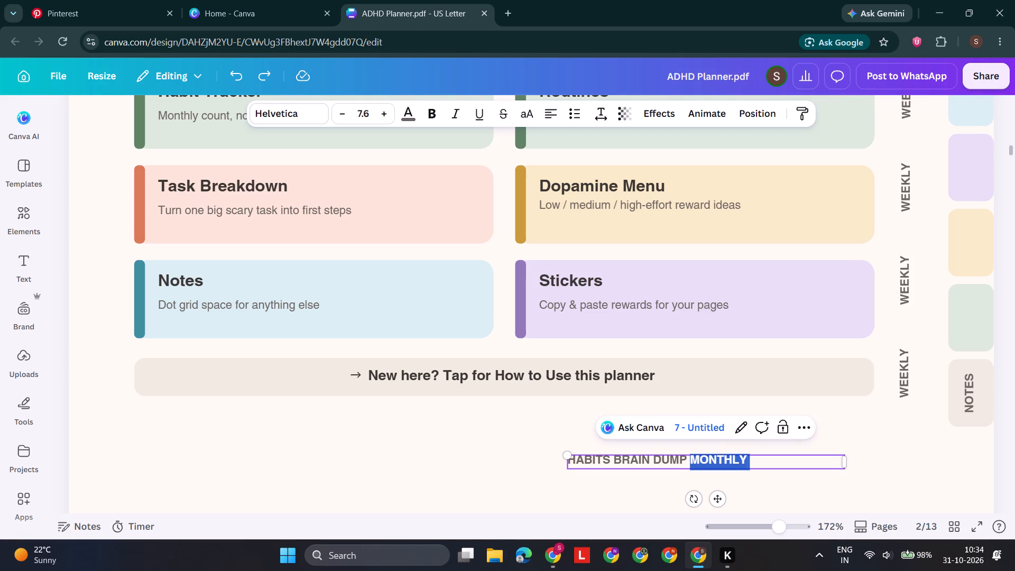
key("ctrl+x")
scroll(826, 422, "up", 1)
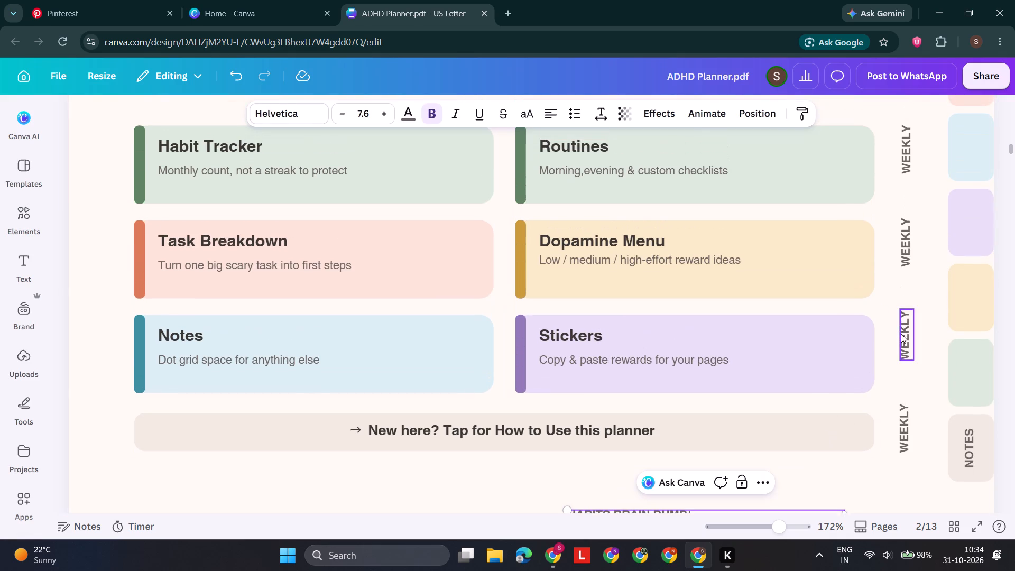
double_click(910, 243)
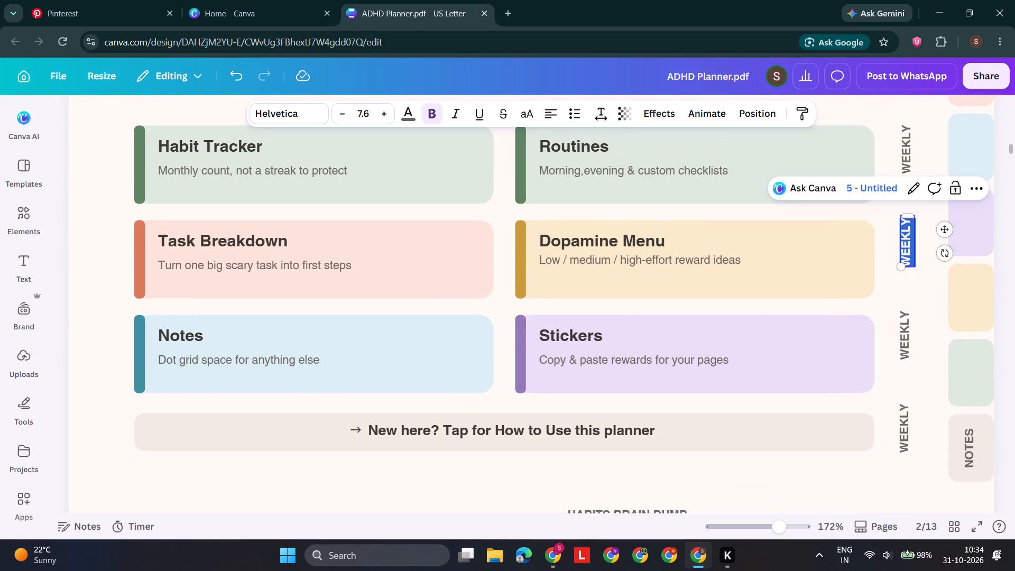
key("ctrl+v")
Move the word DUMP from the horizontal label into the third vertical label, replacing its WEEKLY text.
scroll(894, 286, "down", 1)
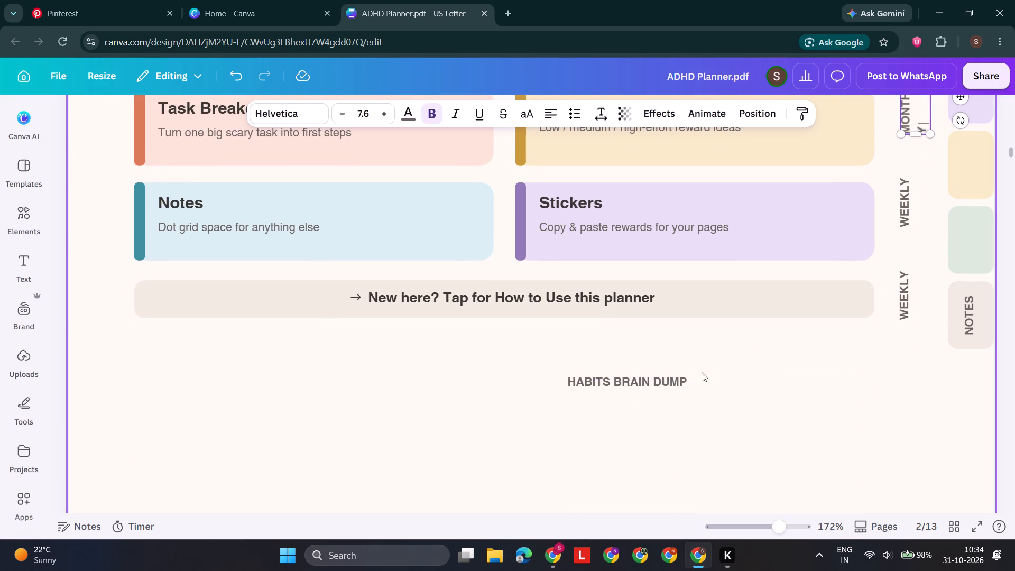
double_click(675, 380)
left_click_drag(688, 380, 668, 383)
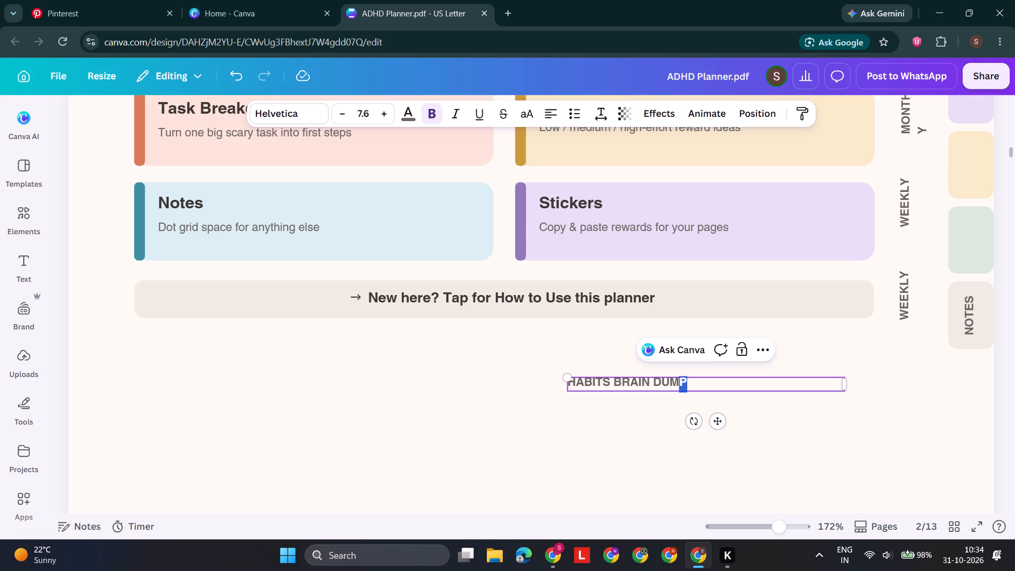
left_click_drag(668, 383, 655, 384)
key("ctrl+x")
scroll(781, 350, "up", 1)
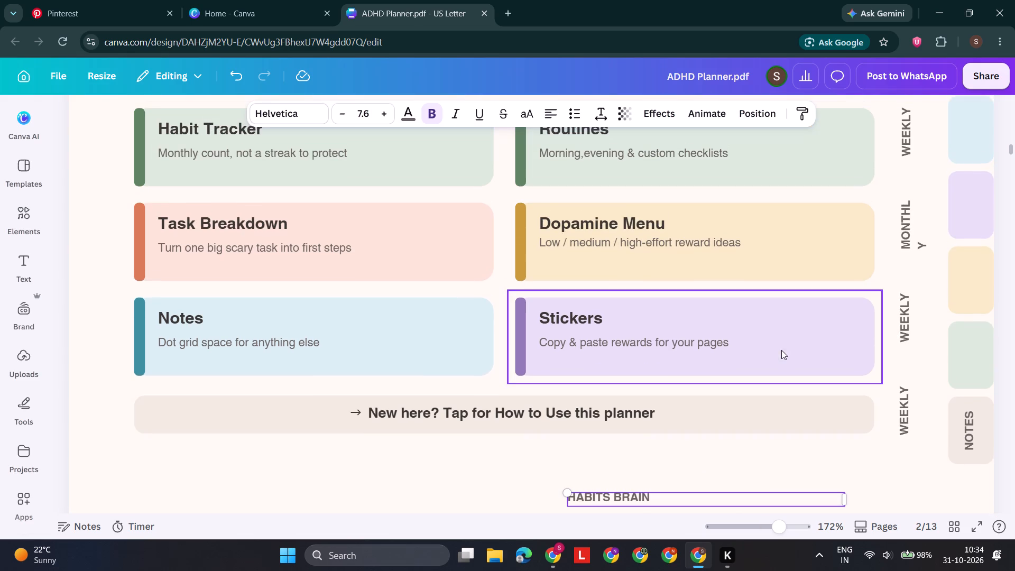
double_click(911, 324)
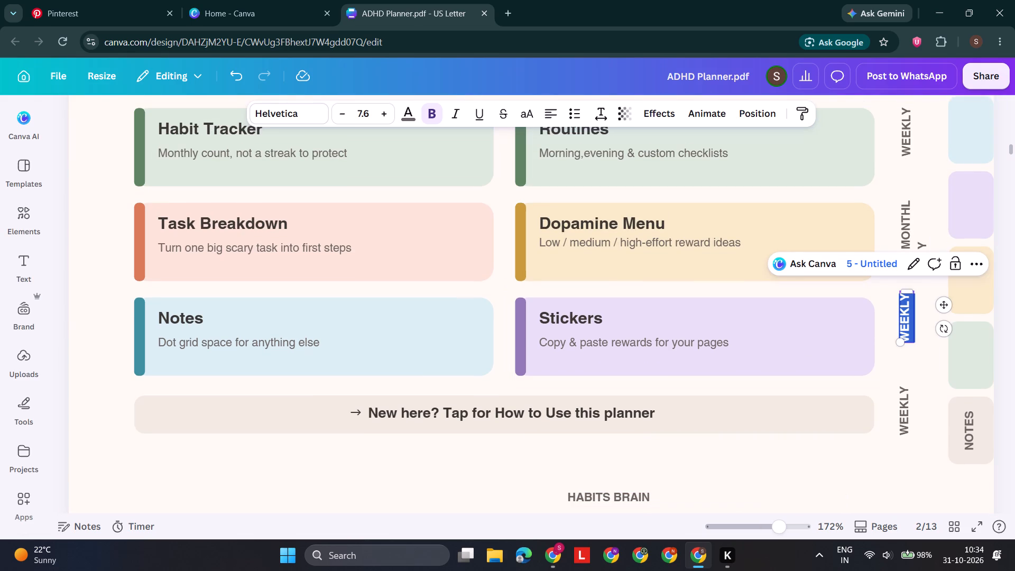
key("ctrl+v")
Move the word BRAIN from the horizontal label into the lowest vertical label, replacing its WEEKLY text.
scroll(859, 360, "down", 1)
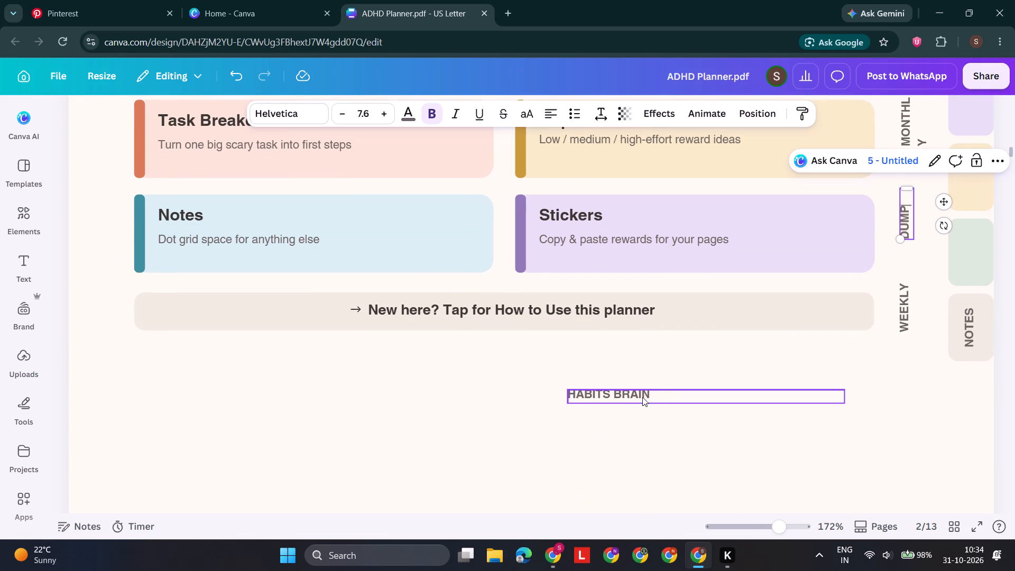
double_click(638, 397)
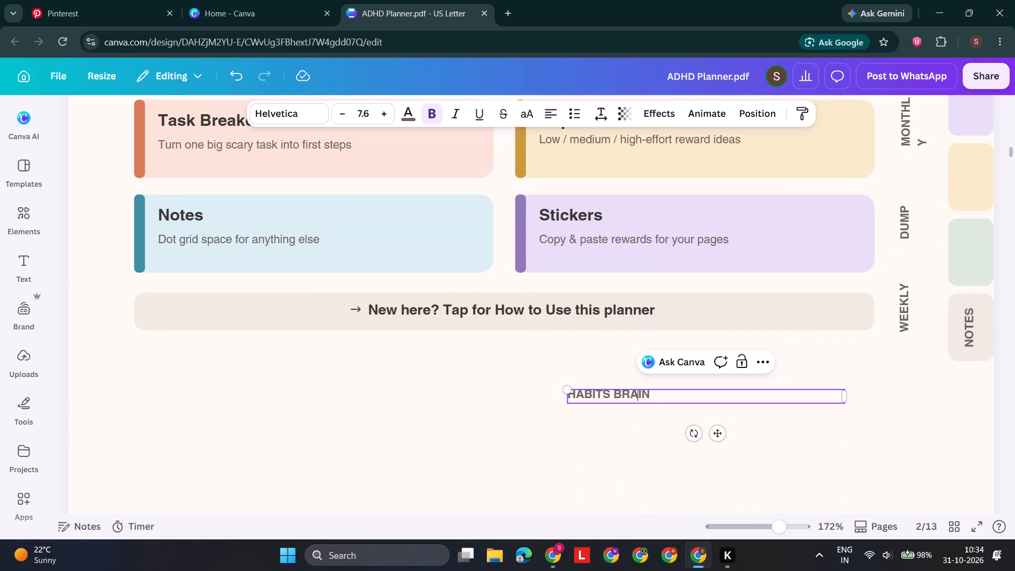
left_click_drag(655, 399, 615, 399)
key("ctrl+x")
scroll(742, 383, "up", 1)
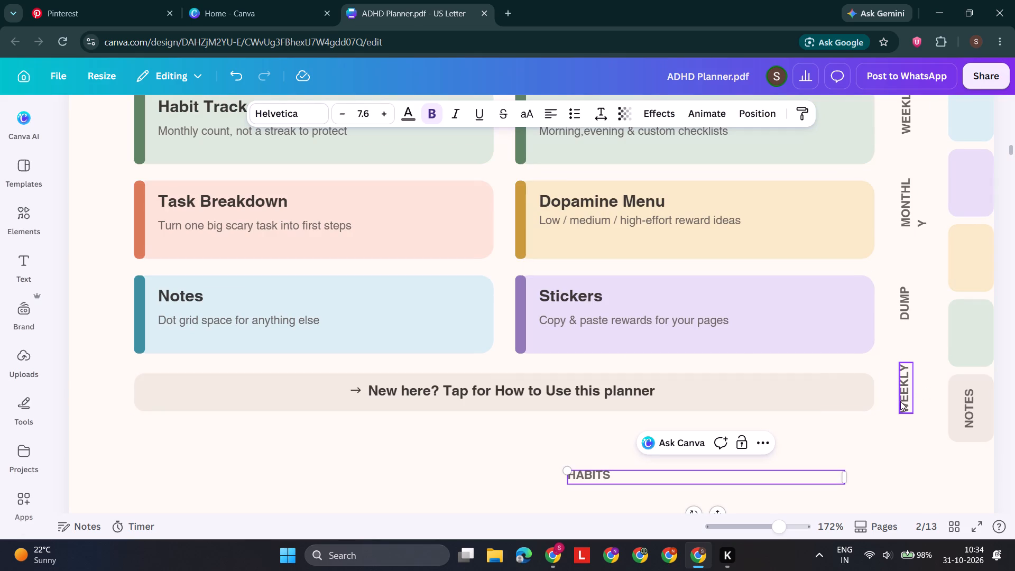
double_click(902, 401)
key("ctrl+v")
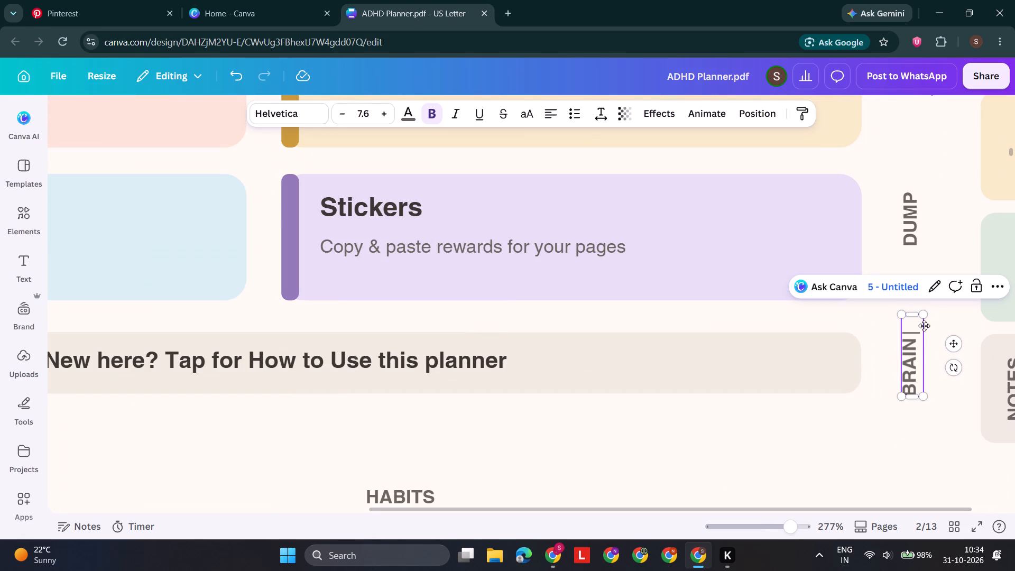
Remove the trailing space from the vertical BRAIN label and shorten the BRAIN and DUMP text boxes to fit their words.
left_click_drag(914, 317, 913, 329)
key("BackSpace")
left_click_drag(912, 314, 922, 334)
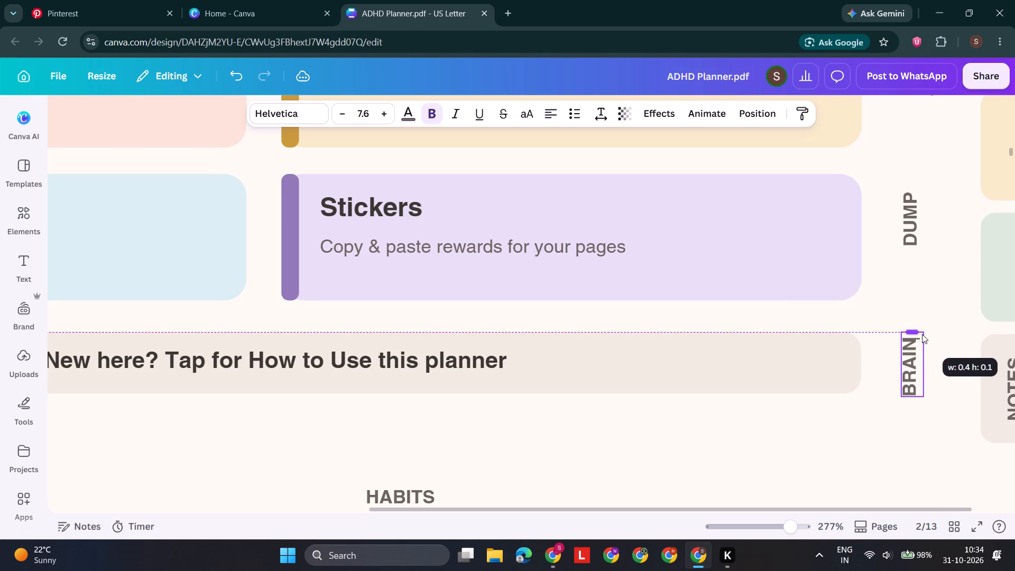
left_click_drag(922, 334, 922, 334)
left_click(963, 323)
scroll(931, 319, "up", 1)
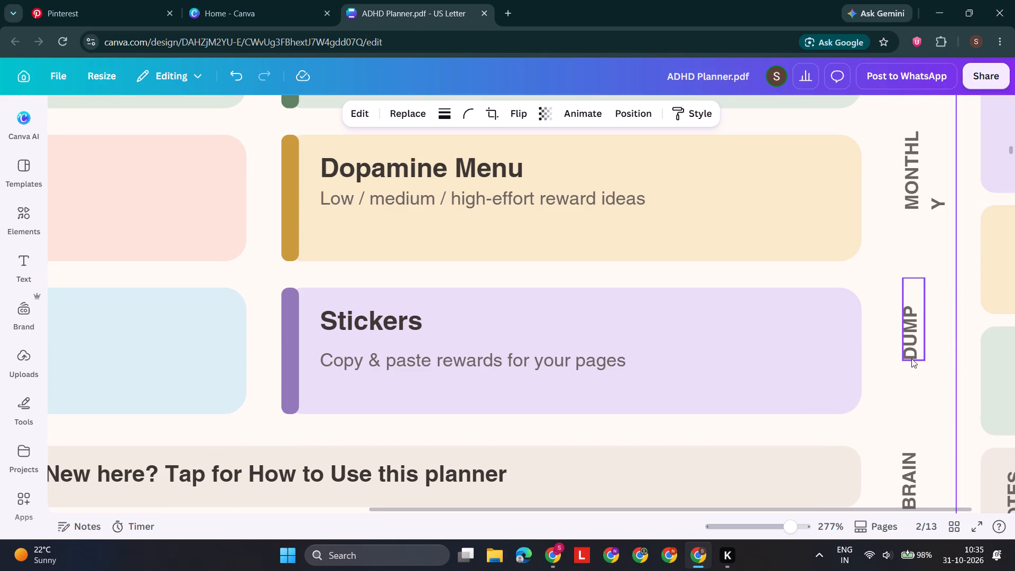
left_click(910, 360)
left_click(910, 329)
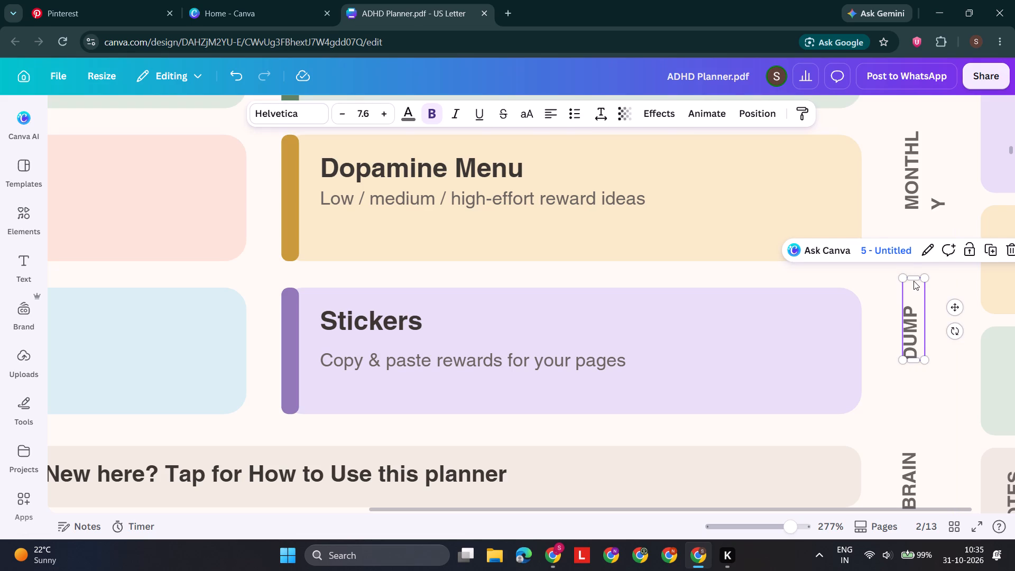
left_click_drag(914, 275, 914, 302)
Lengthen the vertical MONTHLY text box so the word fits on one line.
scroll(914, 302, "up", 1)
left_click(921, 297)
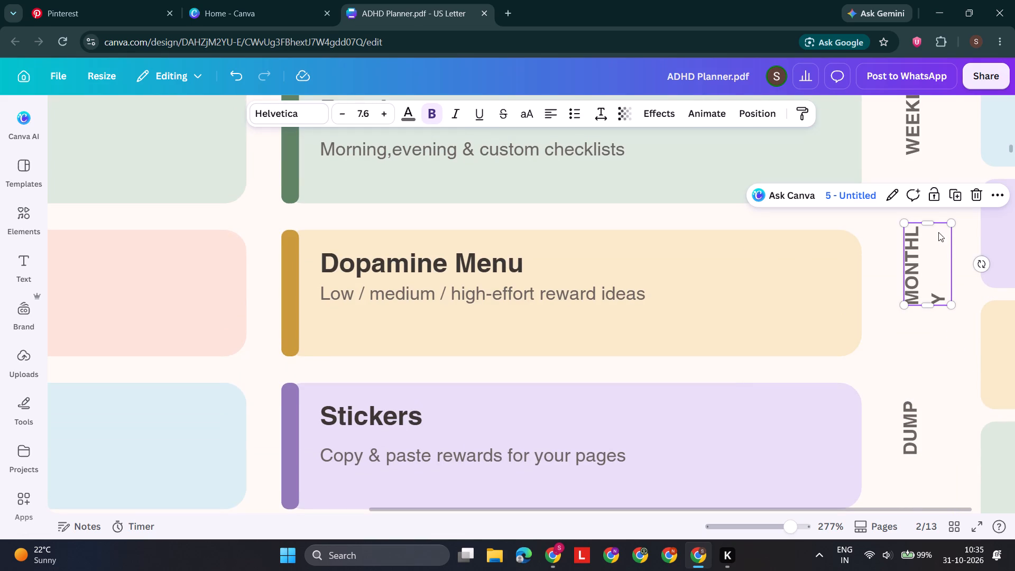
left_click_drag(926, 222, 926, 215)
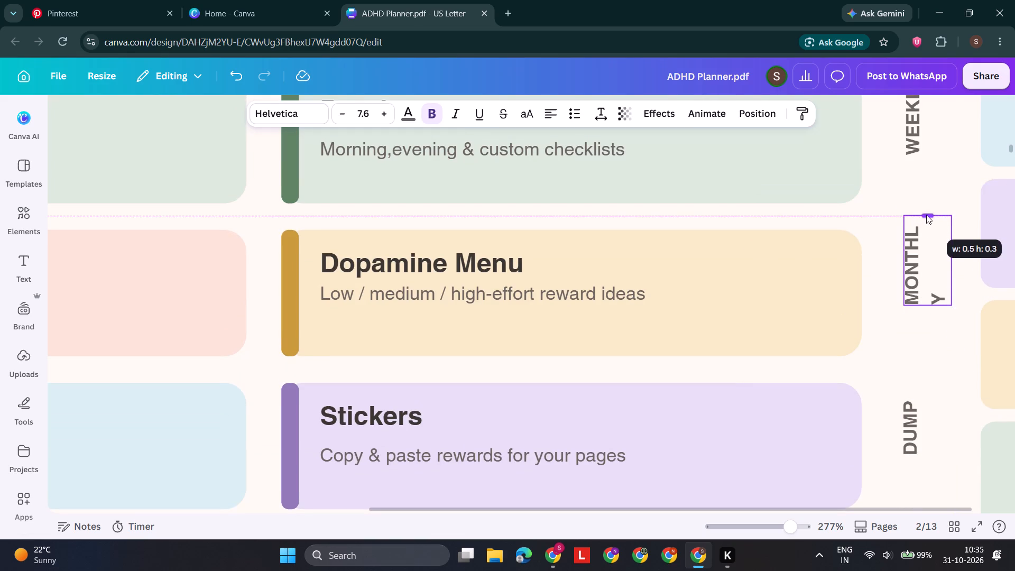
left_click_drag(926, 215, 926, 213)
left_click(926, 213)
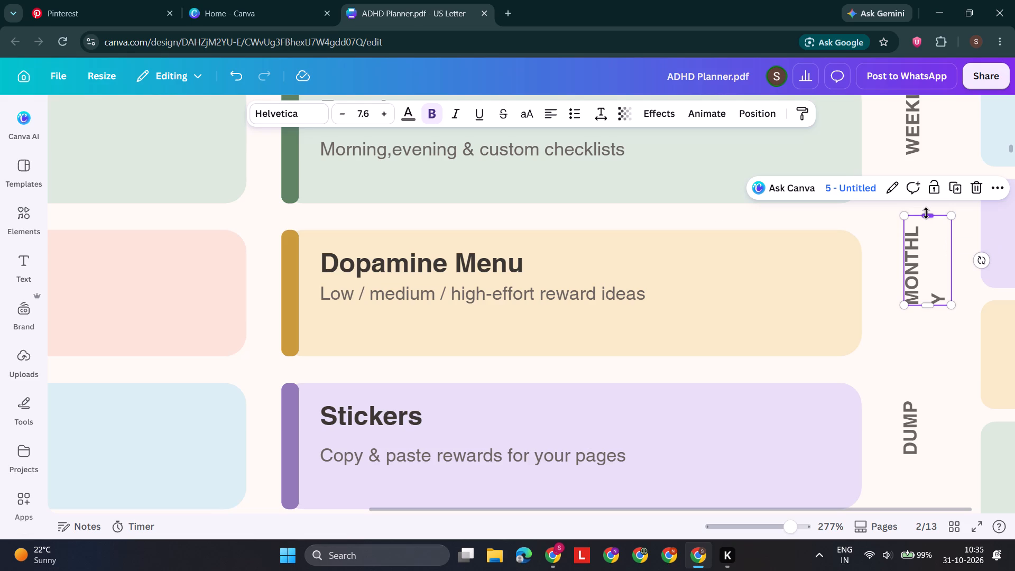
Move the vertical WEEKLY label onto the blue side tab below TODAY and centre it there.
scroll(927, 209, "up", 1)
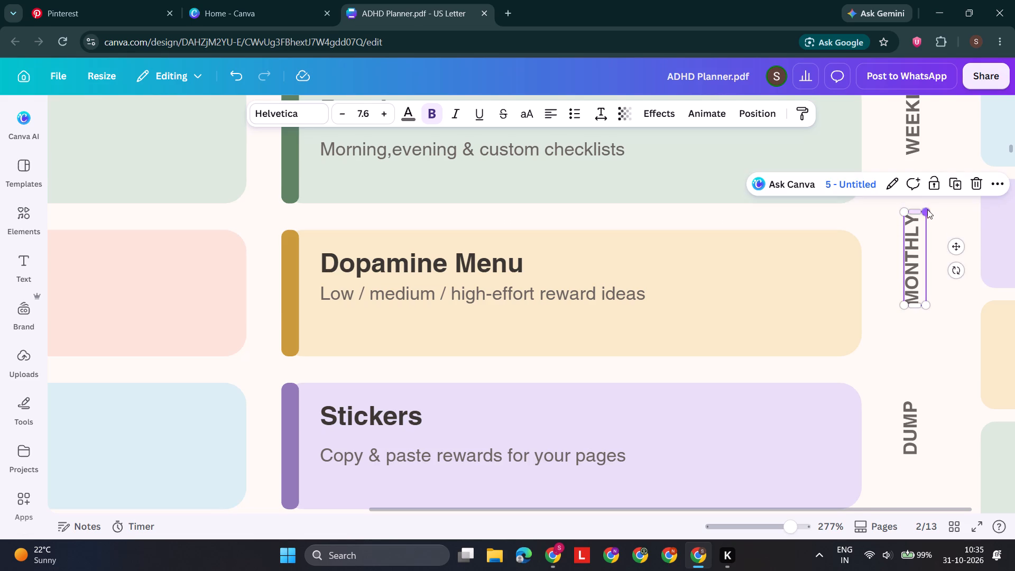
scroll(927, 209, "up", 1)
left_click(915, 227)
scroll(915, 227, "left", 3)
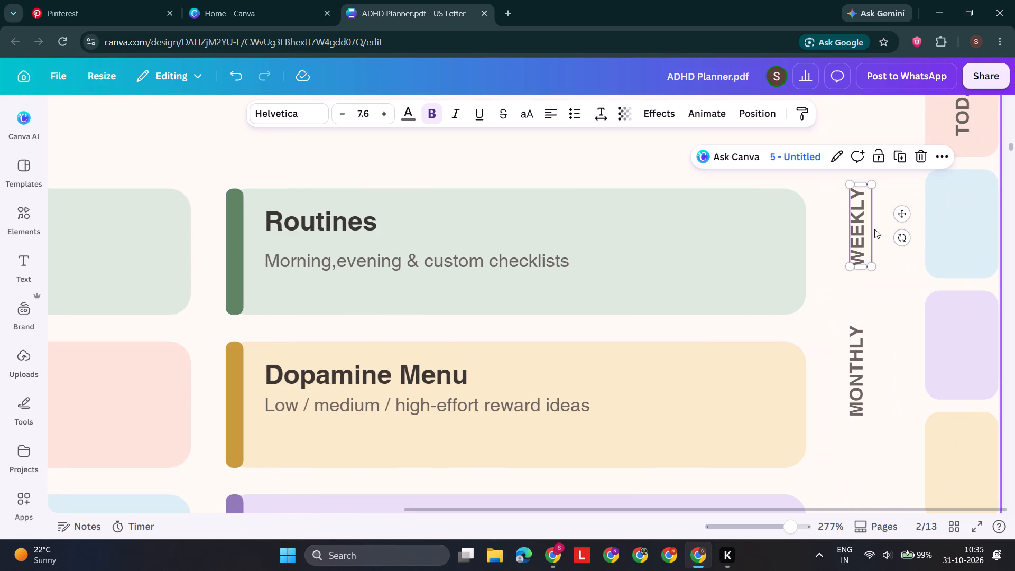
left_click_drag(860, 235, 963, 231)
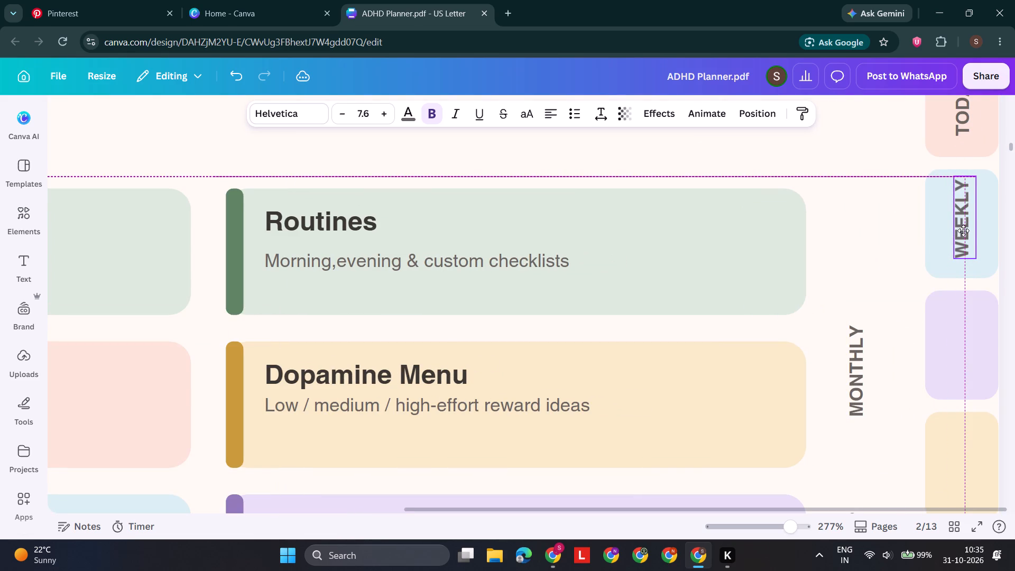
left_click_drag(963, 231, 963, 231)
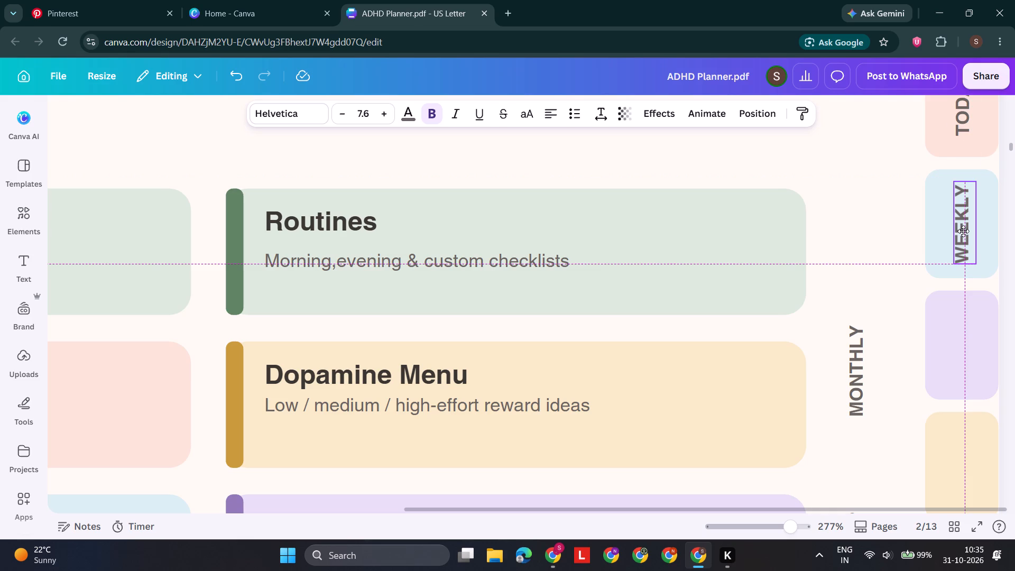
left_click_drag(963, 231, 963, 234)
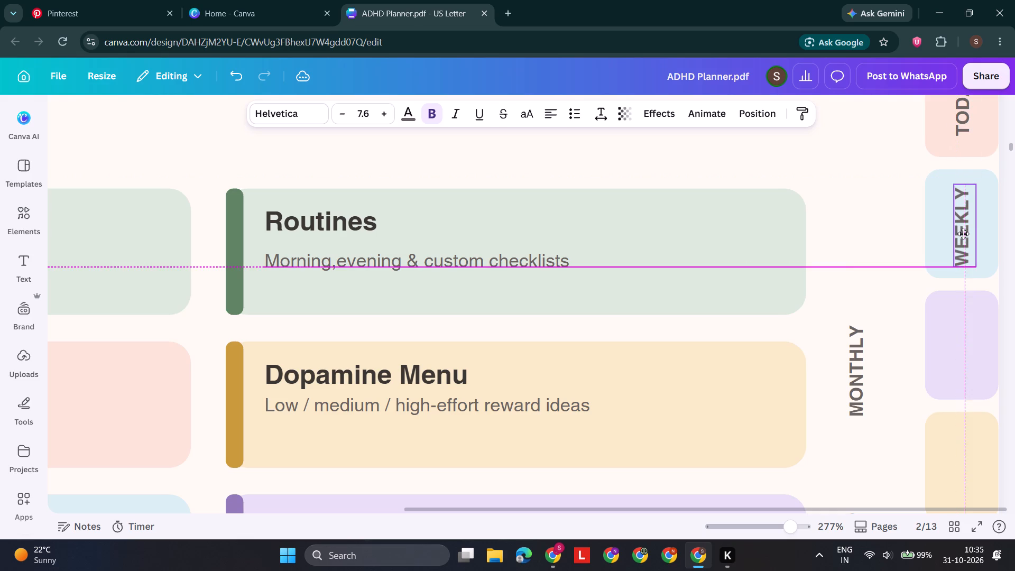
left_click_drag(963, 234, 964, 233)
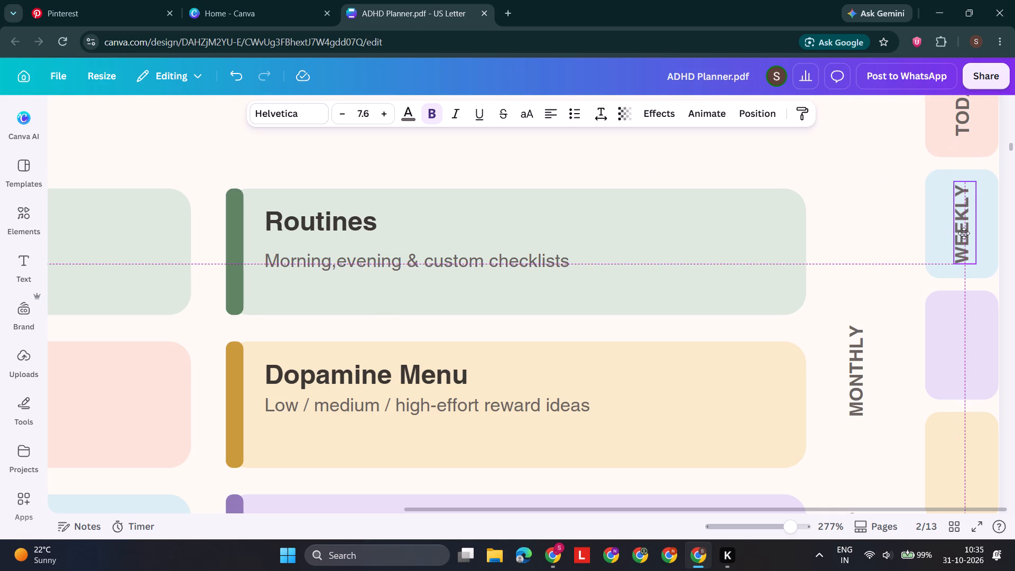
left_click_drag(964, 233, 964, 233)
scroll(964, 233, "left", 3)
left_click(939, 224)
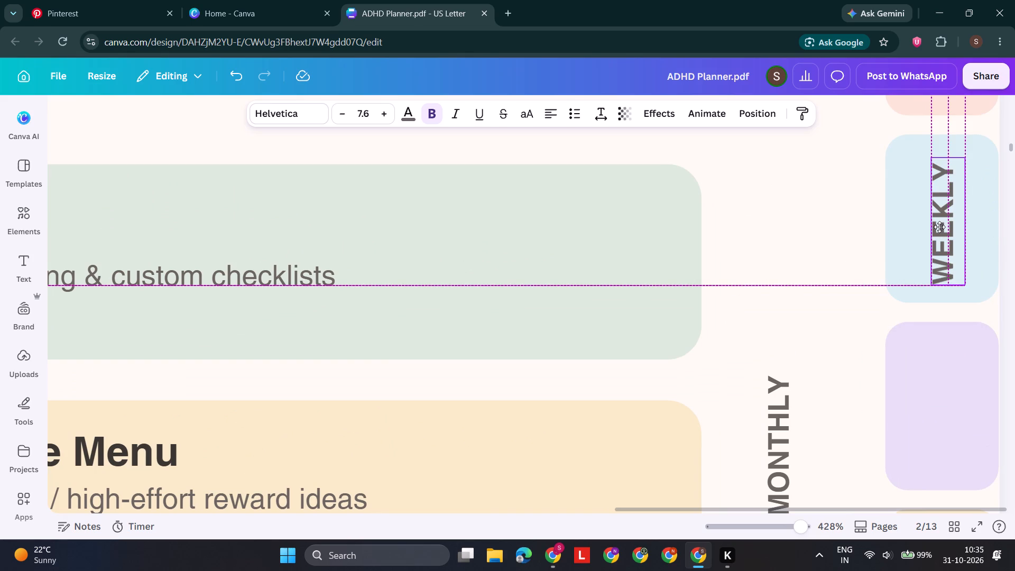
Move the vertical MONTHLY label onto the purple side tab, aligned with the WEEKLY label.
scroll(939, 227, "down", 1)
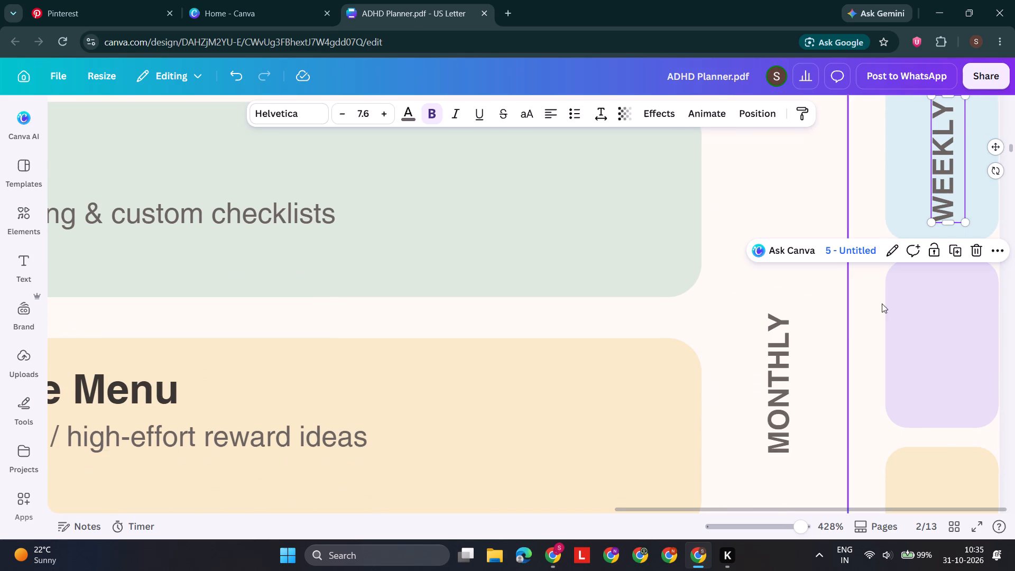
left_click_drag(781, 385, 944, 342)
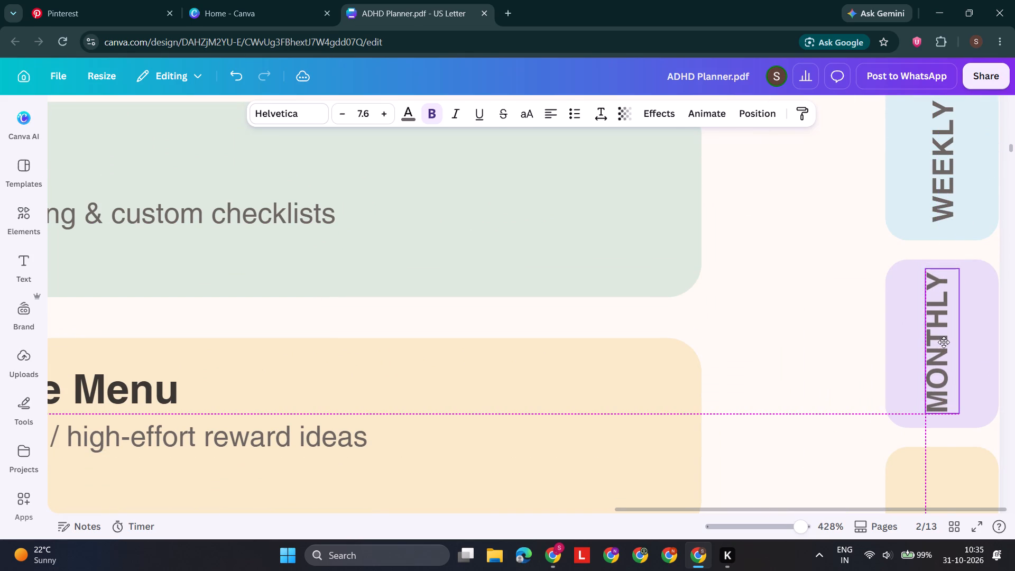
left_click_drag(944, 342, 946, 346)
Move the vertical DUMP label onto the yellow side tab, centred and aligned with the labels above.
scroll(946, 346, "down", 3)
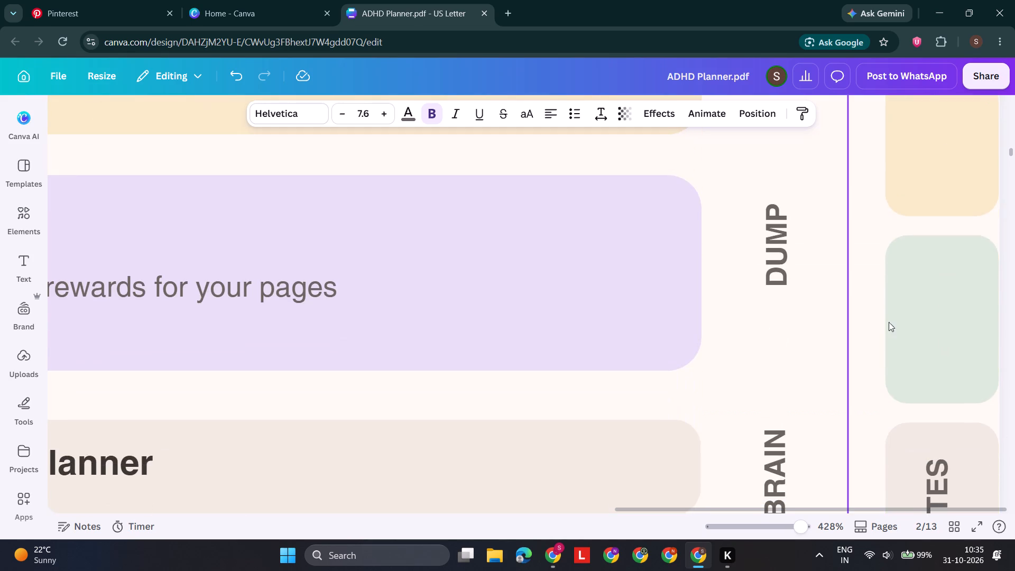
scroll(817, 275, "up", 1)
left_click_drag(779, 369, 942, 259)
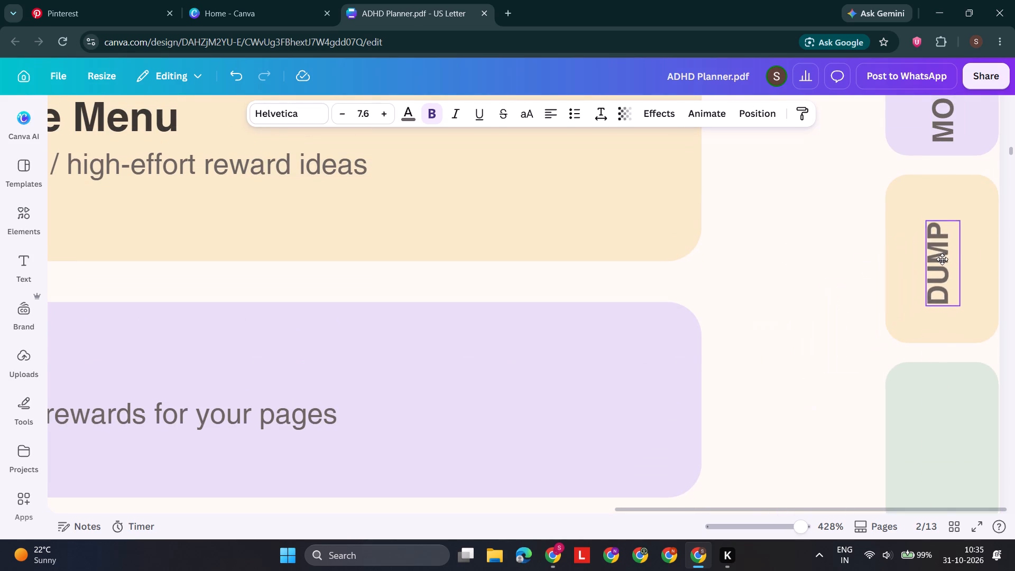
left_click_drag(942, 259, 945, 256)
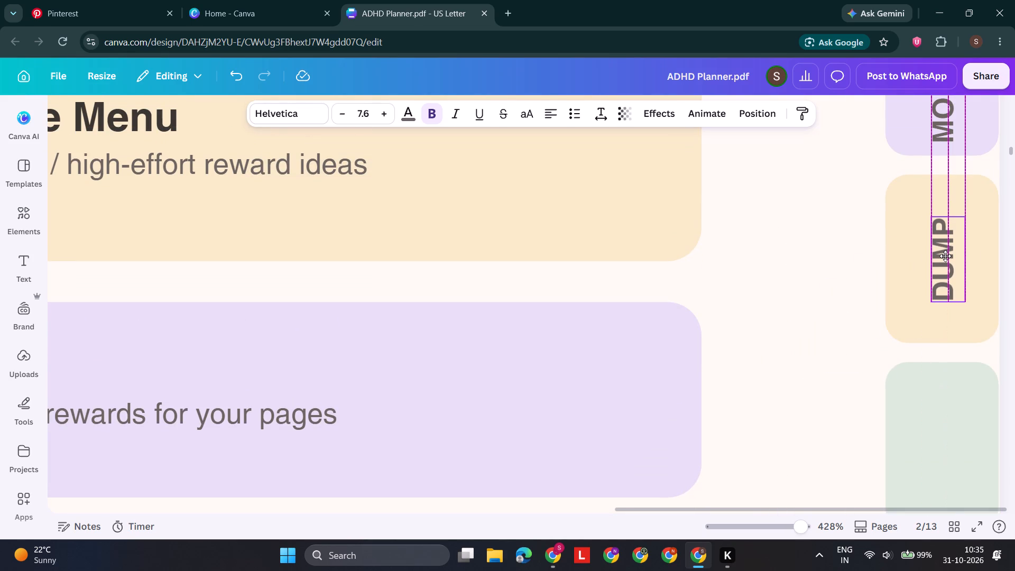
left_click_drag(945, 256, 946, 260)
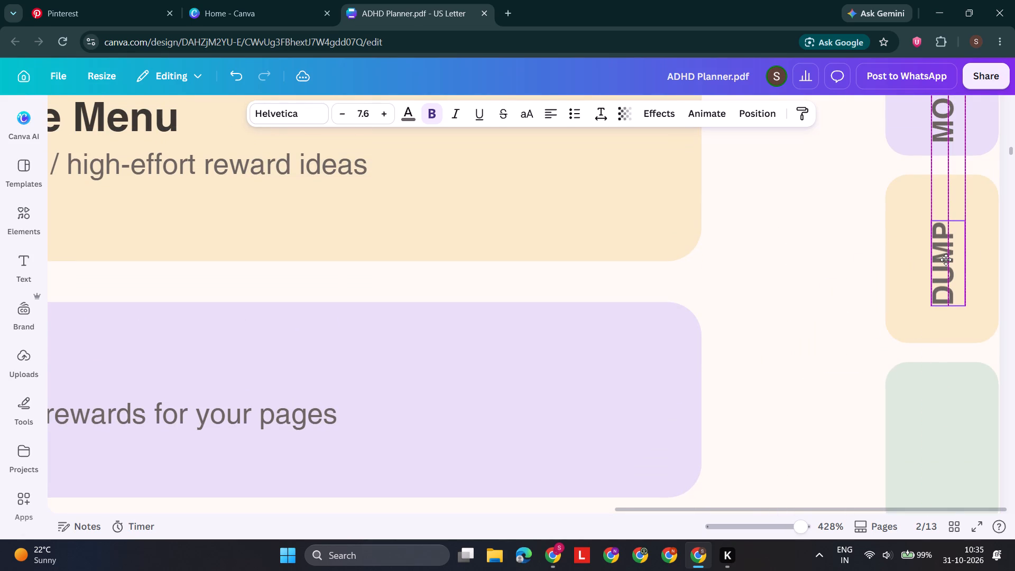
left_click_drag(946, 260, 946, 257)
Move the vertical BRAIN label onto the green side tab above NOTES and centre it there.
scroll(946, 257, "down", 1)
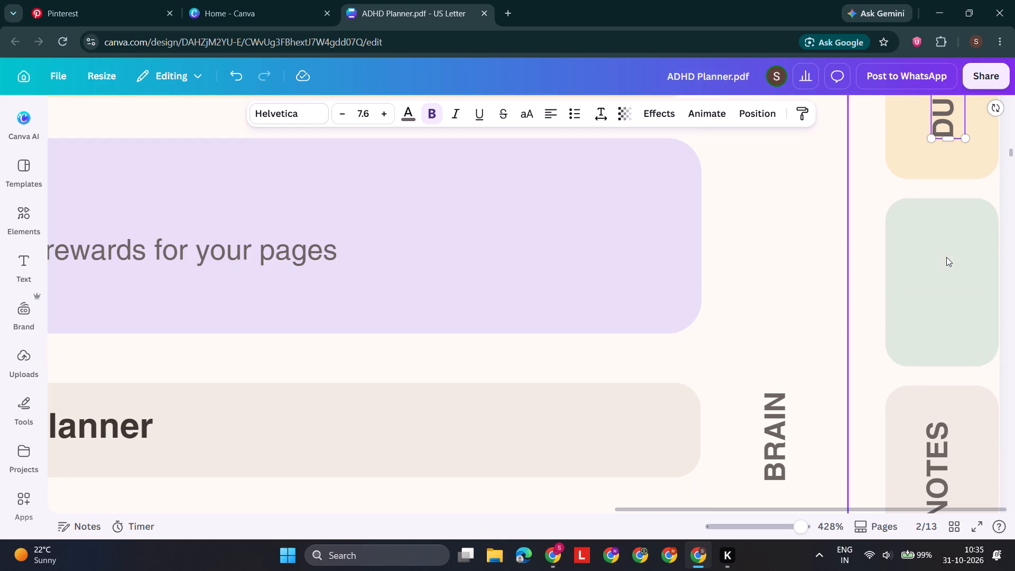
left_click_drag(779, 432, 946, 284)
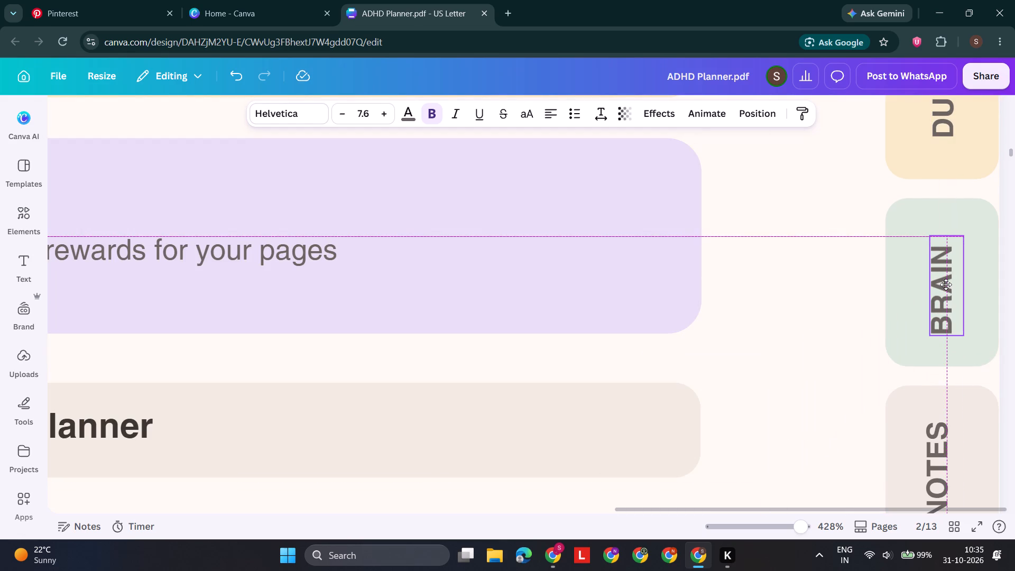
left_click_drag(946, 284, 948, 287)
scroll(948, 287, "down", 1)
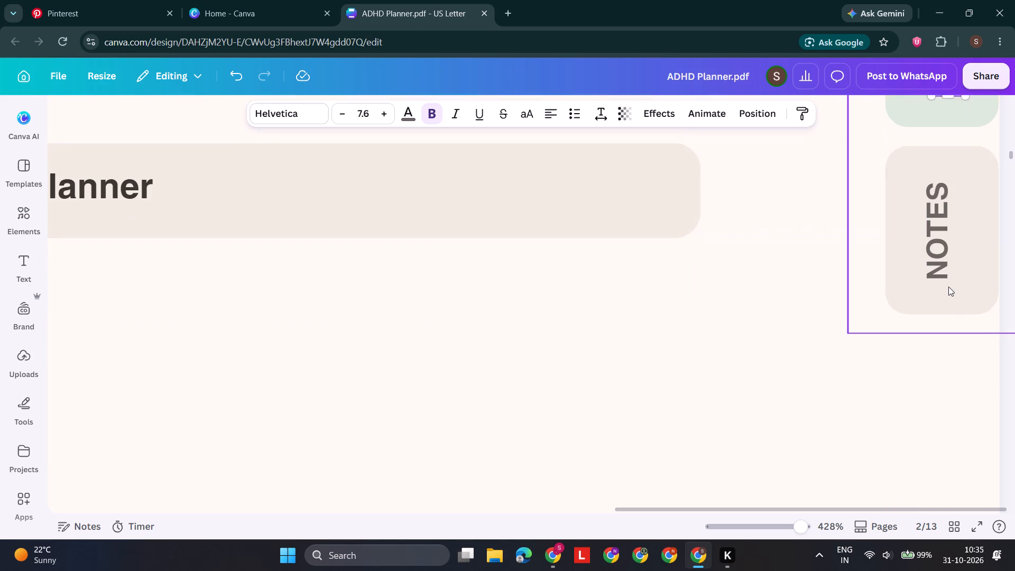
Trim the BRAIN label's text box closer to its word and recentre the label on the green side tab.
scroll(948, 287, "down", 1)
scroll(920, 301, "up", 3)
left_click(953, 268)
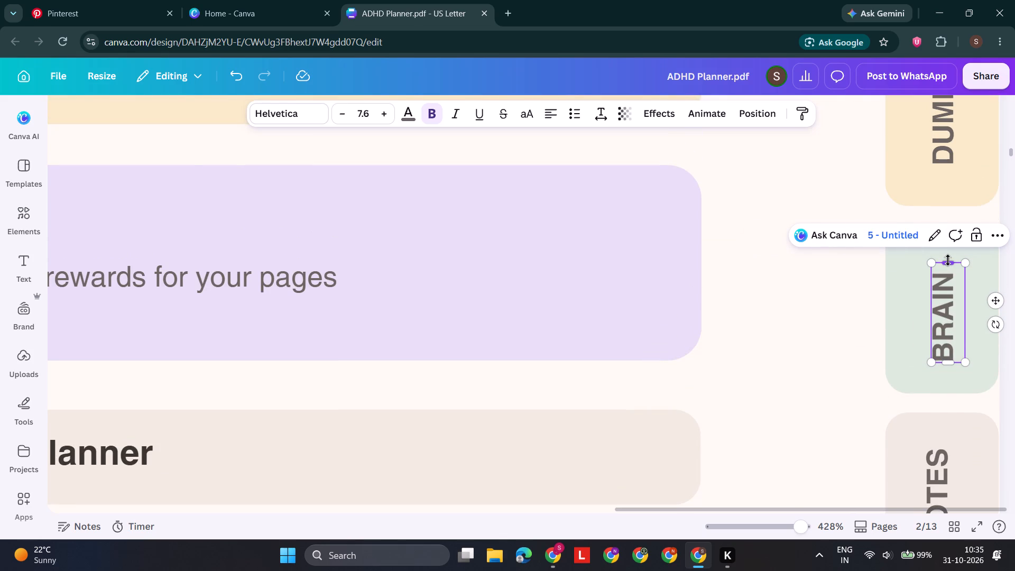
left_click_drag(948, 260, 949, 268)
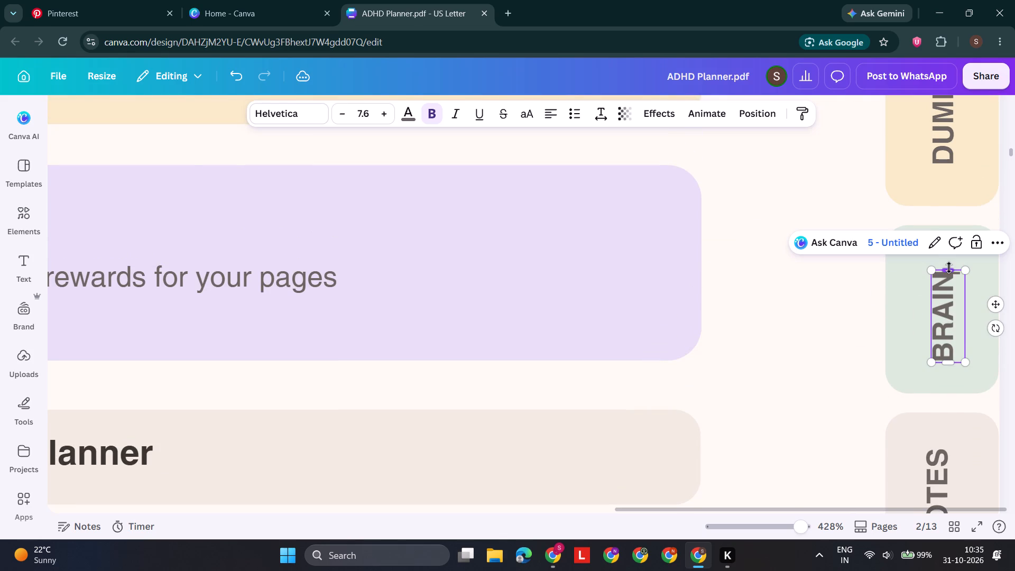
left_click(990, 353)
left_click(941, 317)
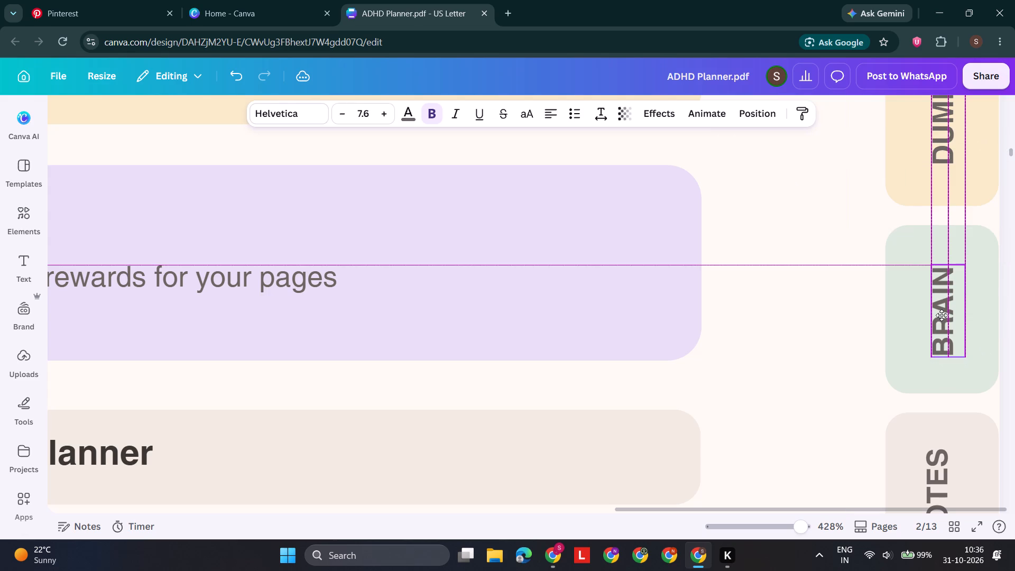
Move the NOTES label on the beige side tab into vertical alignment with the BRAIN label above.
scroll(942, 315, "down", 2)
scroll(939, 277, "up", 1)
double_click(939, 279)
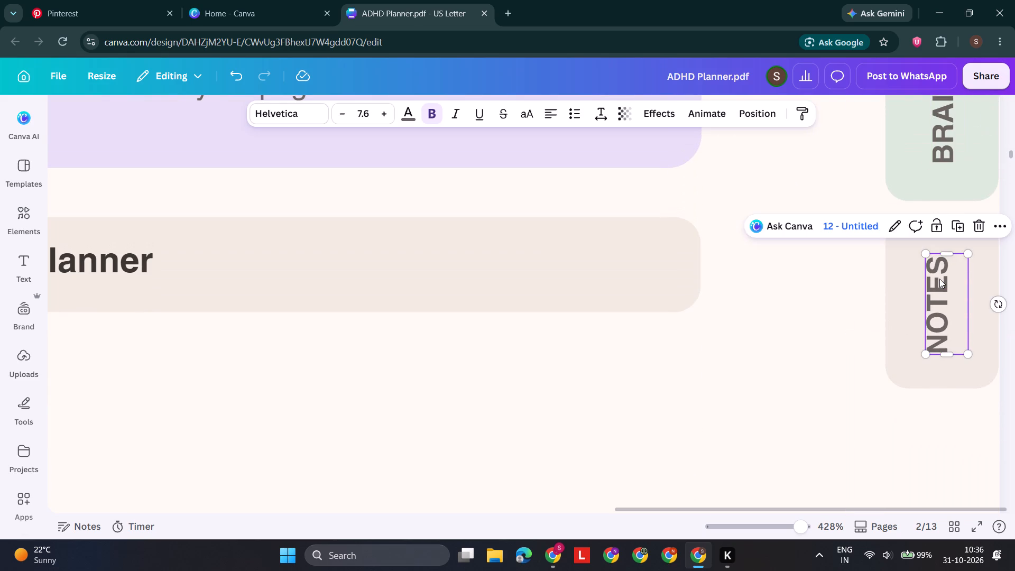
left_click(774, 360)
left_click(944, 302)
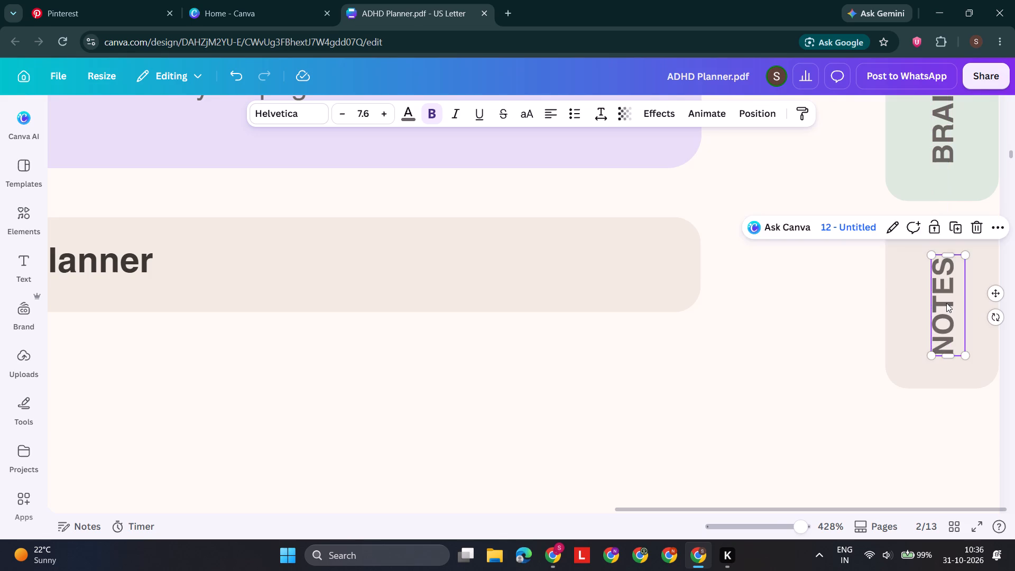
left_click(909, 360)
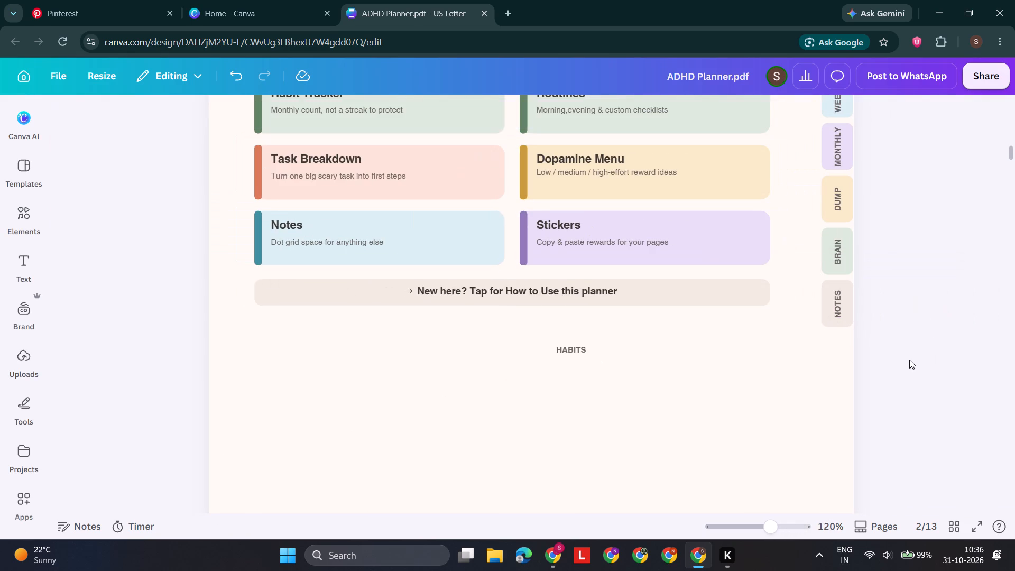
Check the Home page's side tab labels and compare them with the tabs on the pages up to page 5.
scroll(909, 360, "up", 2)
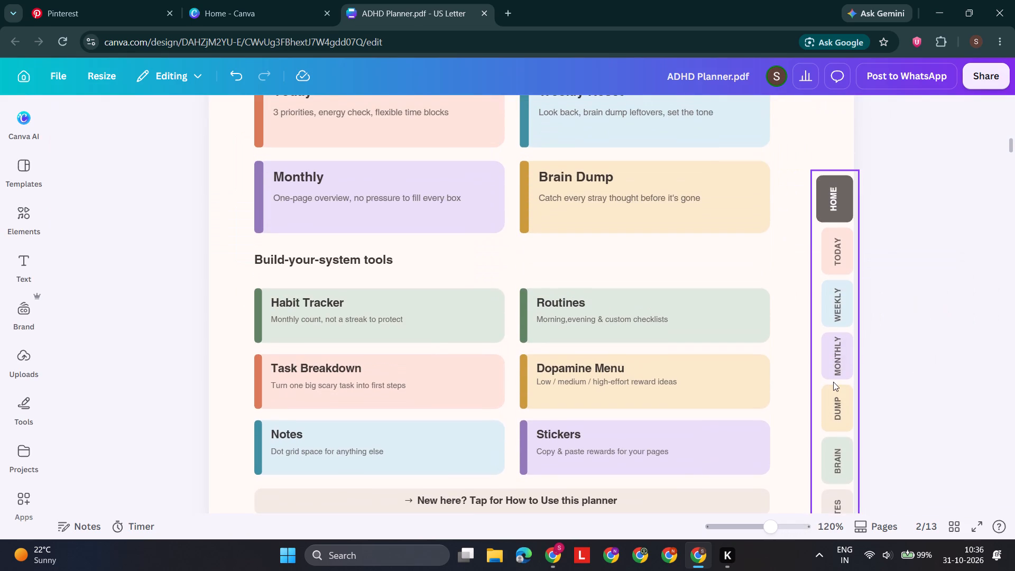
left_click(839, 247)
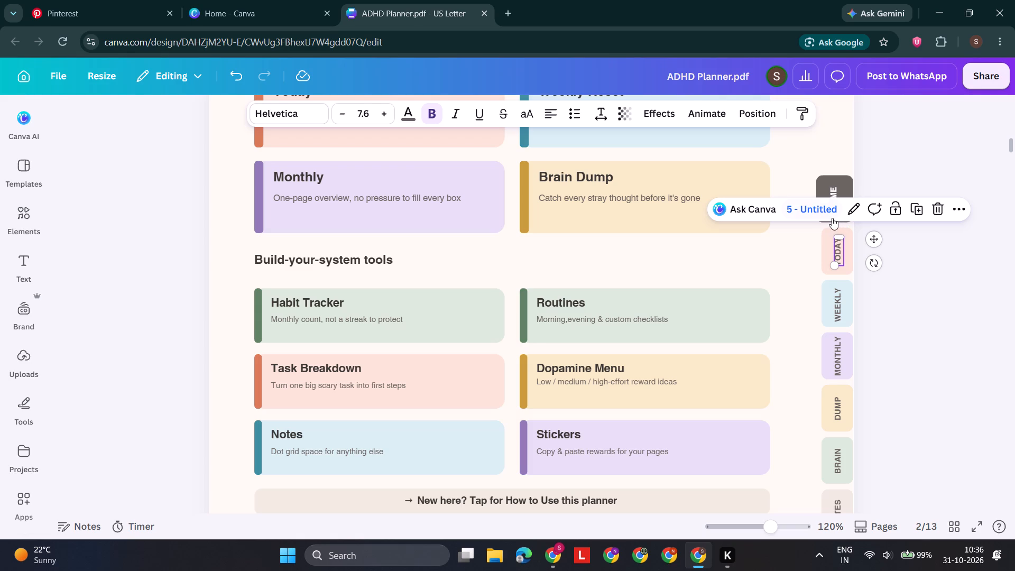
left_click(828, 216)
scroll(828, 216, "up", 3)
scroll(828, 216, "down", 2)
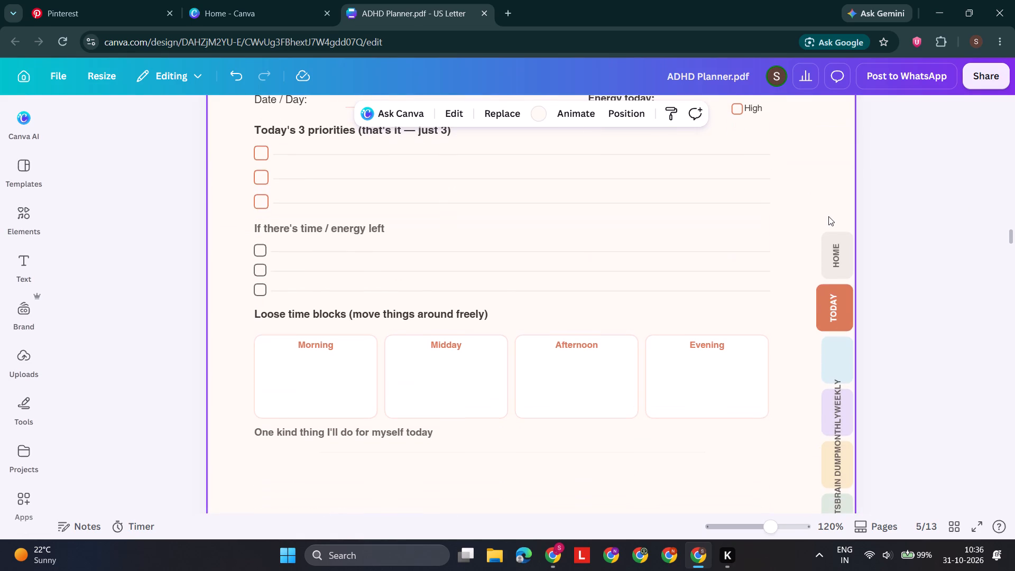
scroll(828, 216, "up", 6)
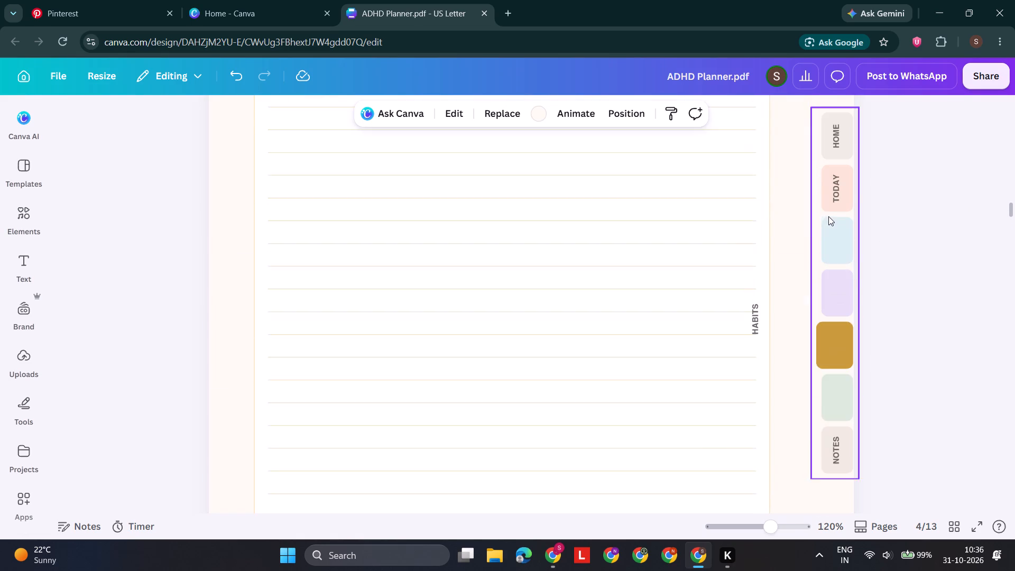
scroll(828, 216, "up", 7)
scroll(828, 216, "down", 2)
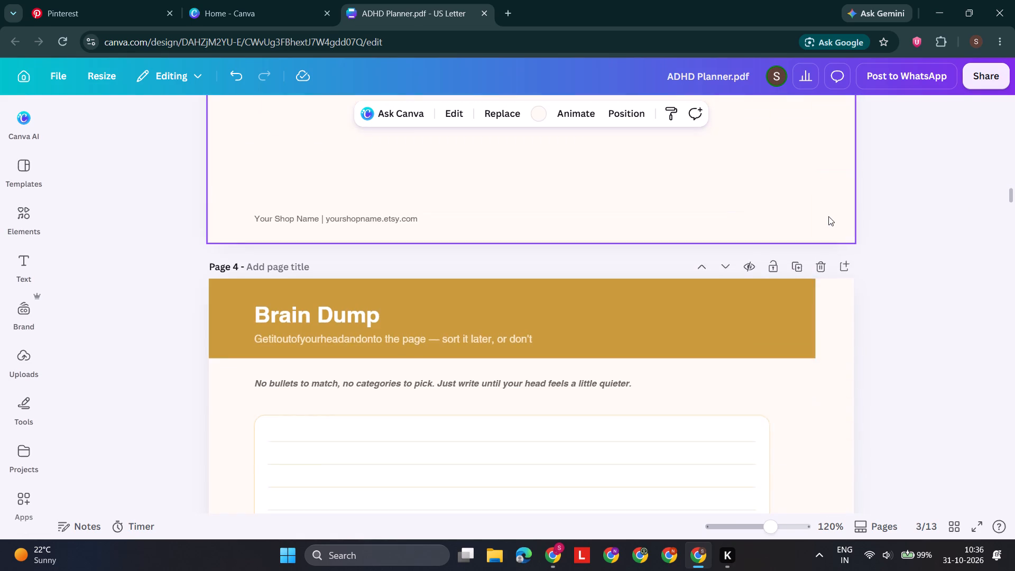
scroll(828, 216, "down", 4)
scroll(828, 216, "up", 2)
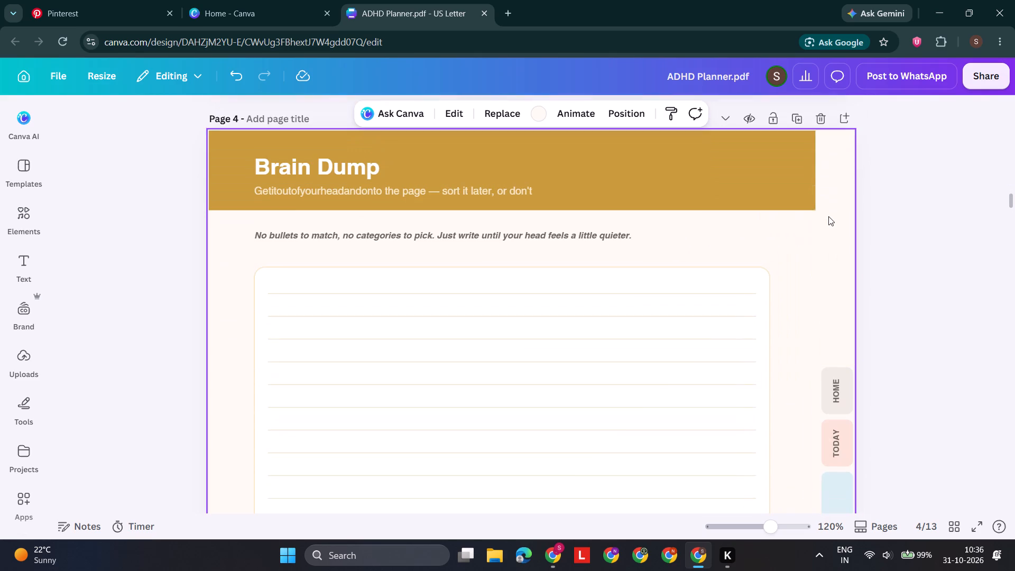
scroll(828, 216, "down", 4)
scroll(828, 216, "up", 3)
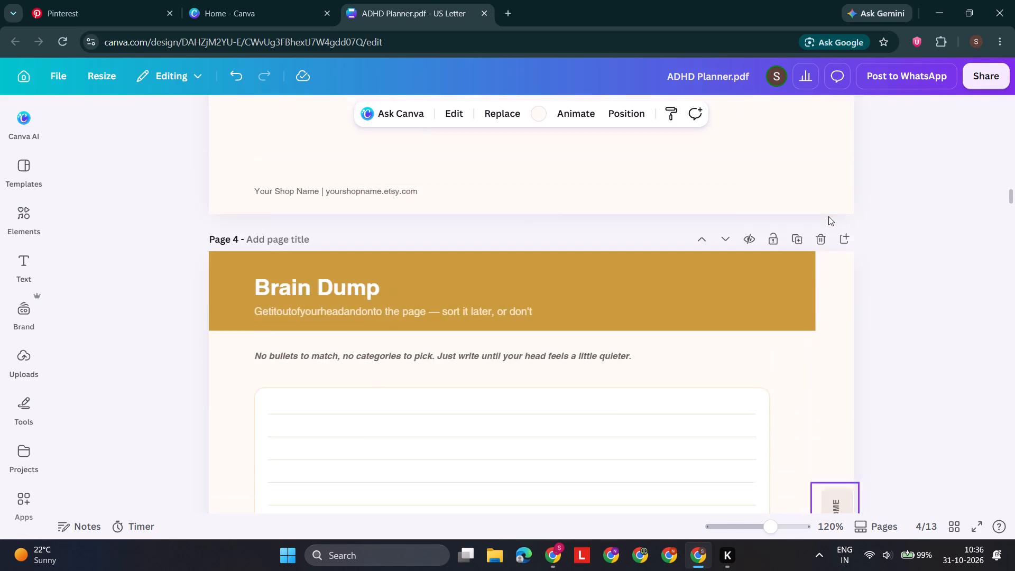
scroll(828, 216, "up", 9)
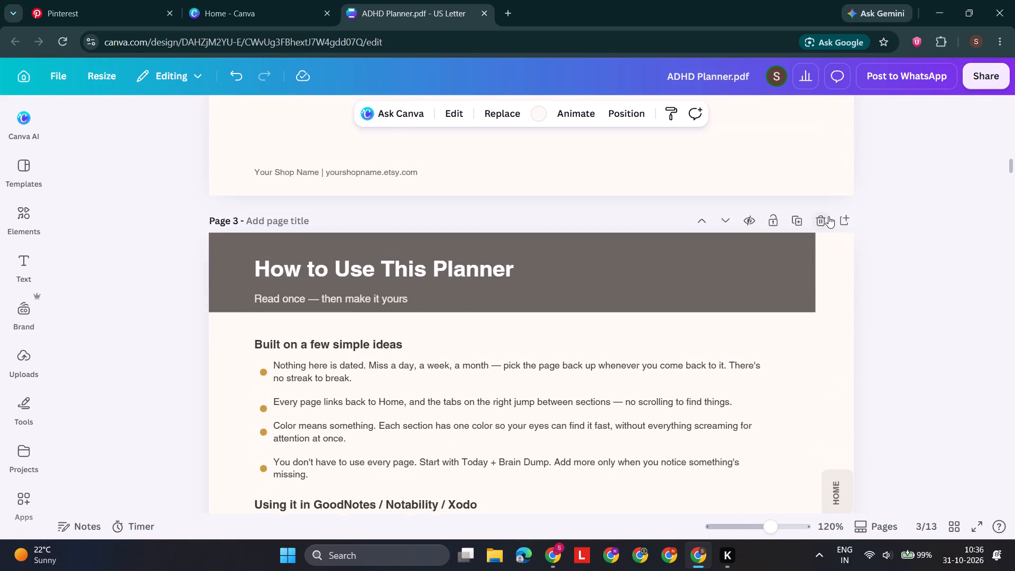
scroll(828, 216, "up", 5)
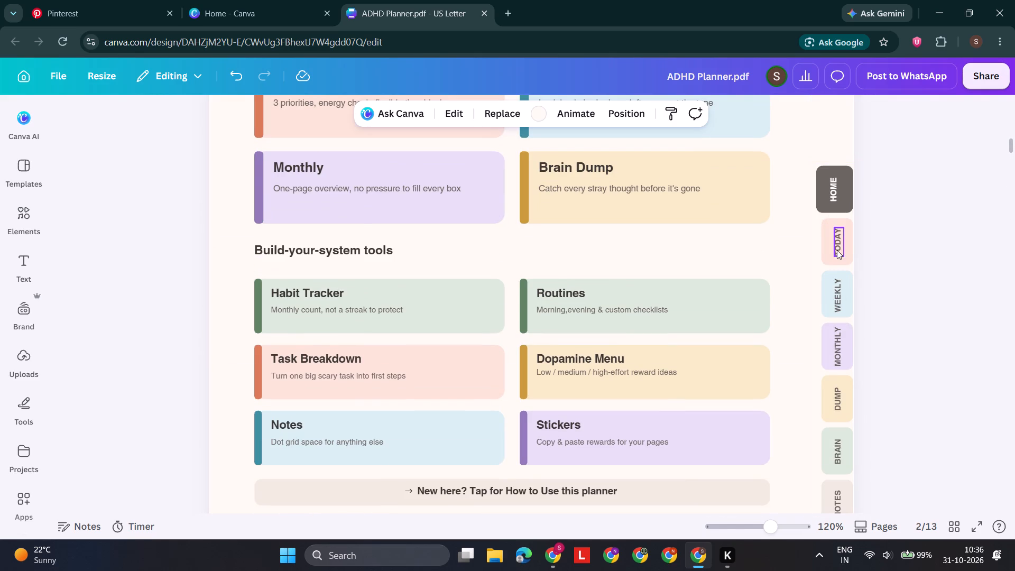
left_click(837, 289)
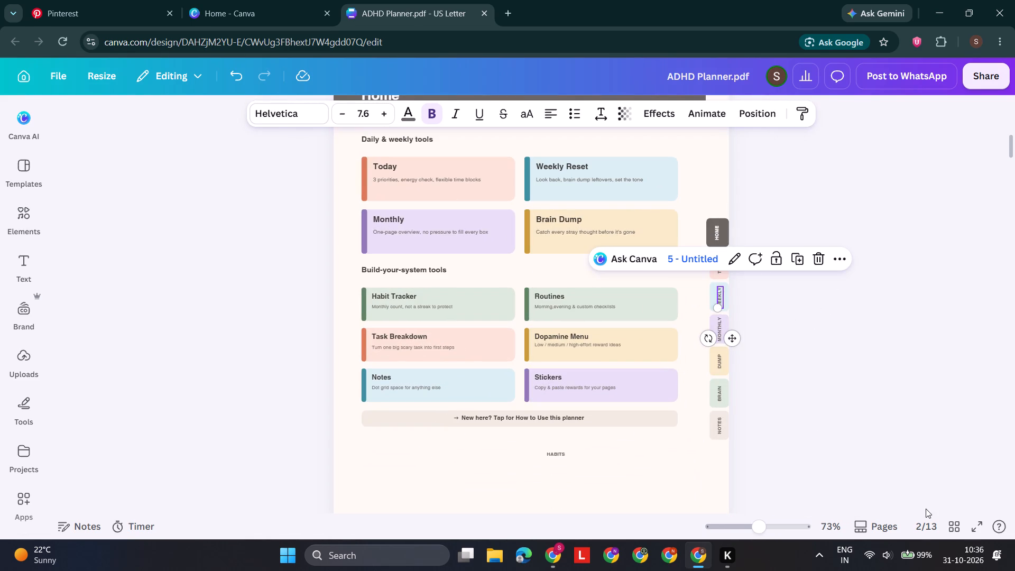
Show the page thumbnails and examine the Task Breakdown, Home, How to Use This Planner and Brain Dump pages.
left_click(861, 533)
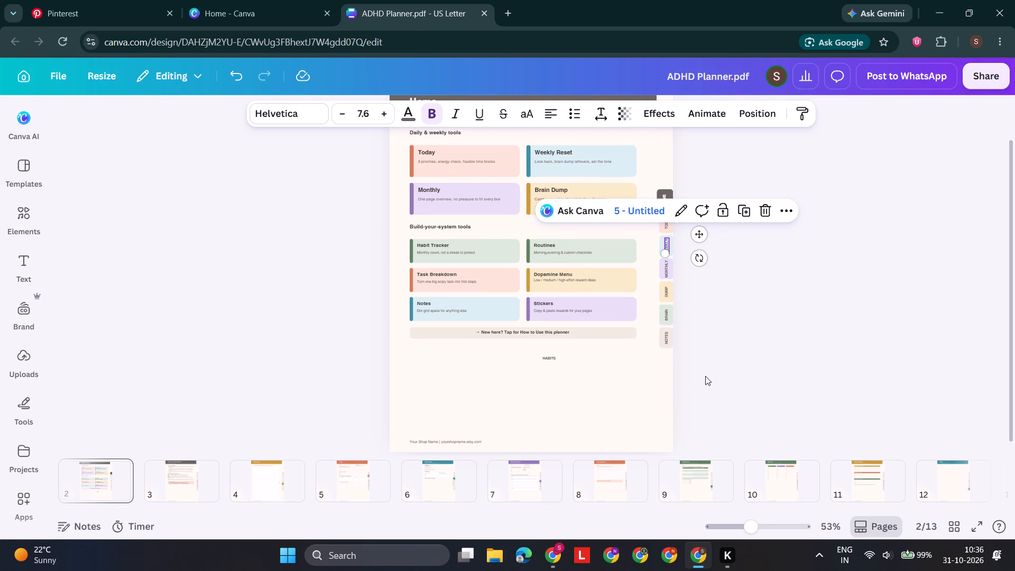
scroll(705, 376, "up", 1)
left_click(606, 492)
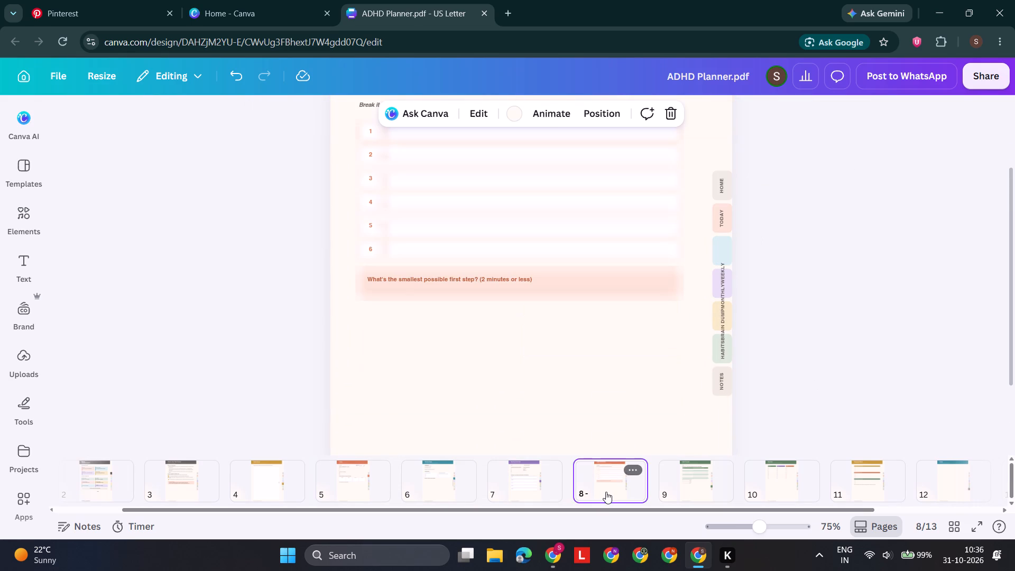
scroll(642, 395, "up", 2)
scroll(636, 376, "down", 1)
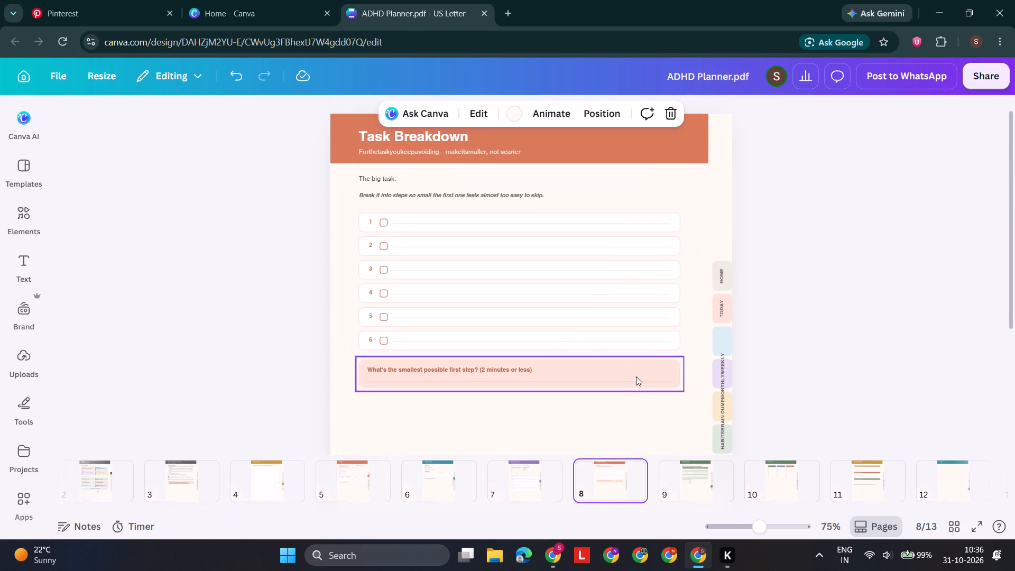
scroll(636, 376, "down", 1)
scroll(636, 376, "up", 1)
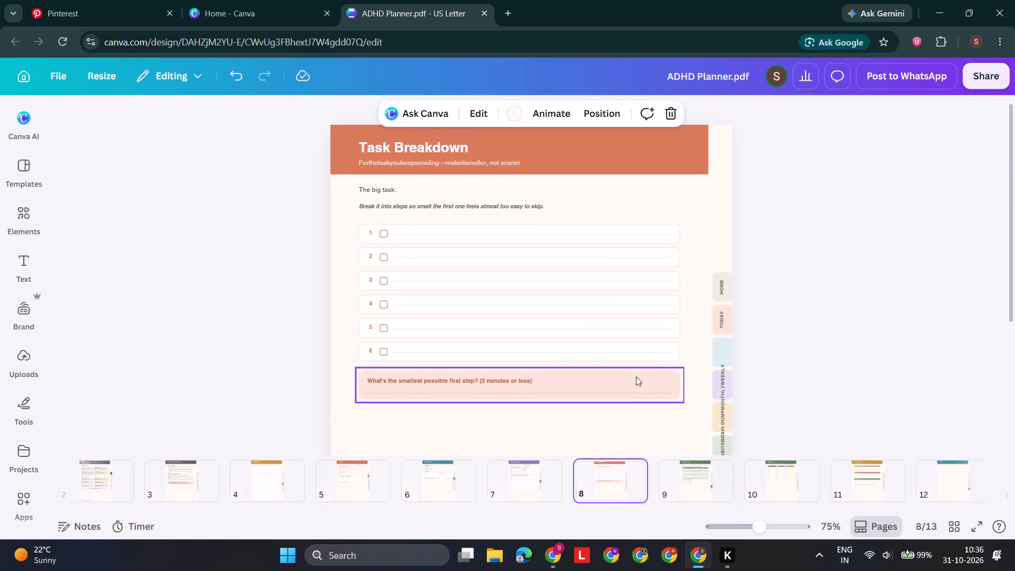
left_click(90, 489)
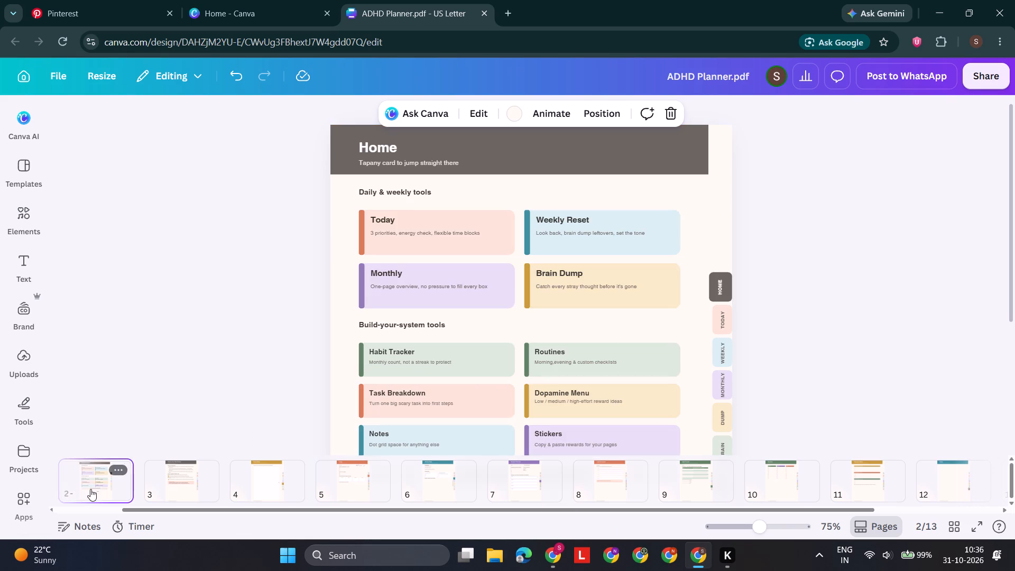
left_click(188, 483)
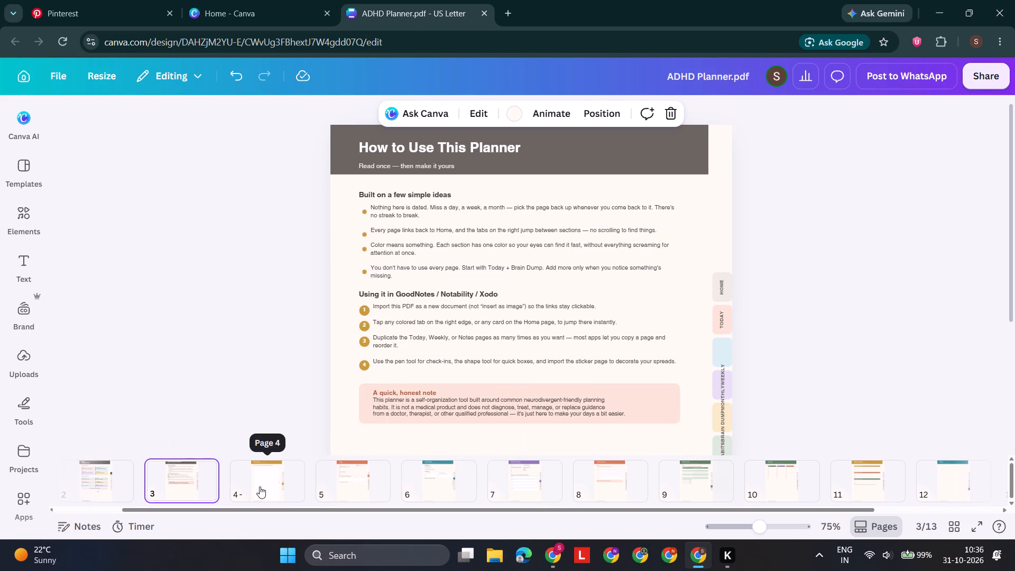
left_click(261, 486)
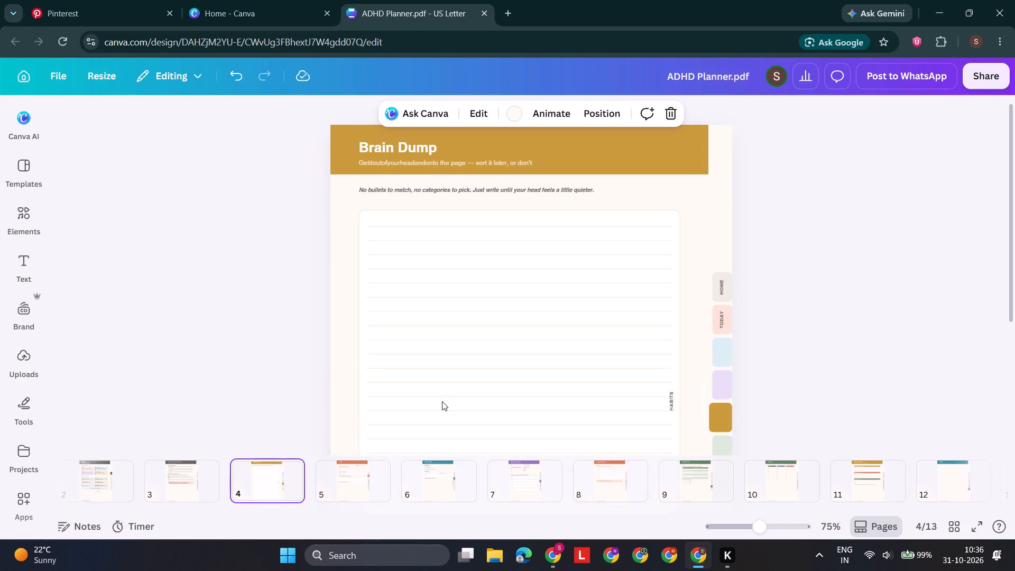
scroll(442, 401, "up", 1)
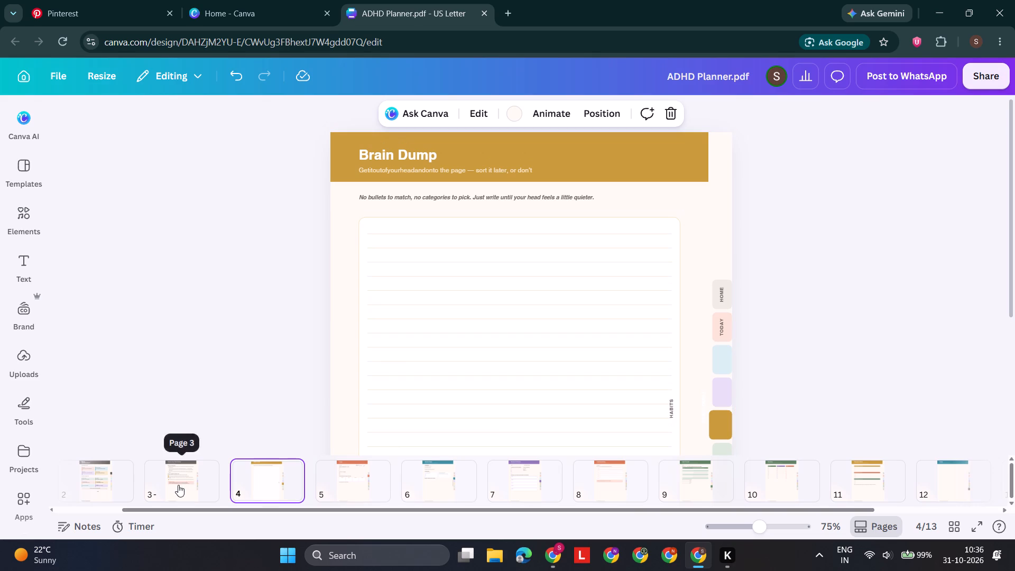
On page 3, How to Use This Planner, move the first bullet dot level with the line "Nothing here is dated".
left_click(178, 485)
scroll(479, 305, "up", 1)
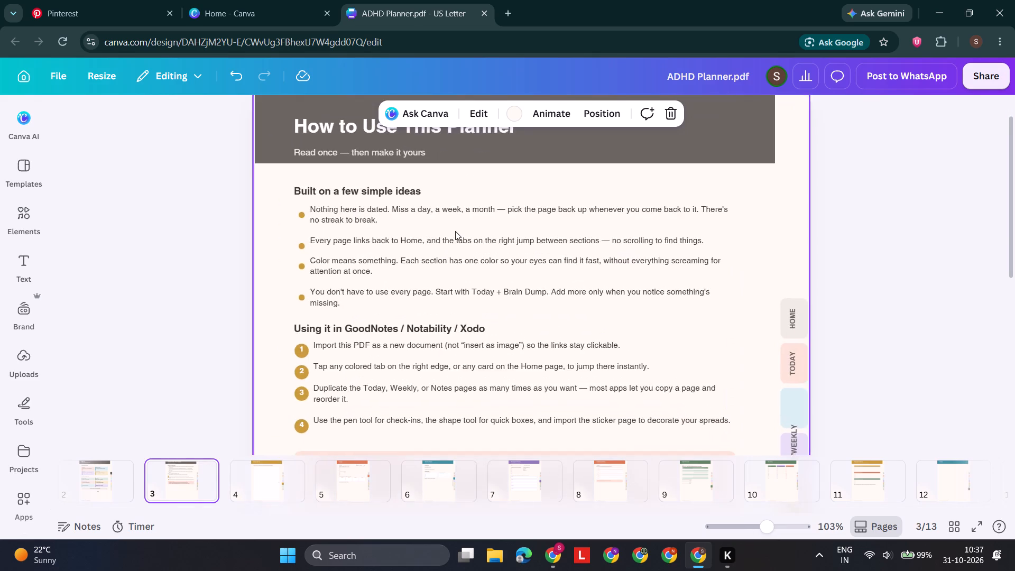
scroll(455, 231, "up", 2)
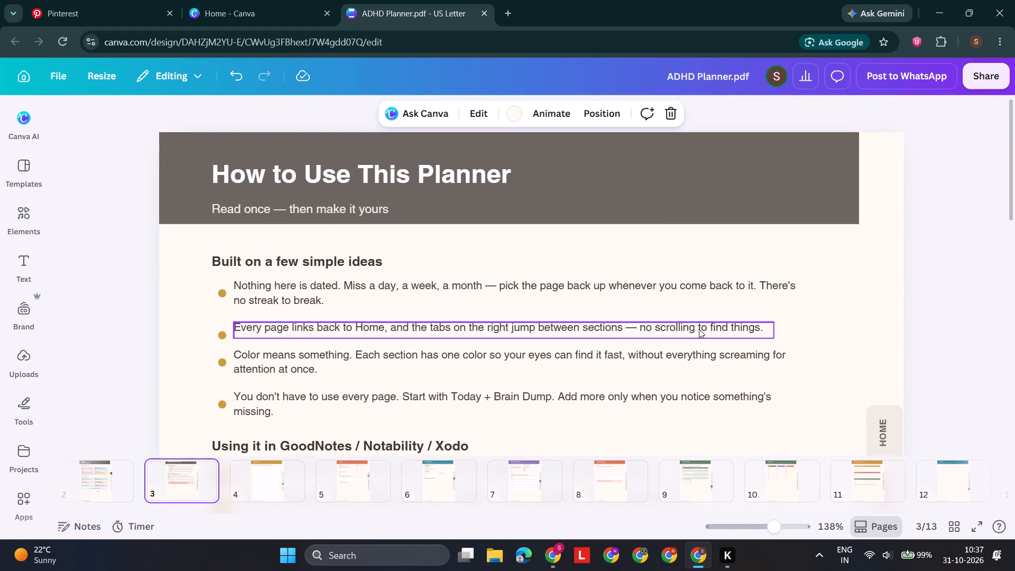
scroll(699, 329, "down", 1)
scroll(607, 355, "down", 1)
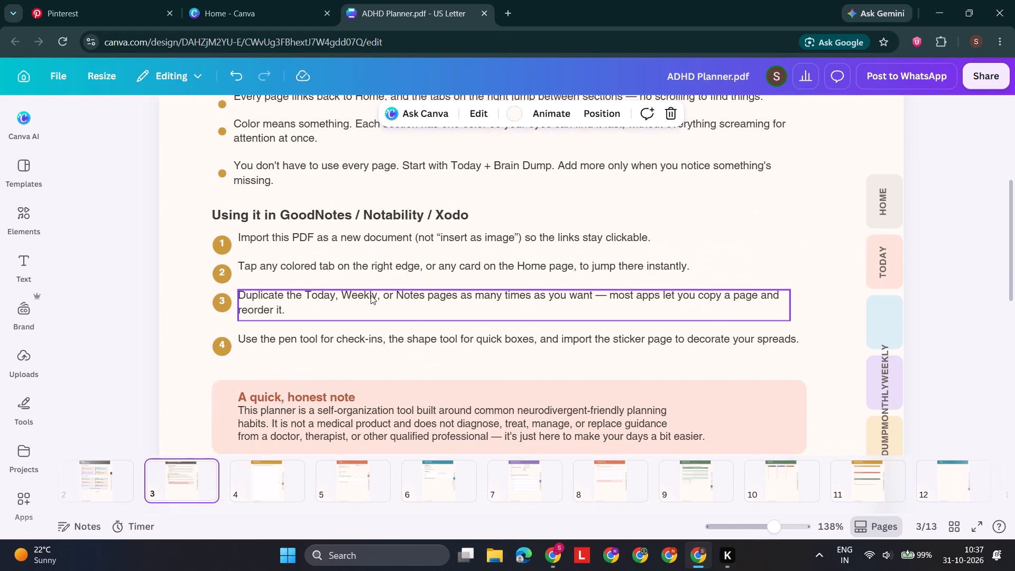
scroll(371, 295, "up", 3)
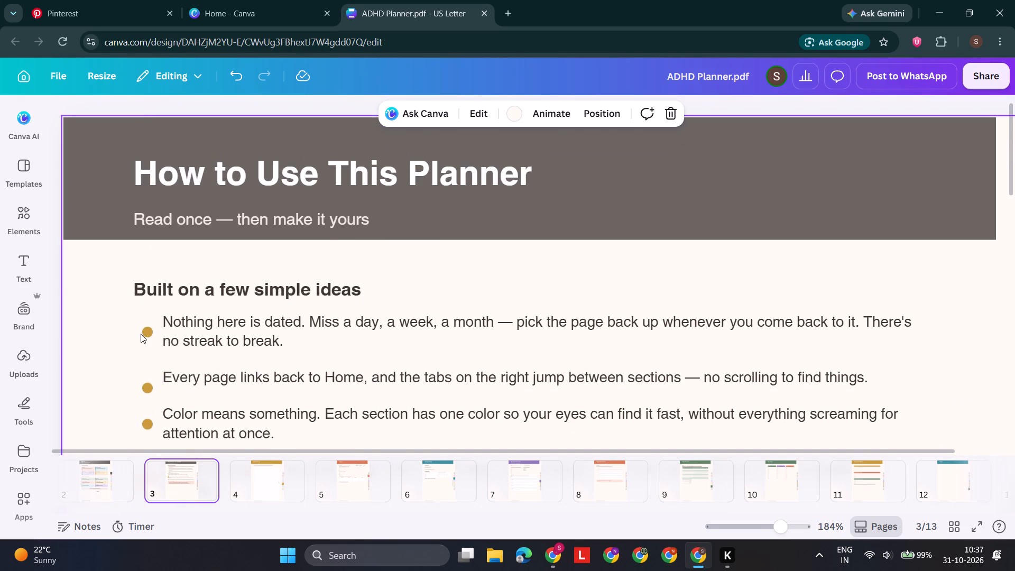
scroll(141, 334, "right", 2)
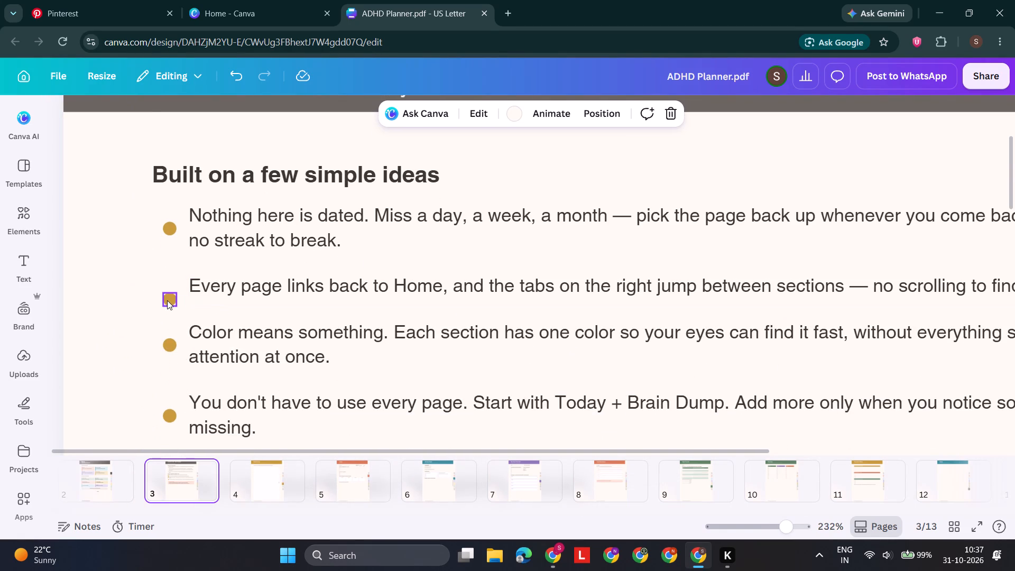
left_click_drag(173, 229, 173, 223)
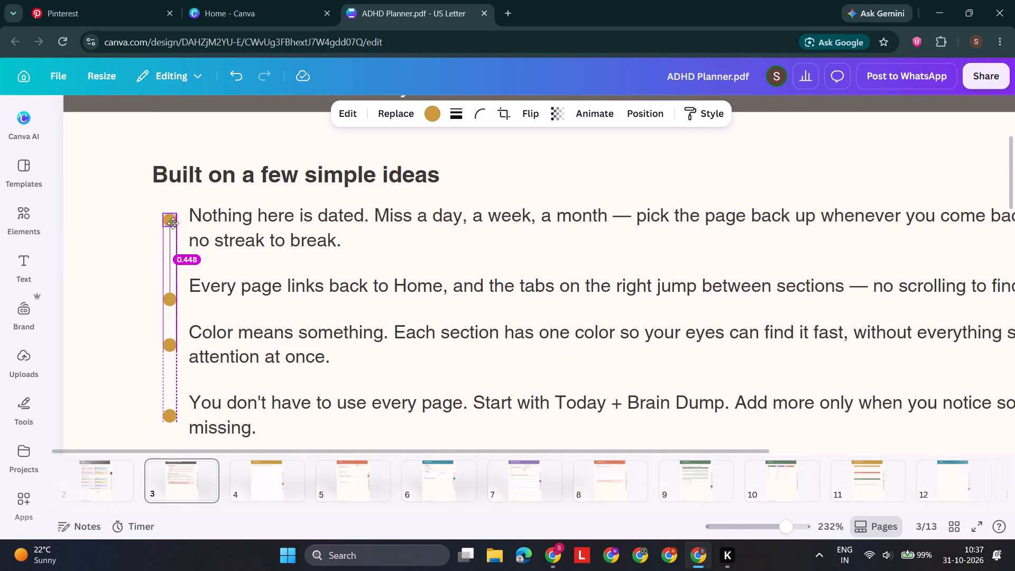
left_click_drag(173, 223, 173, 217)
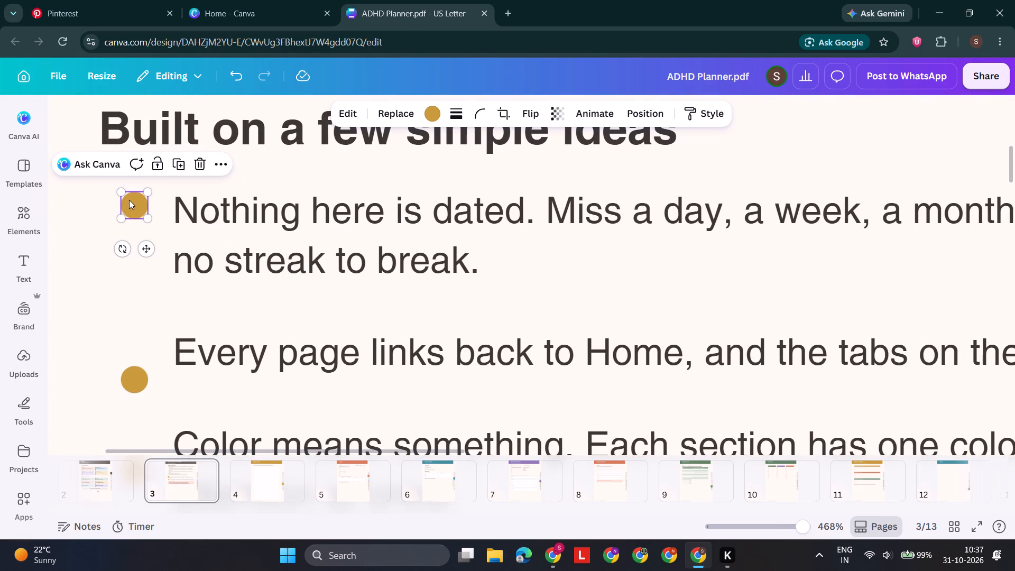
left_click_drag(134, 200, 133, 206)
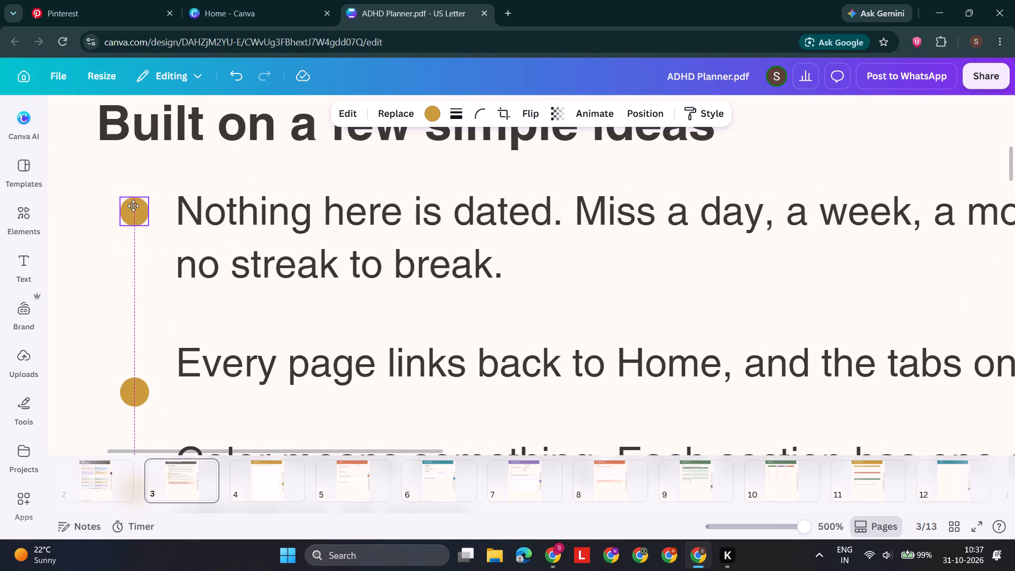
left_click_drag(133, 206, 133, 205)
Move the second bullet dot up level with "Every page links back to Home", keeping it in line with the first dot.
left_click_drag(131, 389, 130, 372)
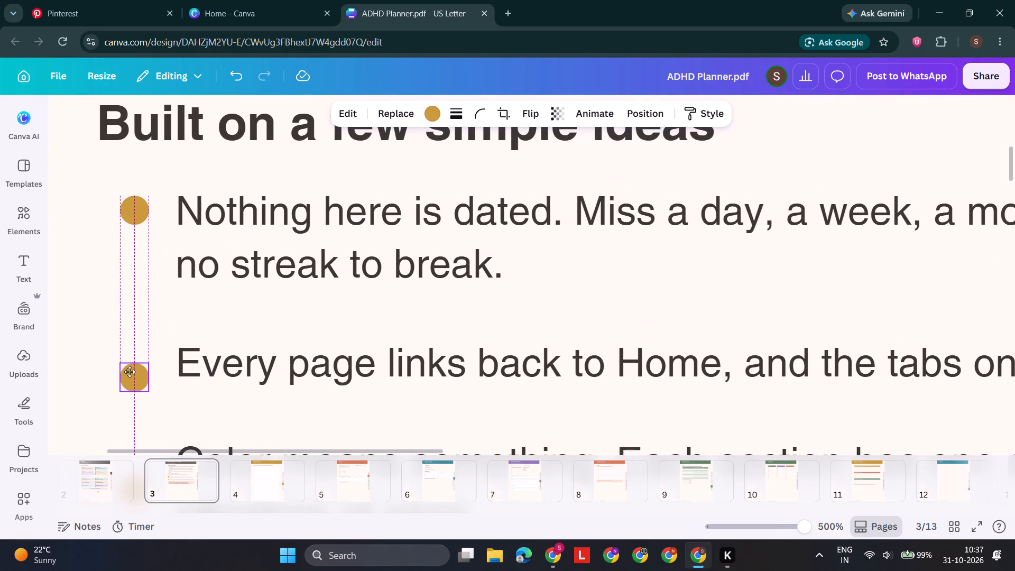
left_click_drag(130, 372, 130, 360)
Move the third bullet dot up level with the line "Color means something", keeping it in line with the other dots.
scroll(130, 360, "down", 2)
left_click_drag(131, 292, 131, 264)
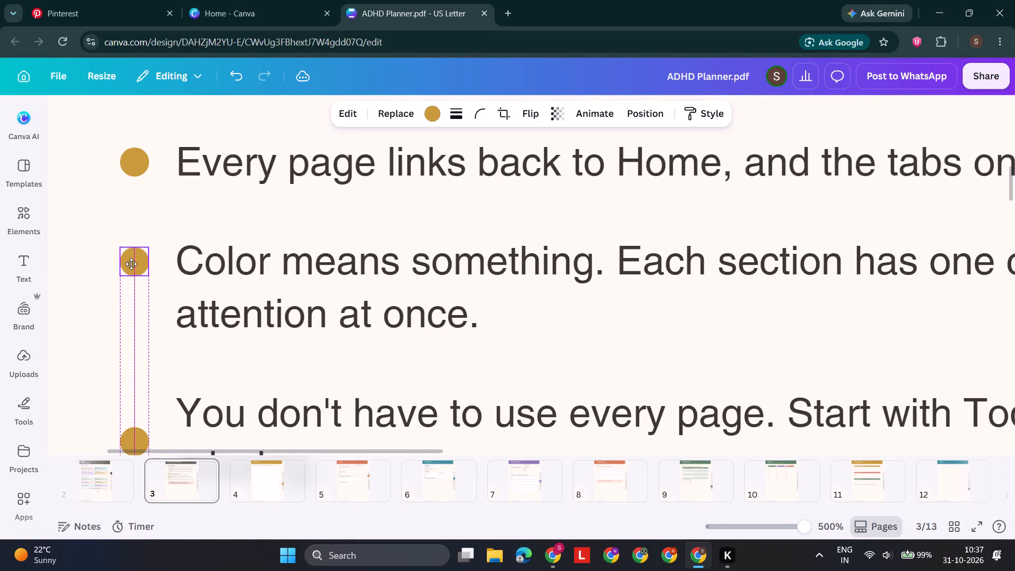
left_click_drag(131, 264, 131, 261)
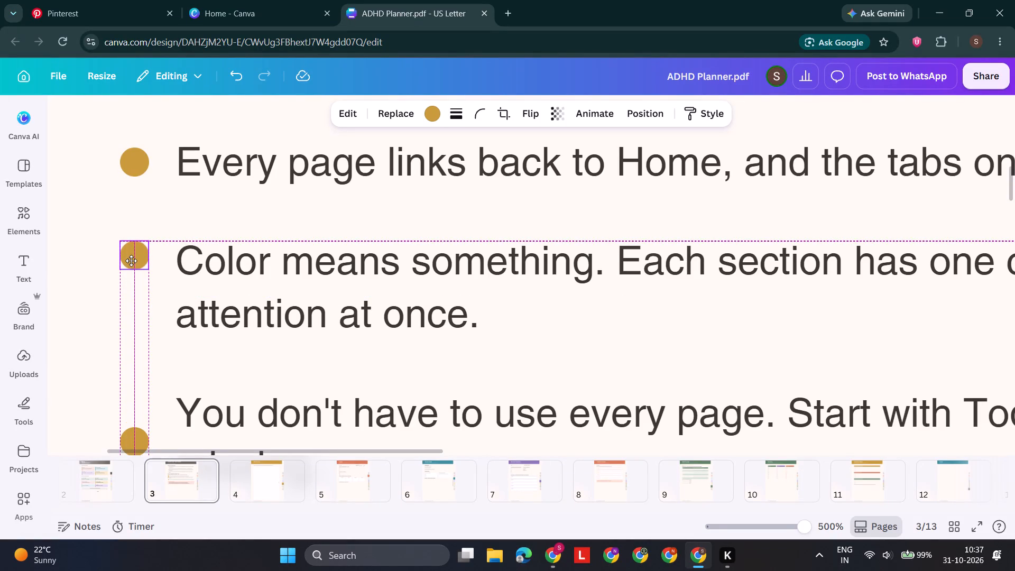
left_click_drag(131, 261, 131, 262)
scroll(131, 262, "left", 1)
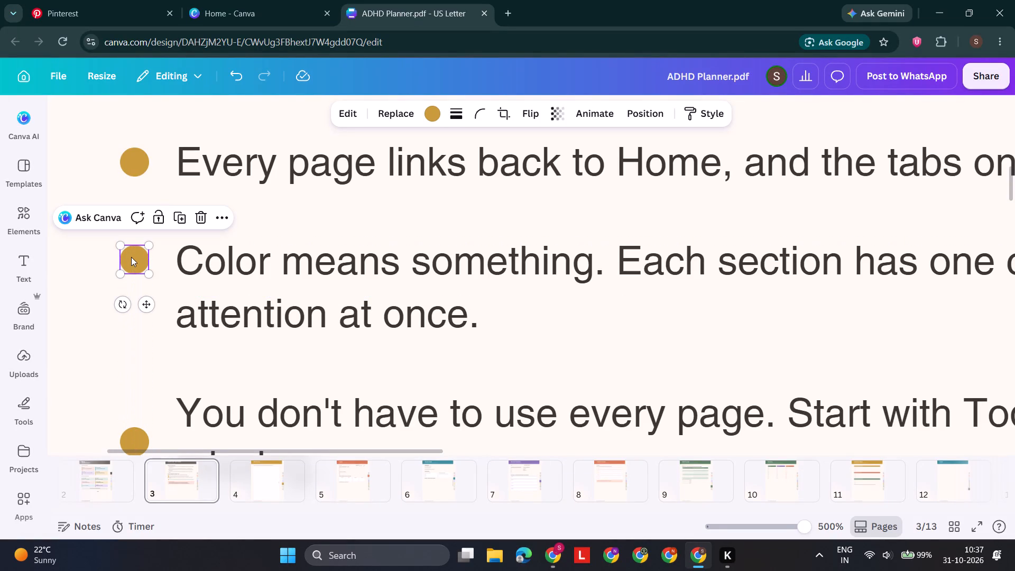
left_click(125, 259)
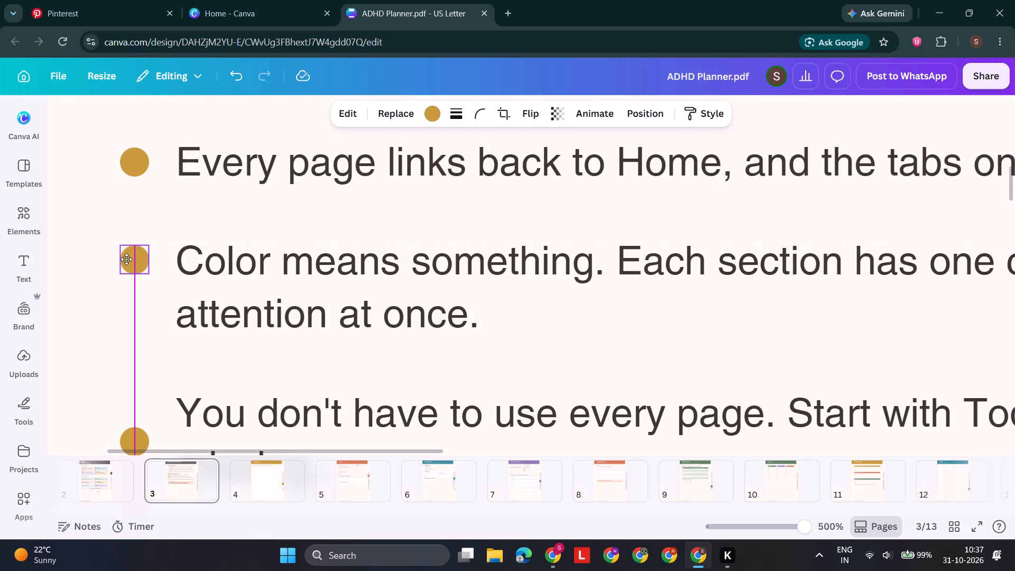
Move the fourth bullet dot up level with the line "You don't have to use every page".
scroll(126, 259, "down", 1)
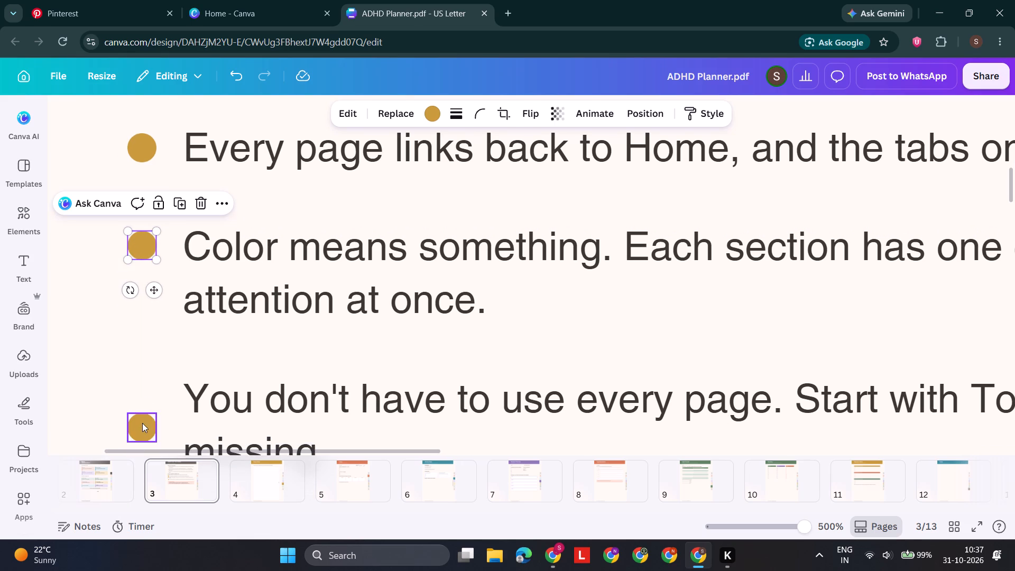
left_click_drag(142, 423, 142, 398)
Refit the text boxes of the numerals 1 to 4 under "Using it in GoodNotes / Notability / Xodo" by opening each for editing.
scroll(142, 398, "down", 2)
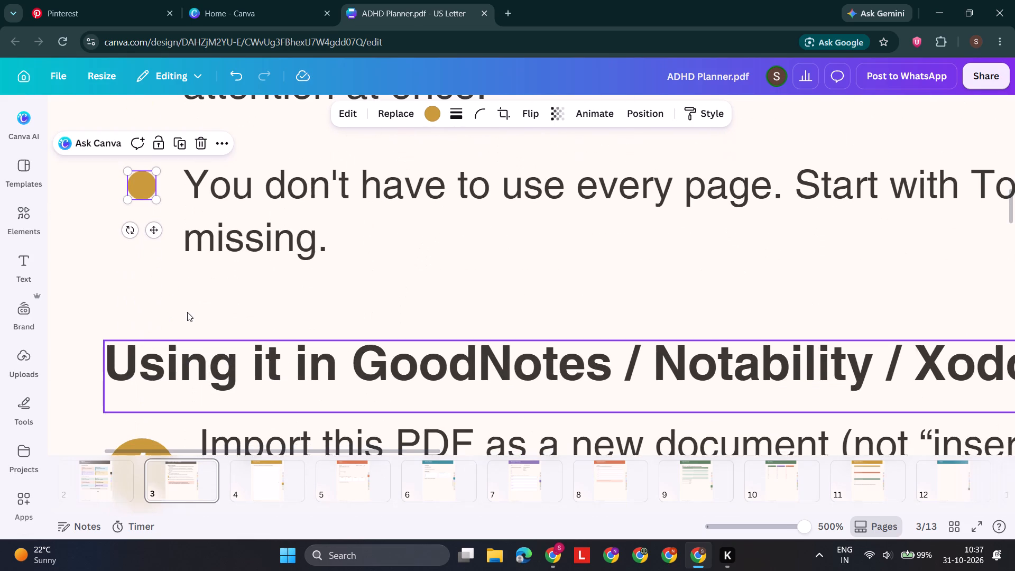
scroll(187, 312, "down", 1)
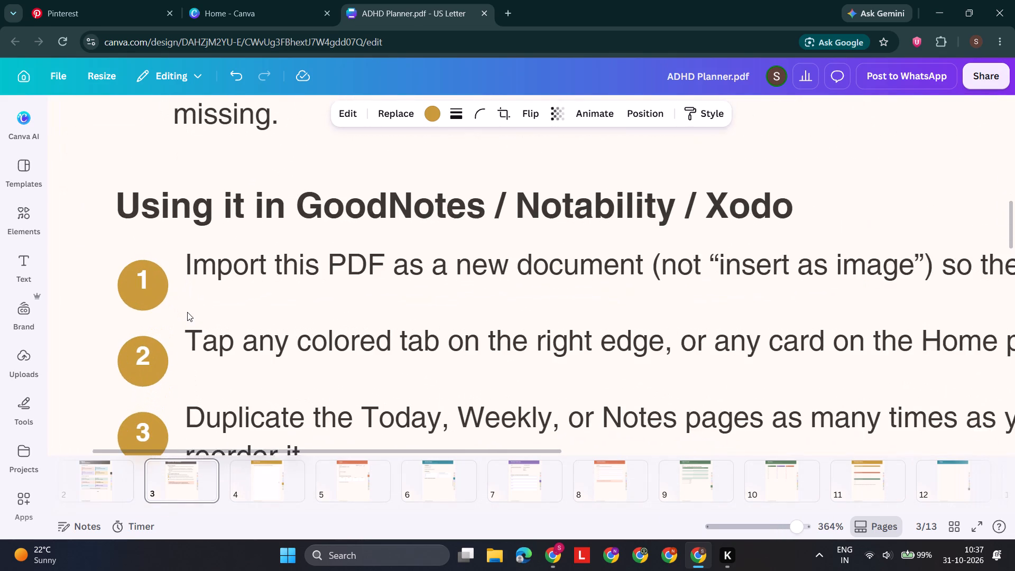
double_click(141, 284)
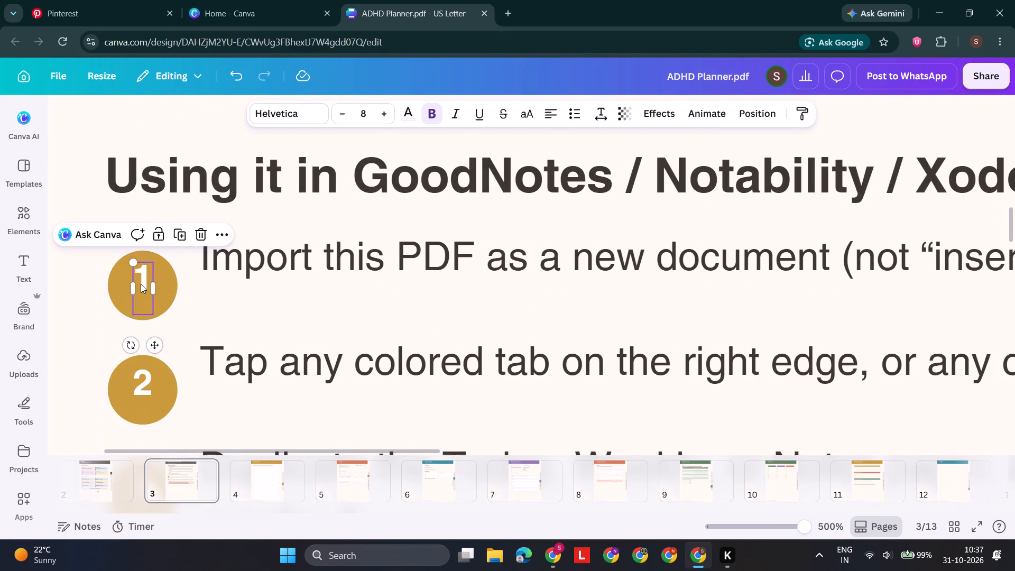
double_click(143, 387)
scroll(143, 387, "down", 2)
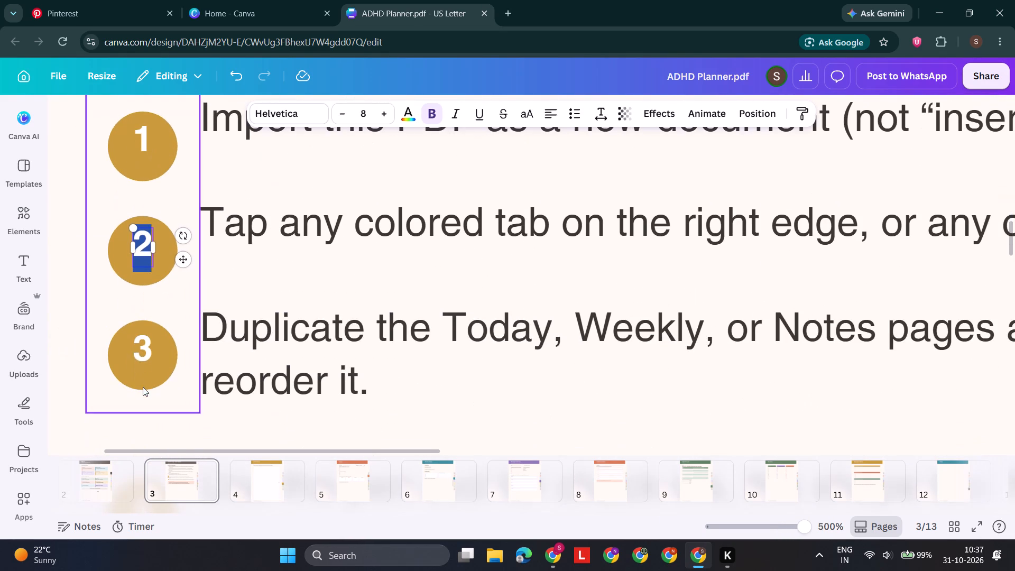
double_click(139, 359)
scroll(139, 359, "down", 2)
double_click(146, 355)
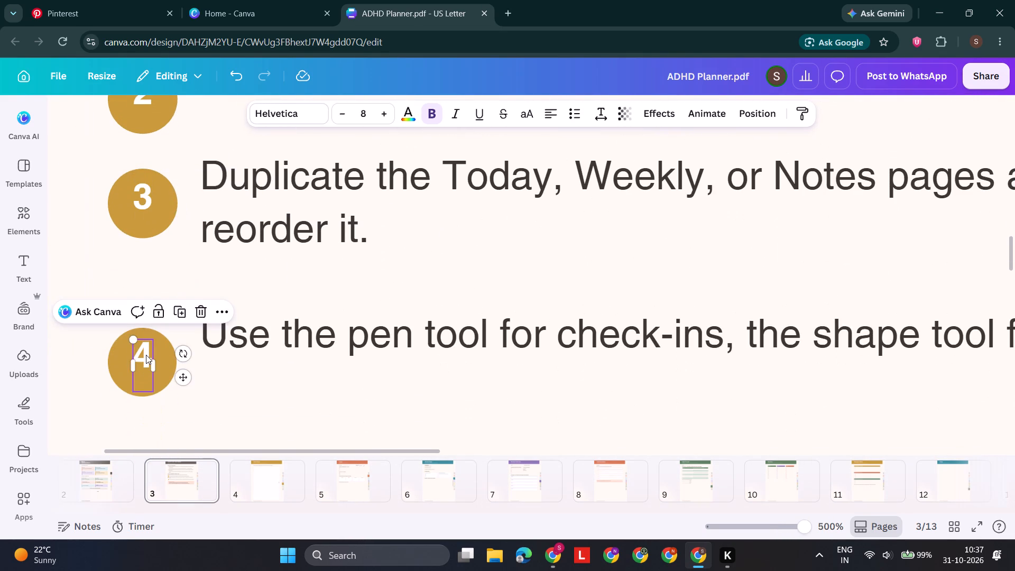
Move the group of gold circles behind numerals 1 to 3 up closer to their text lines, keeping its horizontal alignment.
scroll(146, 355, "up", 2)
left_click(108, 325)
scroll(108, 325, "up", 1)
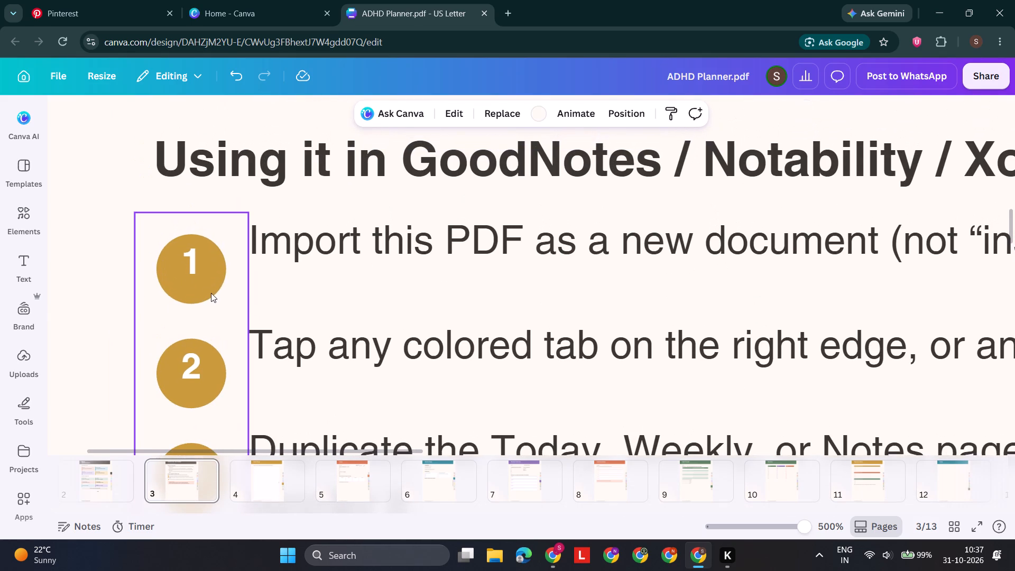
left_click_drag(231, 284, 231, 280)
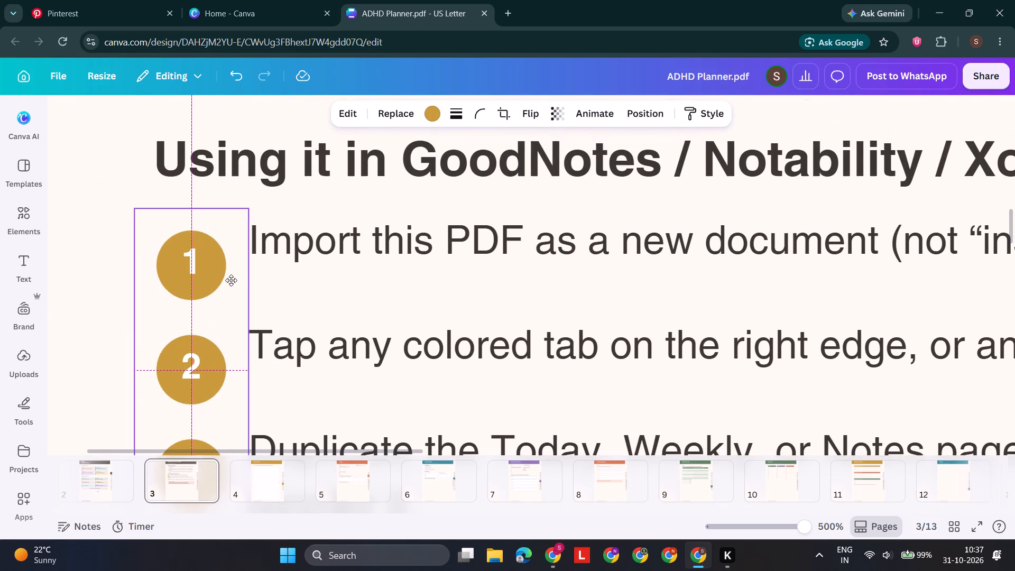
left_click_drag(231, 280, 231, 271)
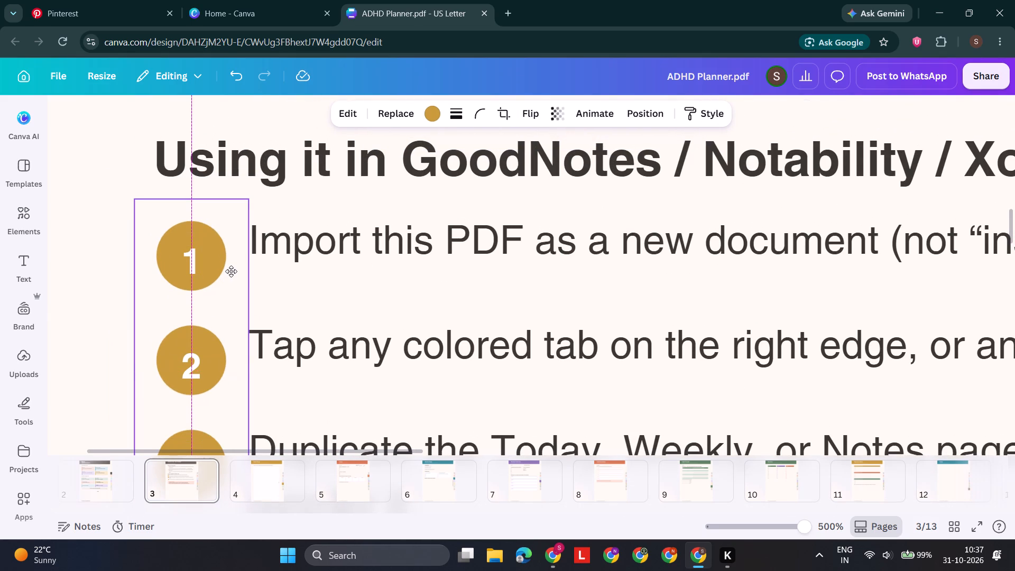
left_click_drag(231, 271, 231, 255)
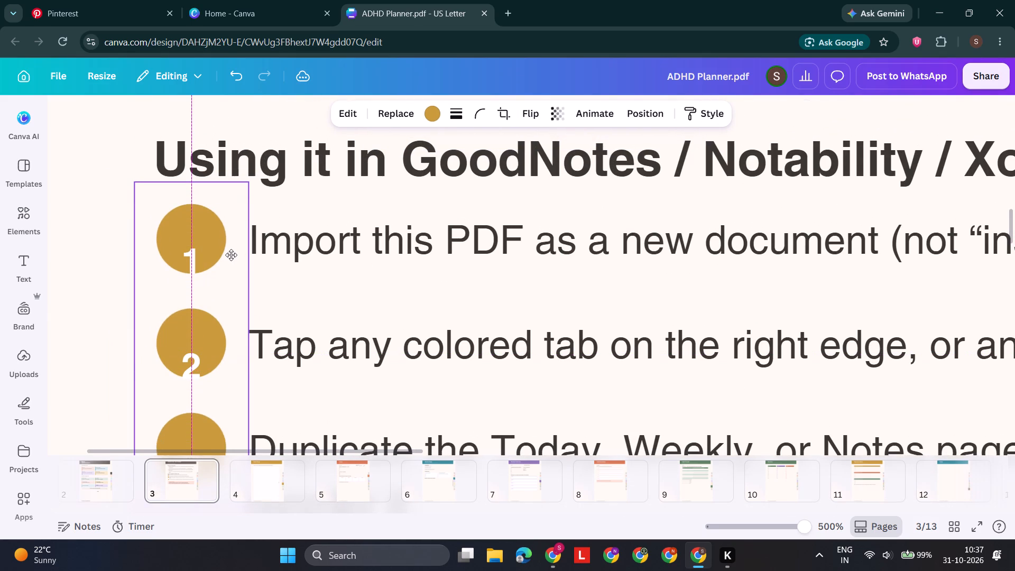
left_click_drag(231, 255, 232, 257)
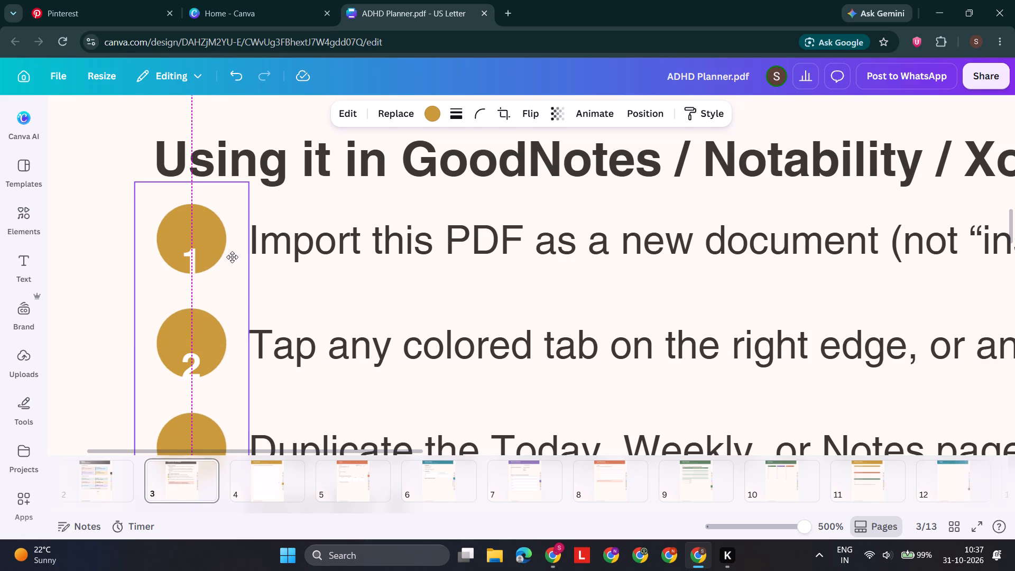
left_click_drag(232, 257, 232, 262)
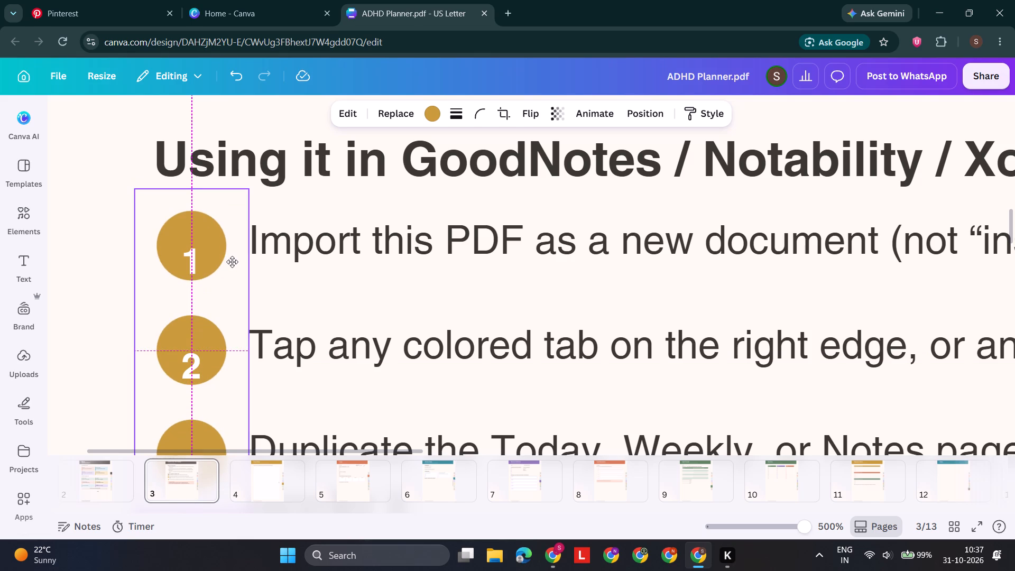
left_click_drag(232, 262, 232, 265)
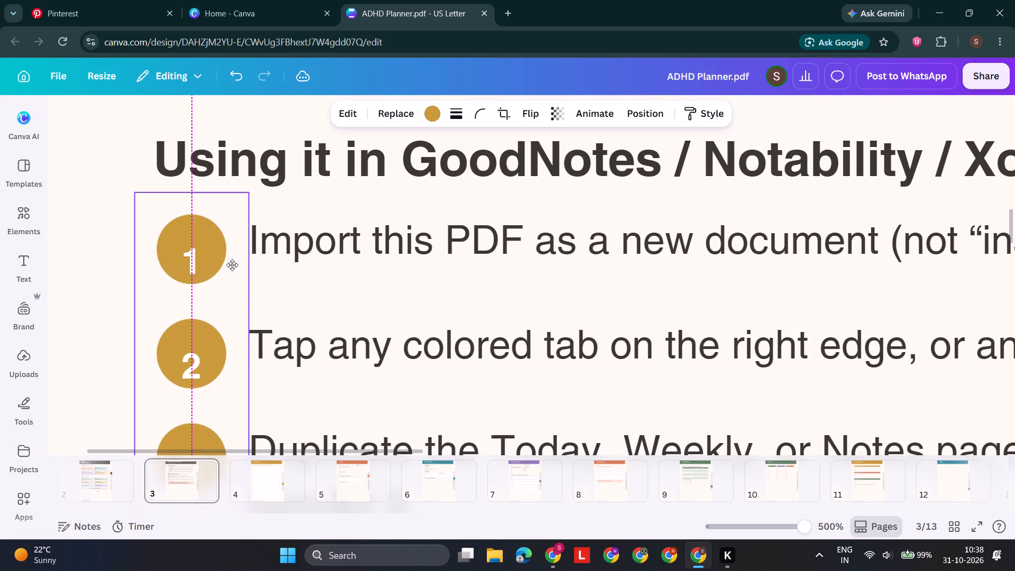
left_click_drag(232, 265, 232, 266)
Centre each of the numerals 1 to 4 vertically inside its gold circle.
left_click(189, 266)
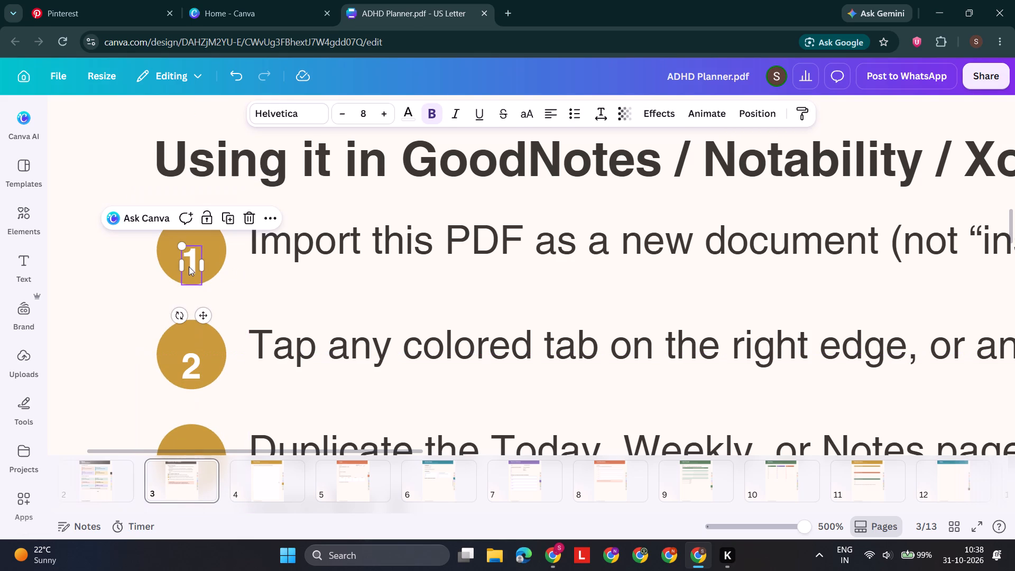
left_click_drag(189, 266, 188, 253)
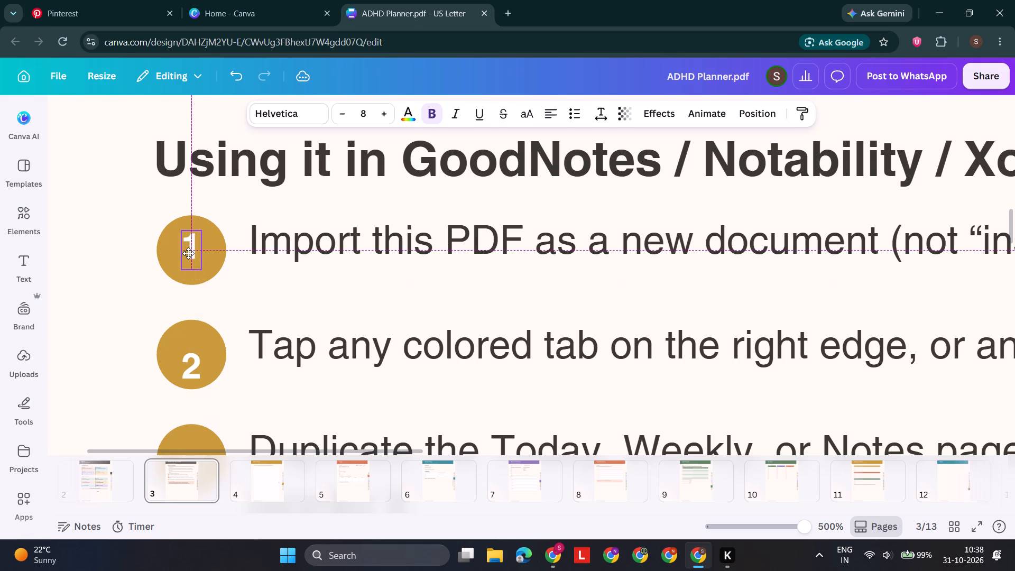
left_click_drag(188, 253, 188, 255)
left_click_drag(193, 373, 193, 367)
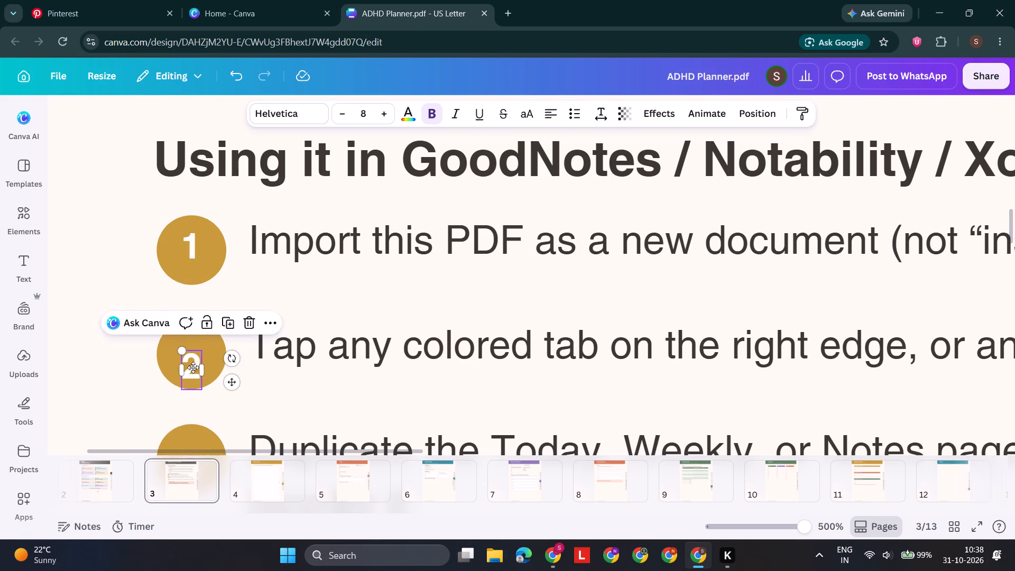
left_click_drag(193, 367, 193, 359)
scroll(193, 359, "down", 1)
left_click_drag(193, 340, 193, 339)
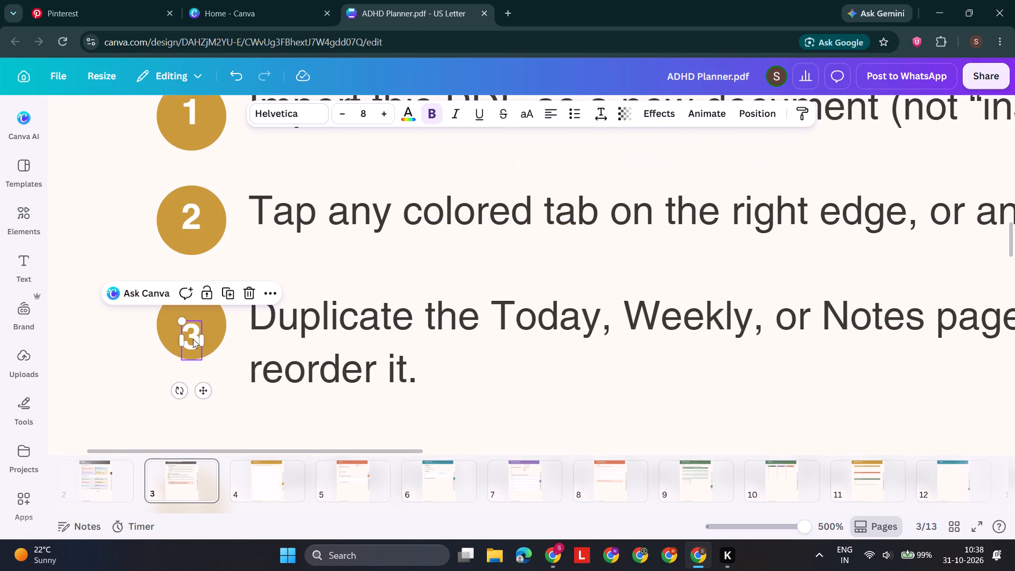
left_click_drag(193, 339, 193, 327)
scroll(193, 327, "down", 1)
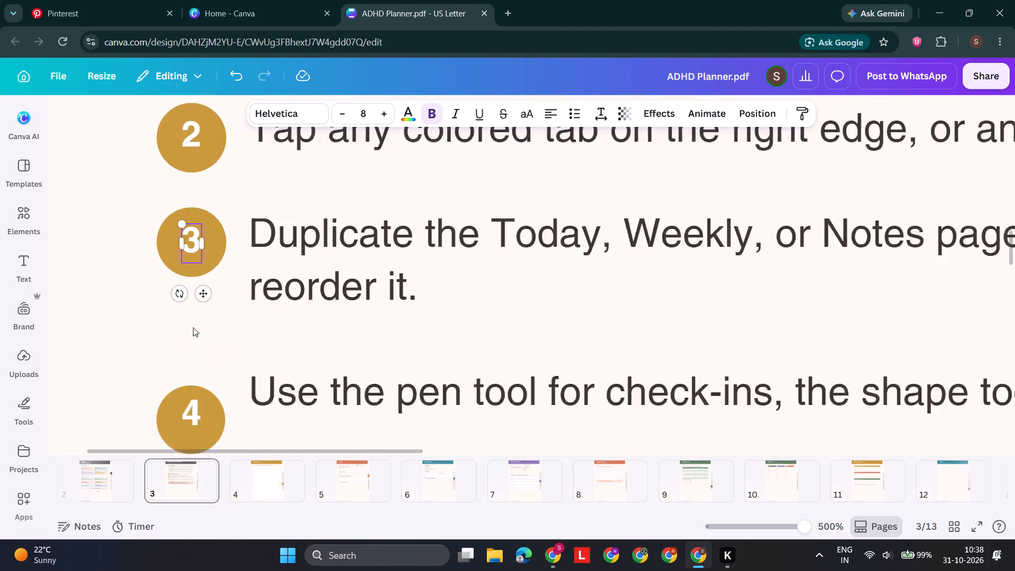
scroll(193, 327, "down", 1)
left_click(190, 364)
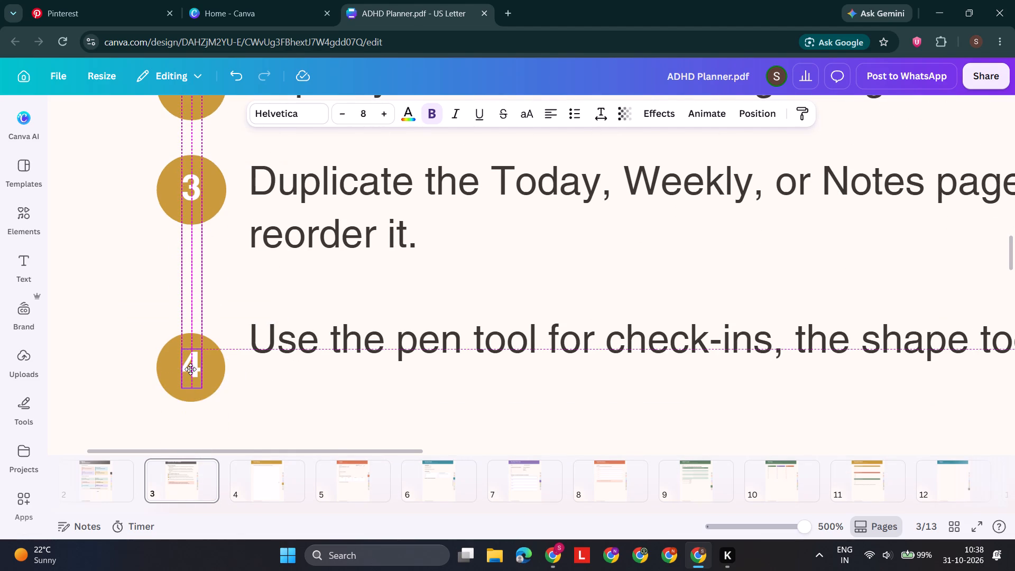
Refit the text box of "Import this PDF as a new document" and lower it level with circle 1.
scroll(325, 262, "up", 1)
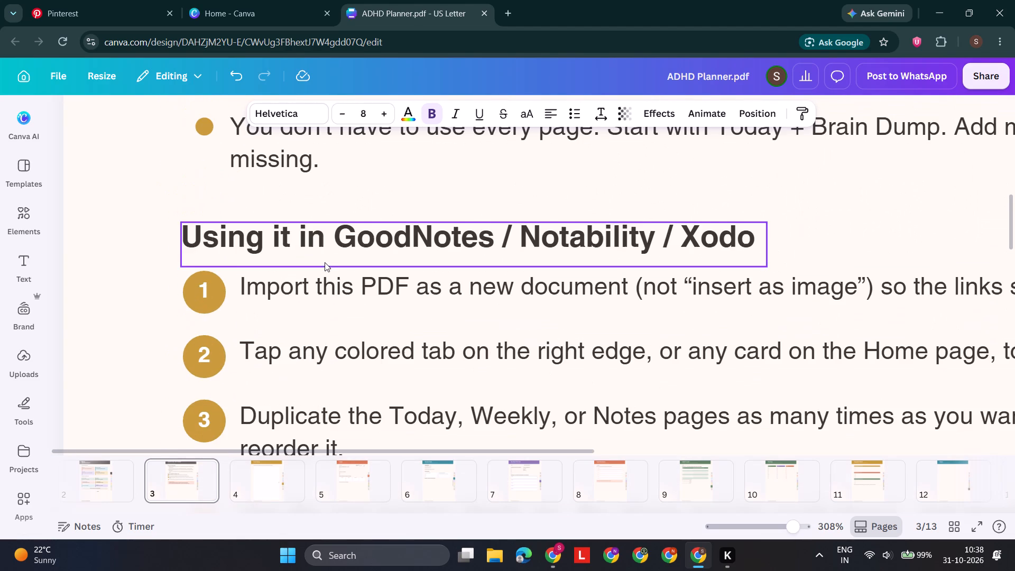
left_click(392, 275)
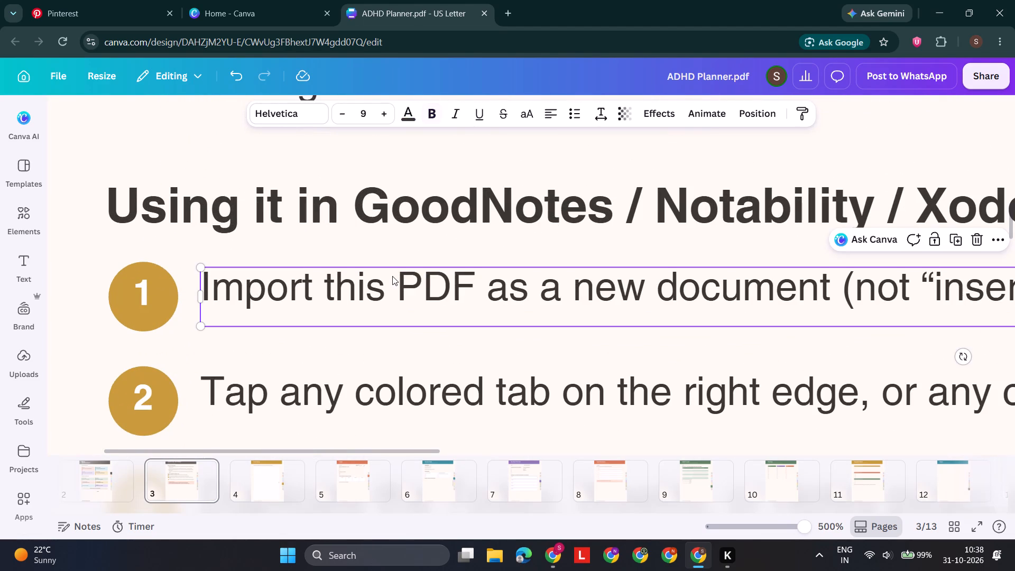
double_click(427, 284)
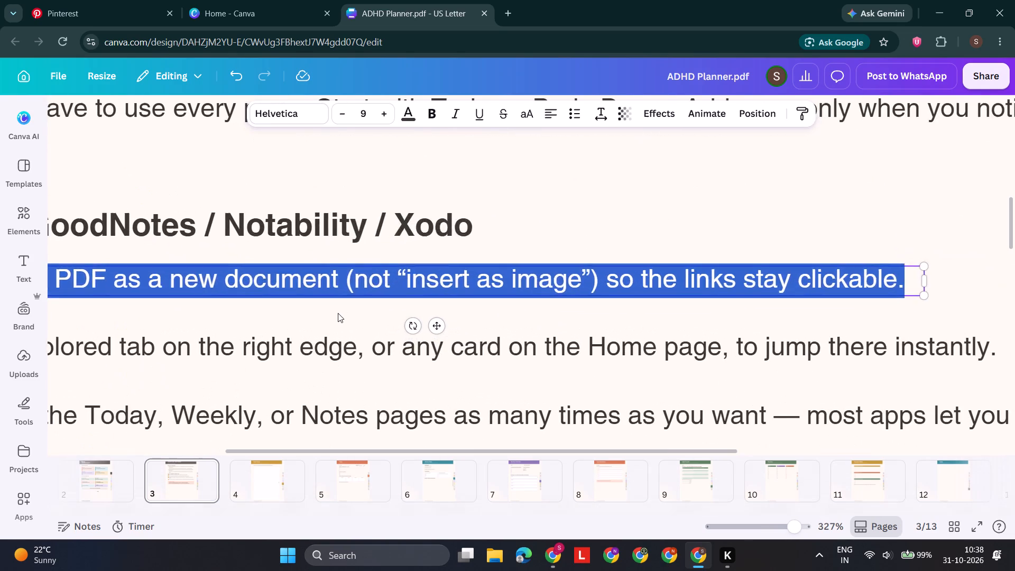
left_click(338, 313)
scroll(338, 313, "right", 5)
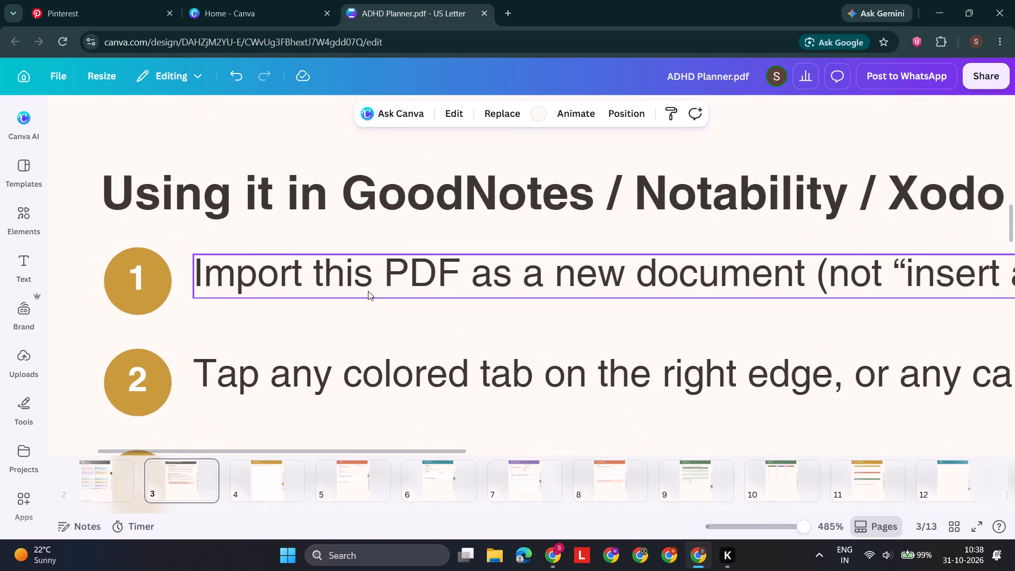
left_click_drag(384, 275, 383, 281)
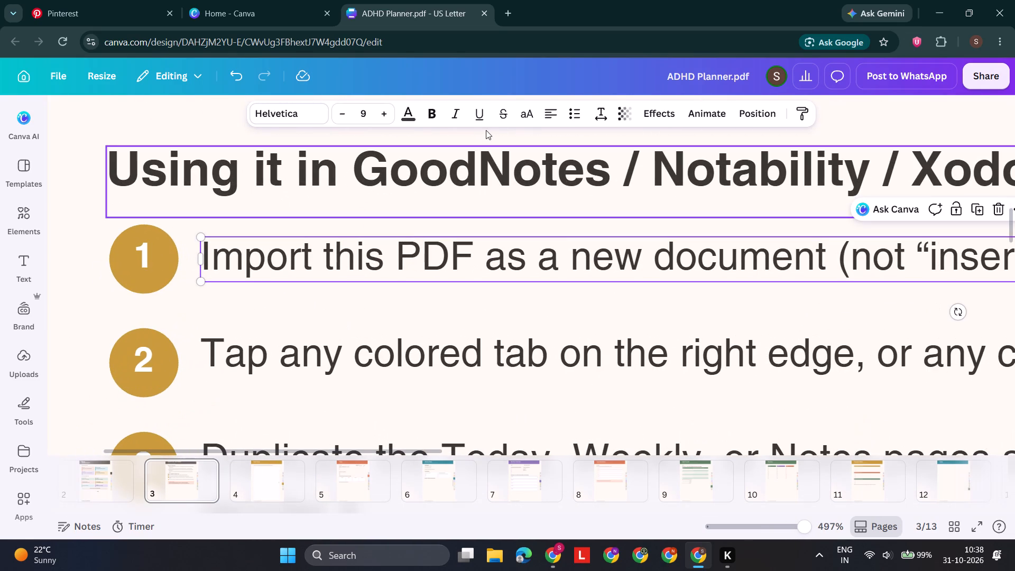
Insert a space between "Good" and "Notes" in the heading "Using it in GoodNotes / Notability / Xodo".
double_click(484, 165)
left_click(484, 165)
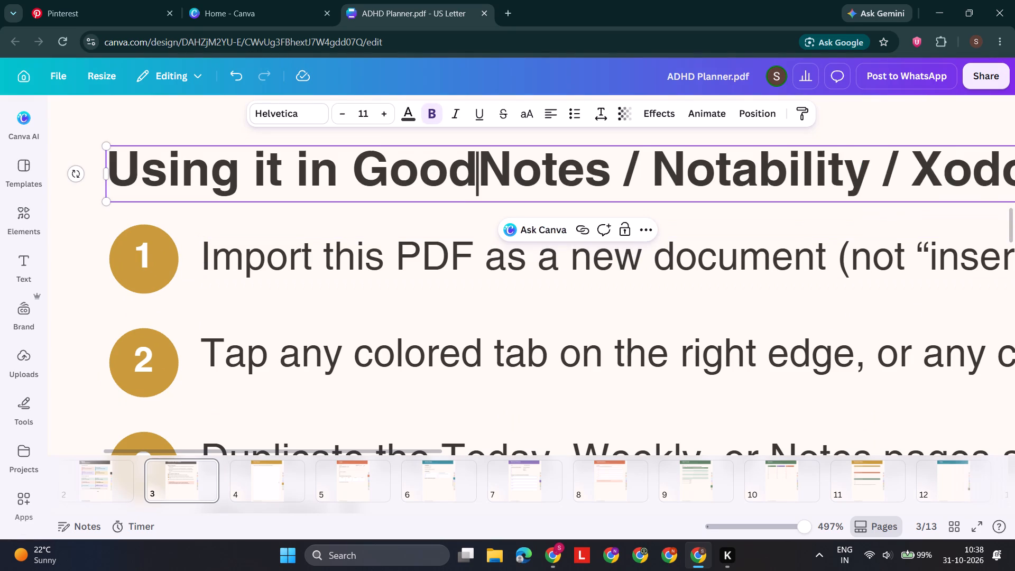
key("space")
Refit the text box of "Tap any colored tab on the right edge" and lower it level with circle 2.
scroll(948, 188, "left", 2)
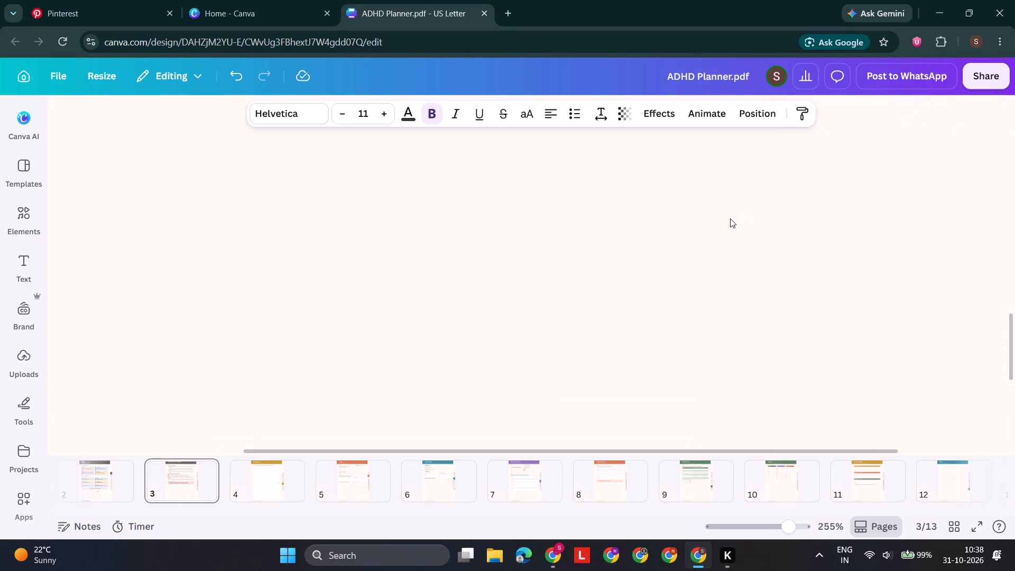
scroll(730, 218, "up", 2)
scroll(486, 306, "up", 2)
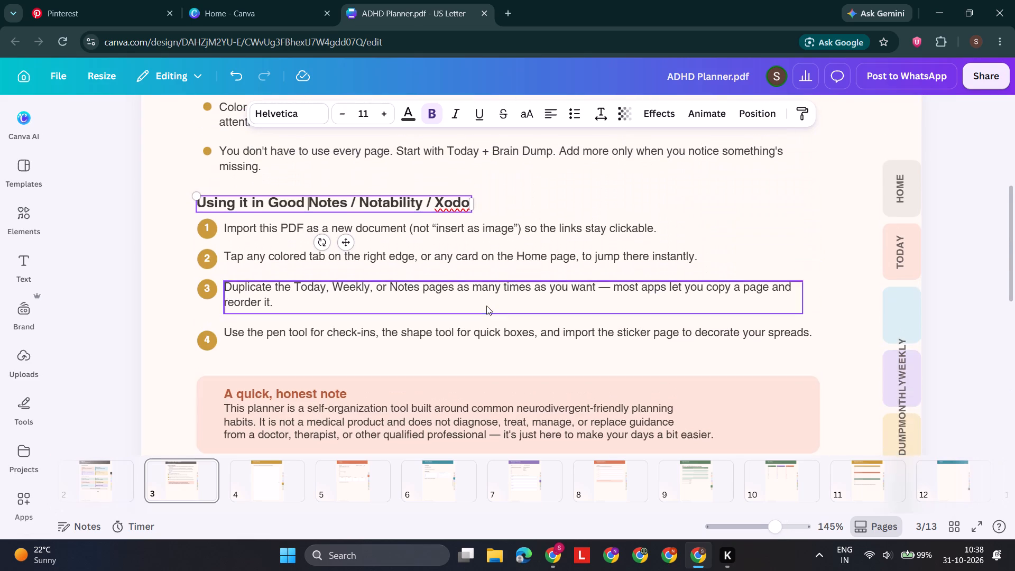
scroll(269, 327, "right", 2)
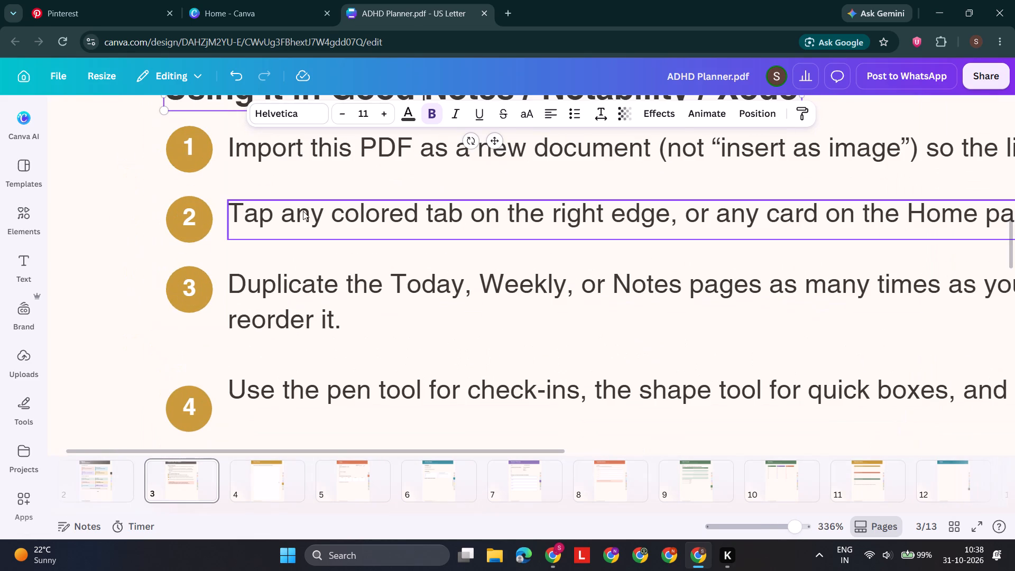
double_click(337, 217)
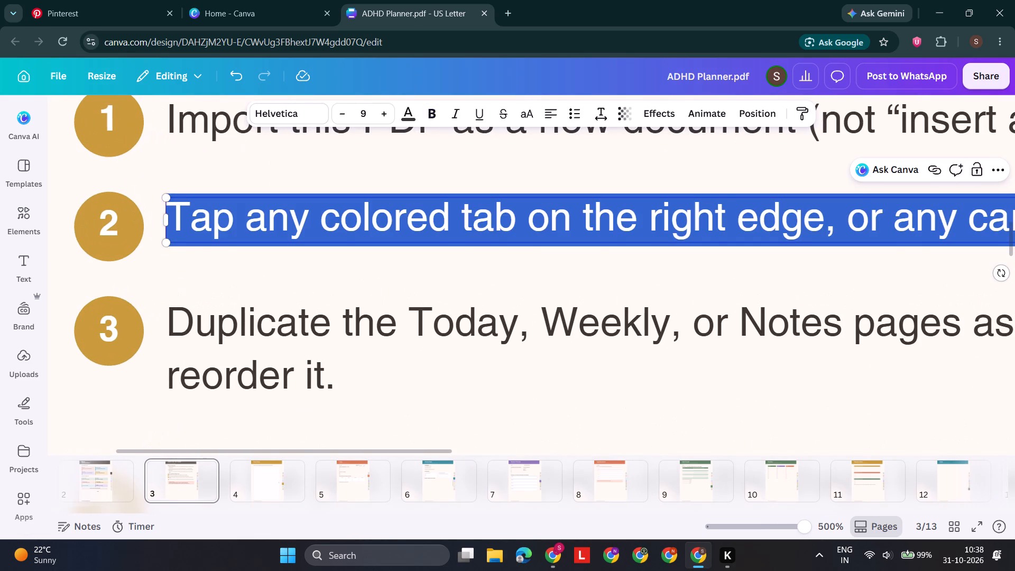
left_click(226, 252)
left_click_drag(292, 223, 292, 227)
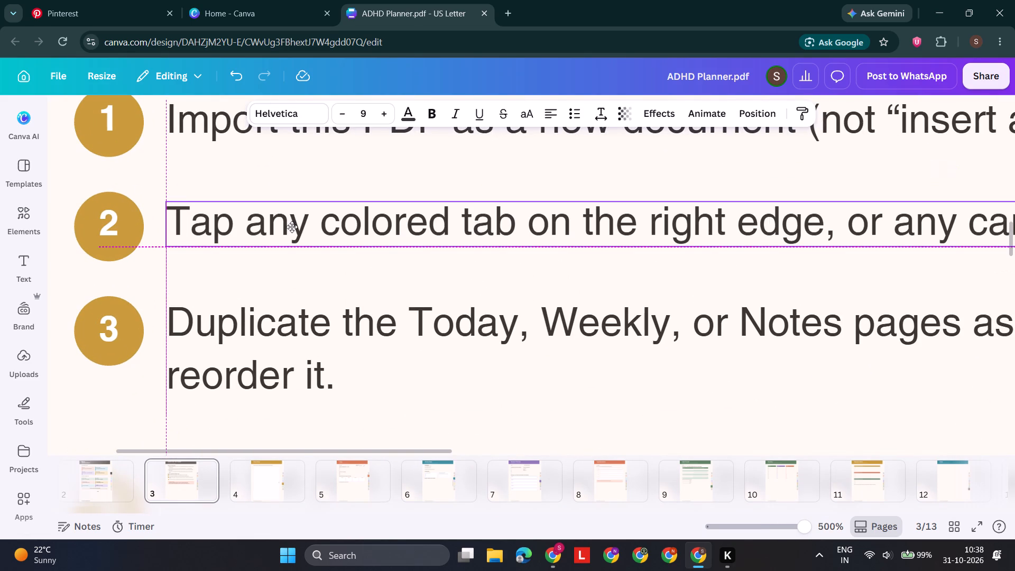
left_click_drag(292, 227, 293, 230)
Refit the text box of "Duplicate the Today, Weekly, or Notes pages" and lower its first line level with circle 3.
double_click(254, 336)
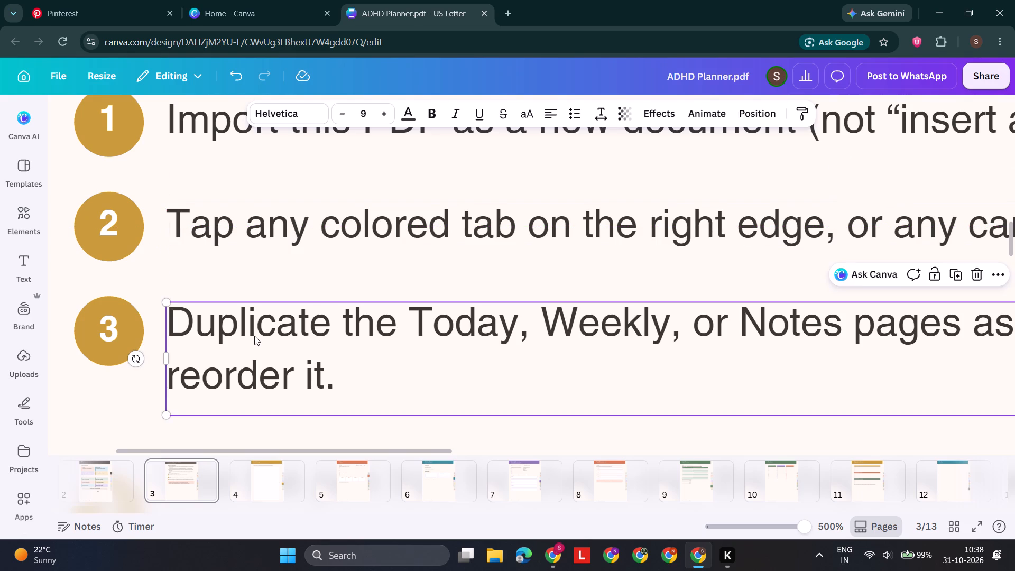
scroll(254, 336, "down", 1)
left_click(382, 357)
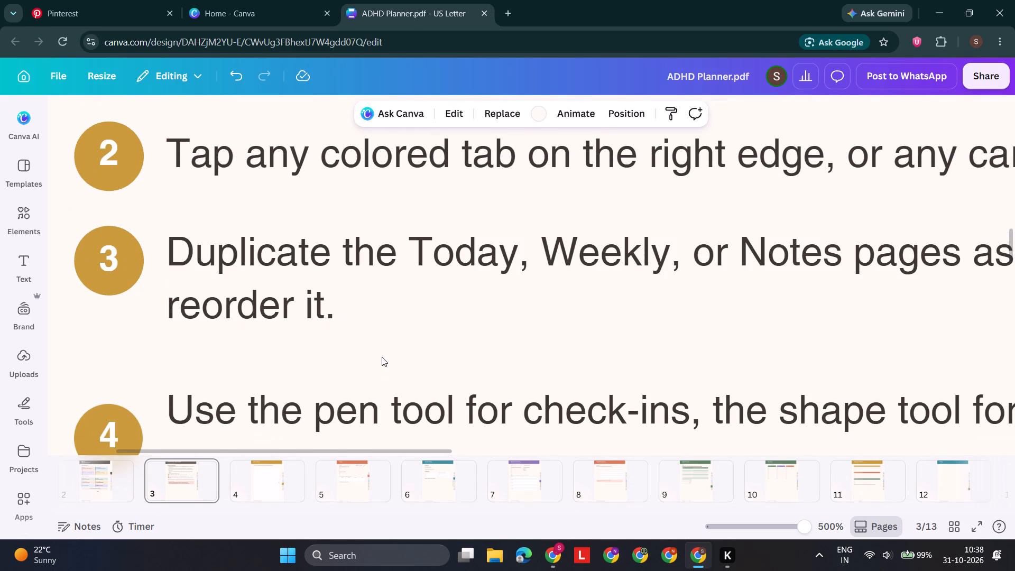
left_click_drag(403, 298, 403, 308)
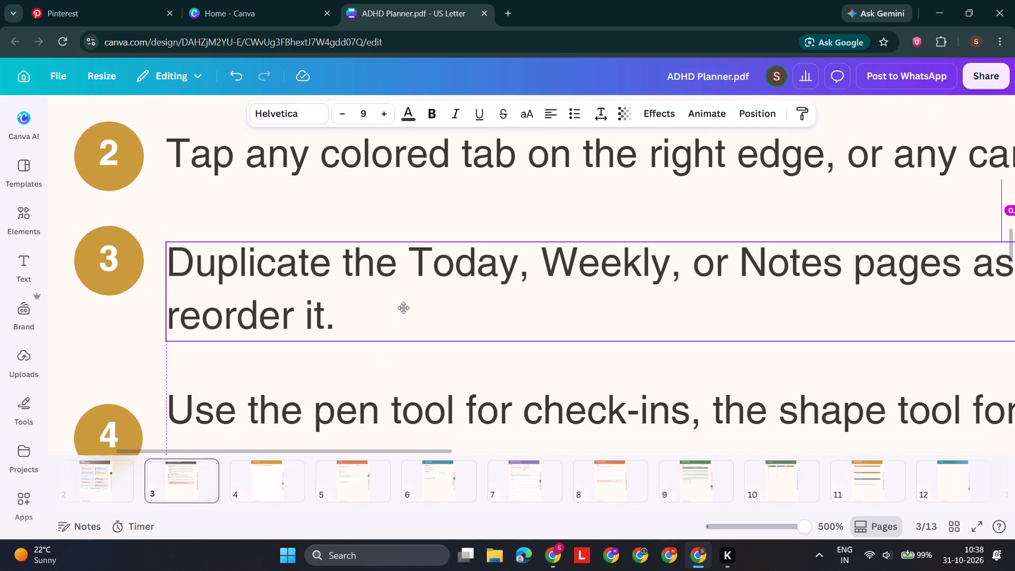
left_click_drag(403, 308, 405, 306)
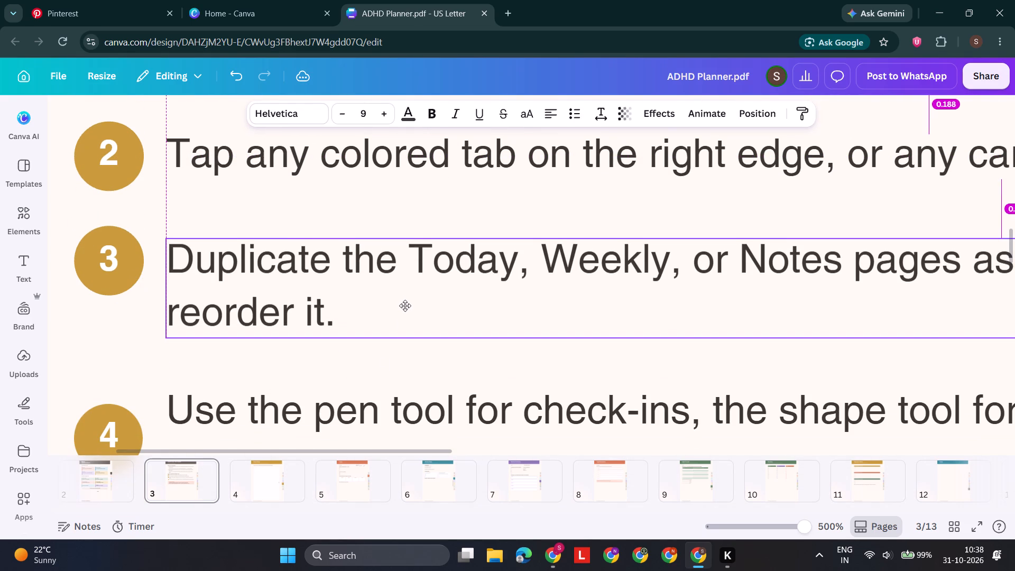
left_click_drag(405, 306, 405, 306)
Refit the text box of "Use the pen tool for check-ins" and lower it level with circle 4.
scroll(405, 306, "down", 1)
double_click(392, 300)
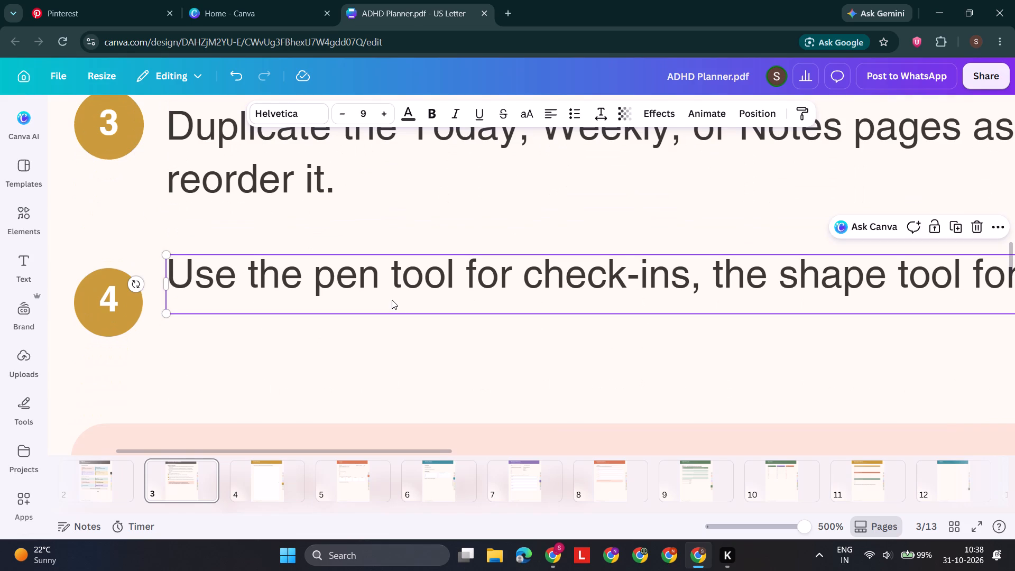
left_click(359, 291)
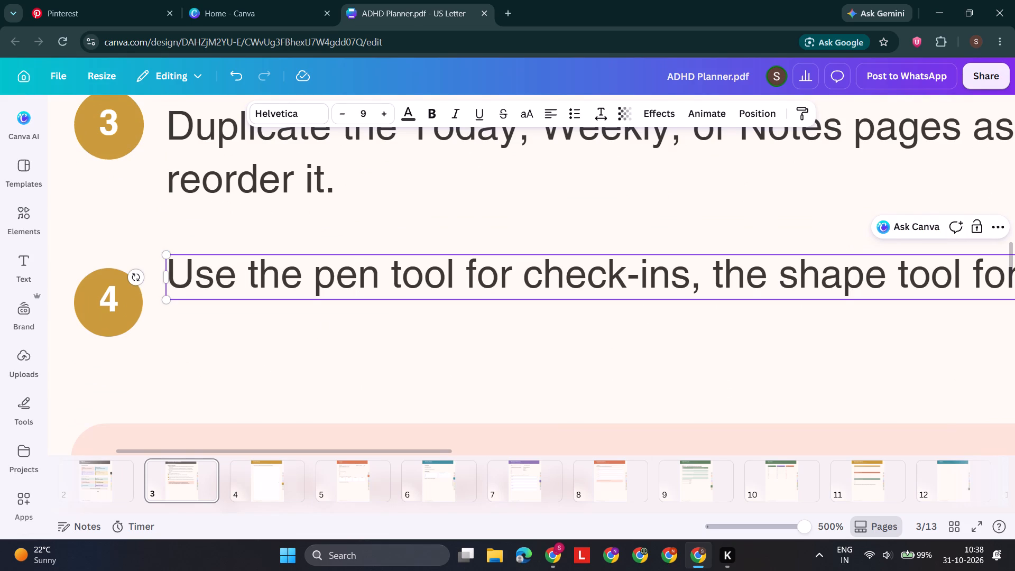
left_click(360, 338)
left_click_drag(426, 289, 426, 311)
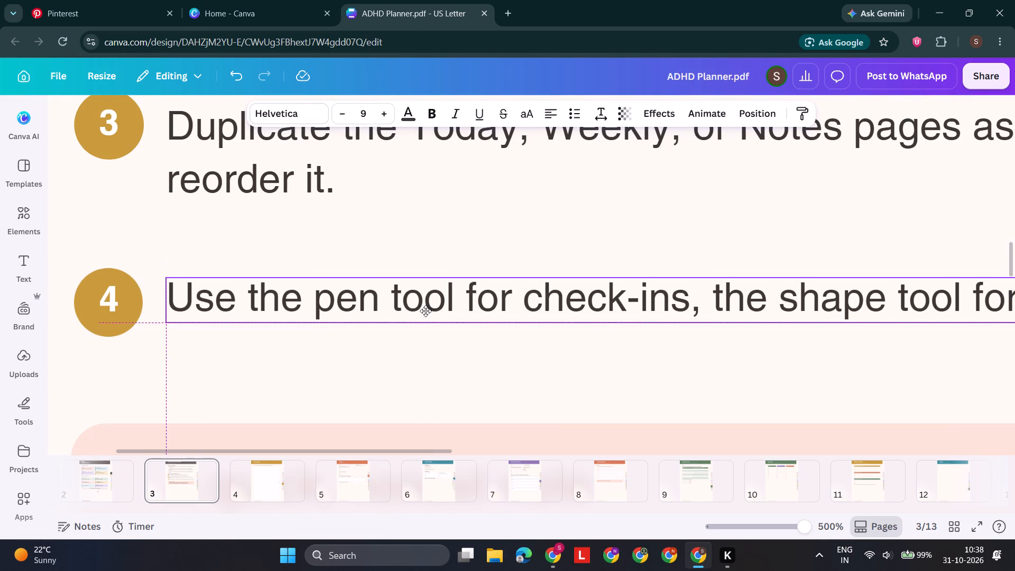
left_click_drag(426, 311, 426, 317)
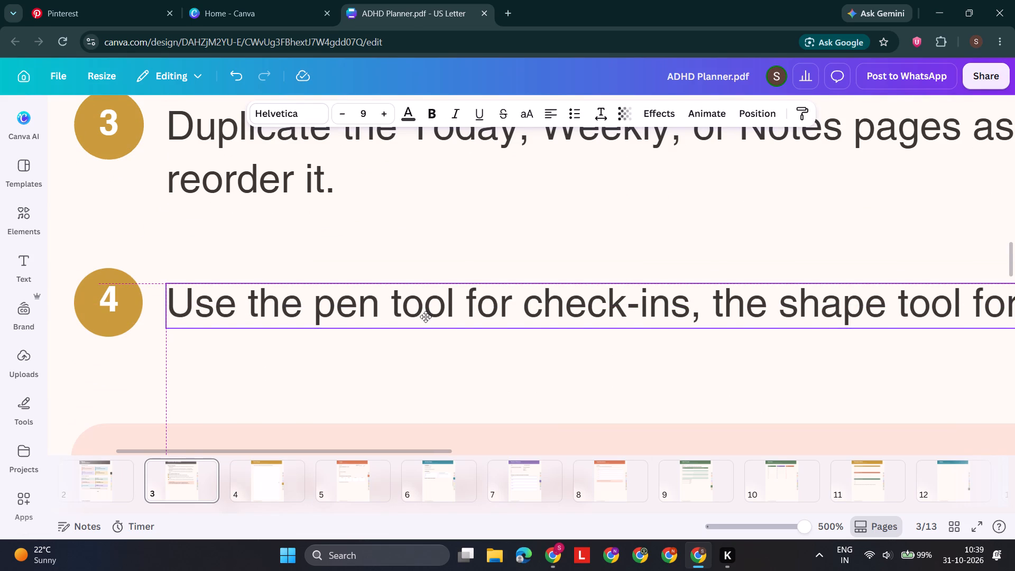
left_click_drag(426, 317, 426, 316)
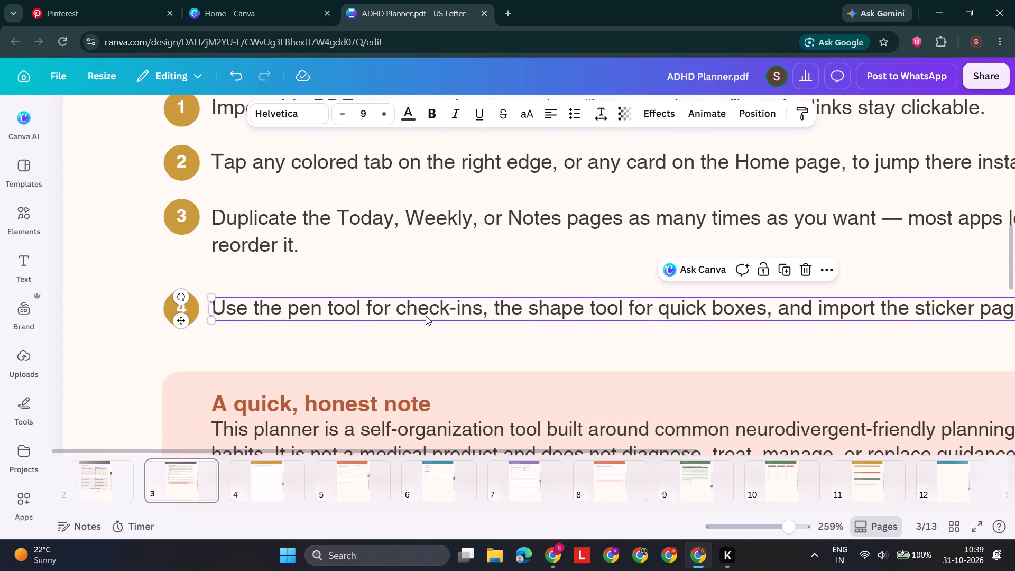
Move circle 4, its numeral and its text line up together, closer beneath the two-line item 3.
left_click(479, 333)
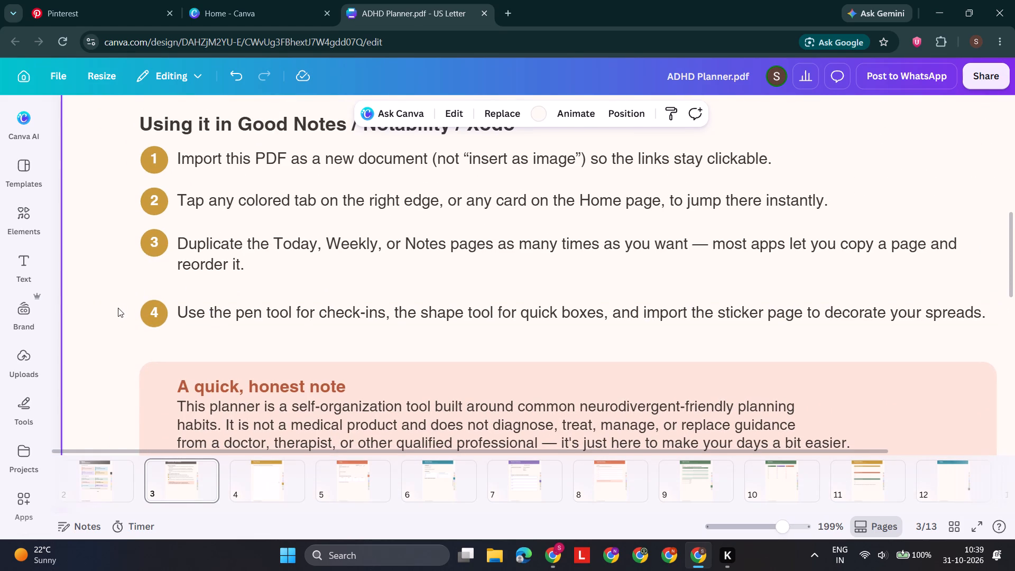
left_click_drag(114, 307, 300, 328)
left_click_drag(395, 316, 395, 300)
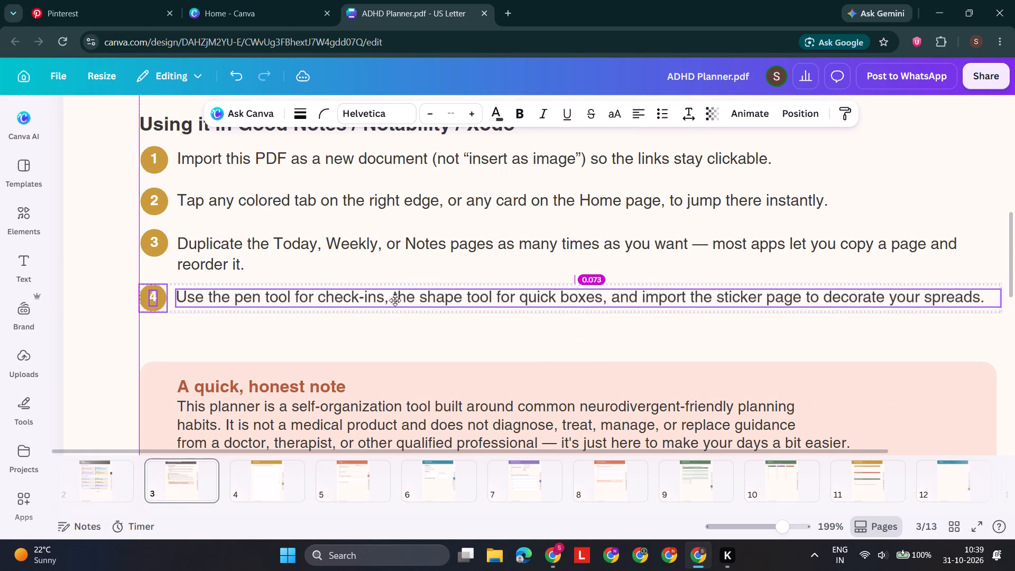
left_click_drag(395, 300, 397, 300)
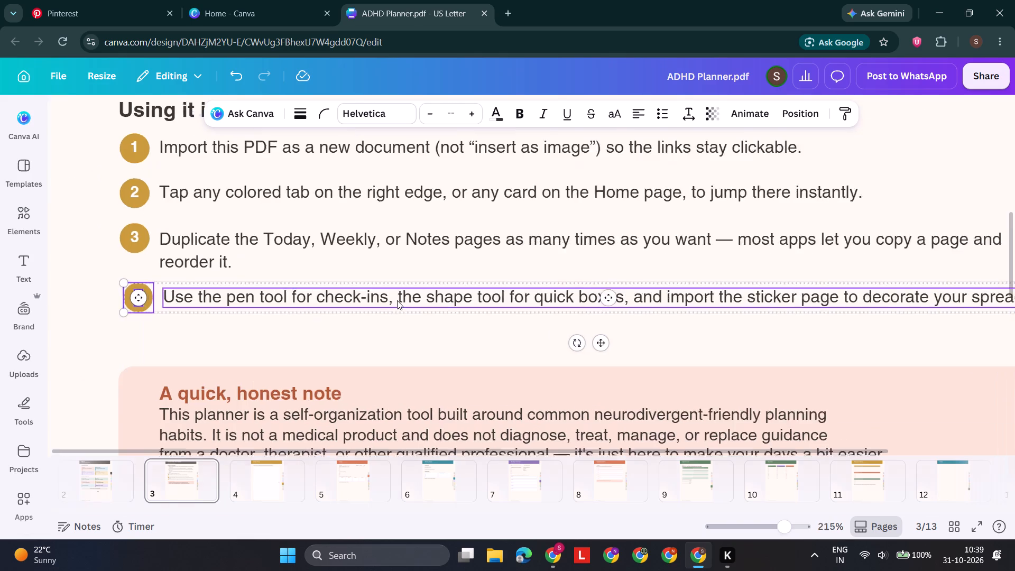
Shift circle 4, its numeral and its text line sideways into line with the circles and text of the items above.
scroll(397, 300, "right", 7)
left_click(319, 341)
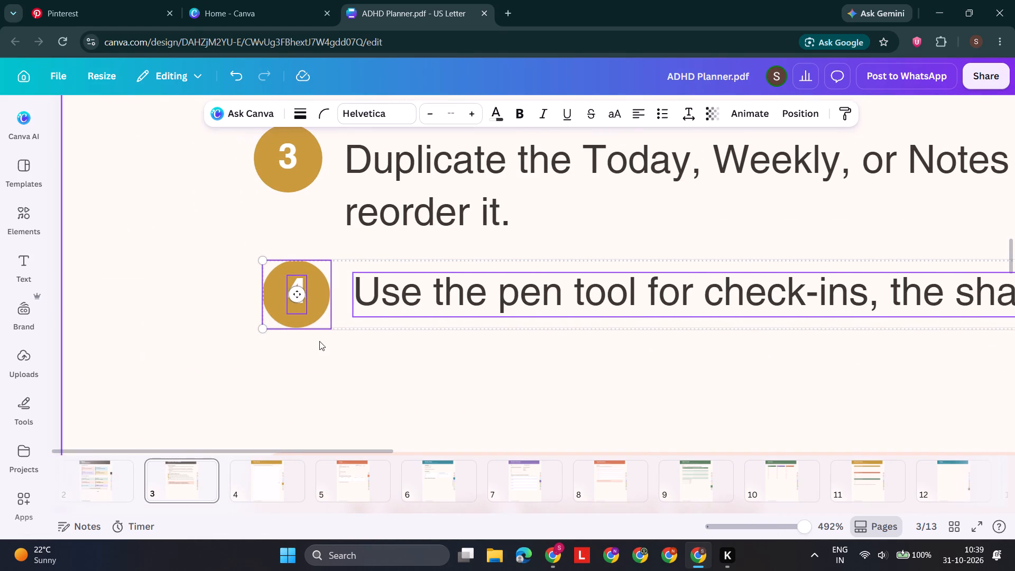
left_click(323, 343)
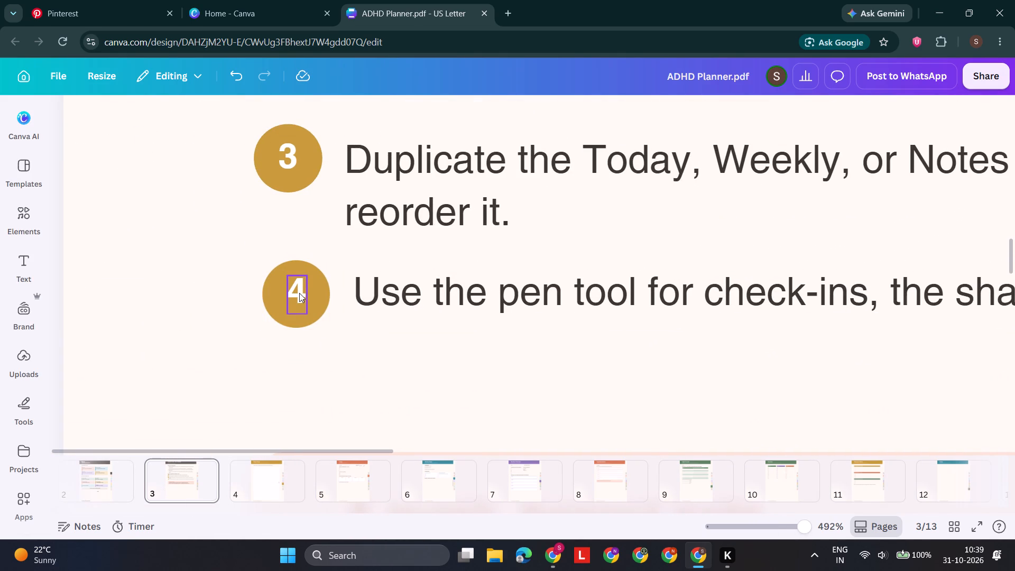
left_click(326, 320)
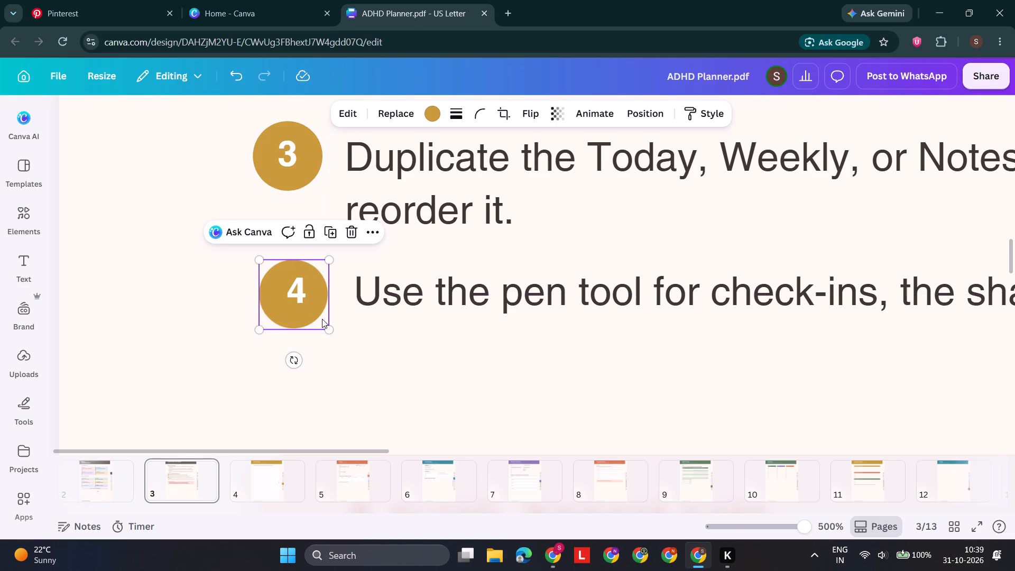
left_click(322, 319)
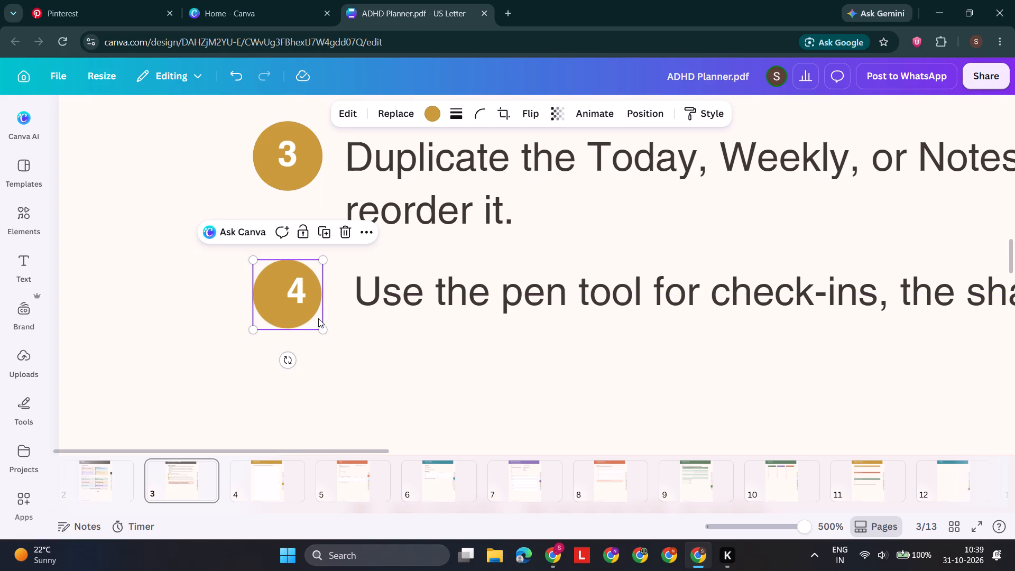
left_click_drag(297, 288, 288, 288)
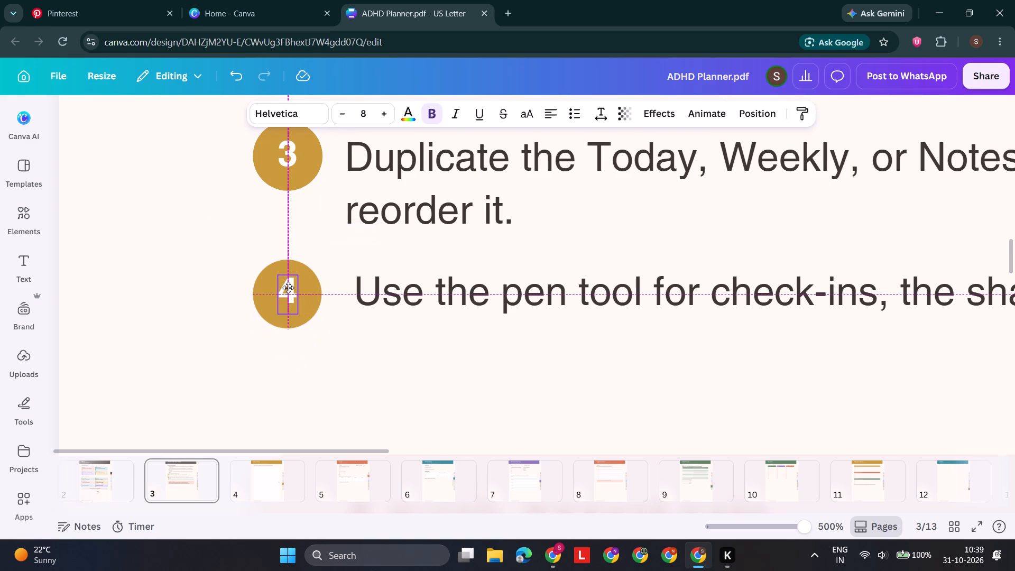
left_click_drag(288, 288, 288, 289)
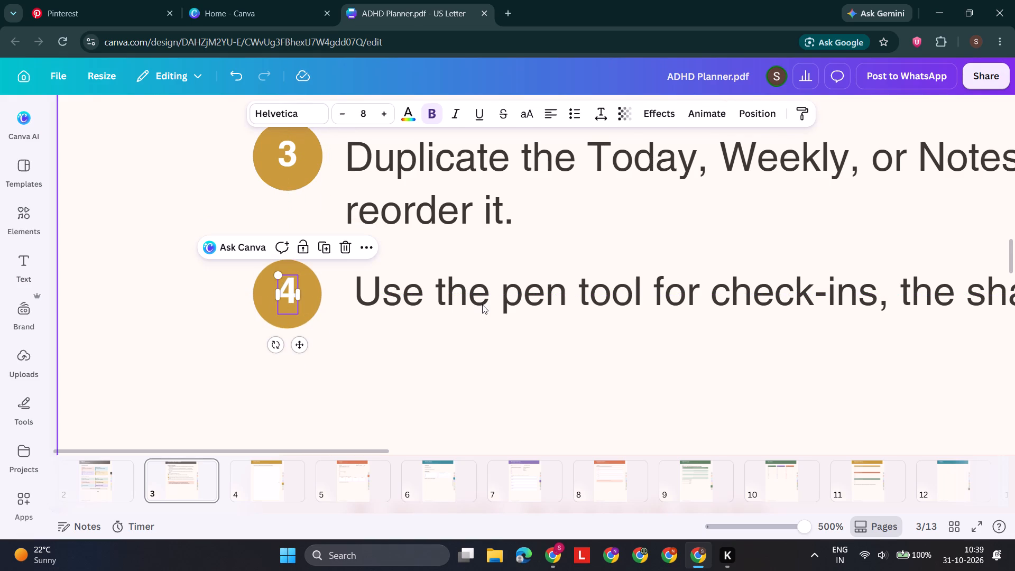
left_click_drag(482, 305, 476, 305)
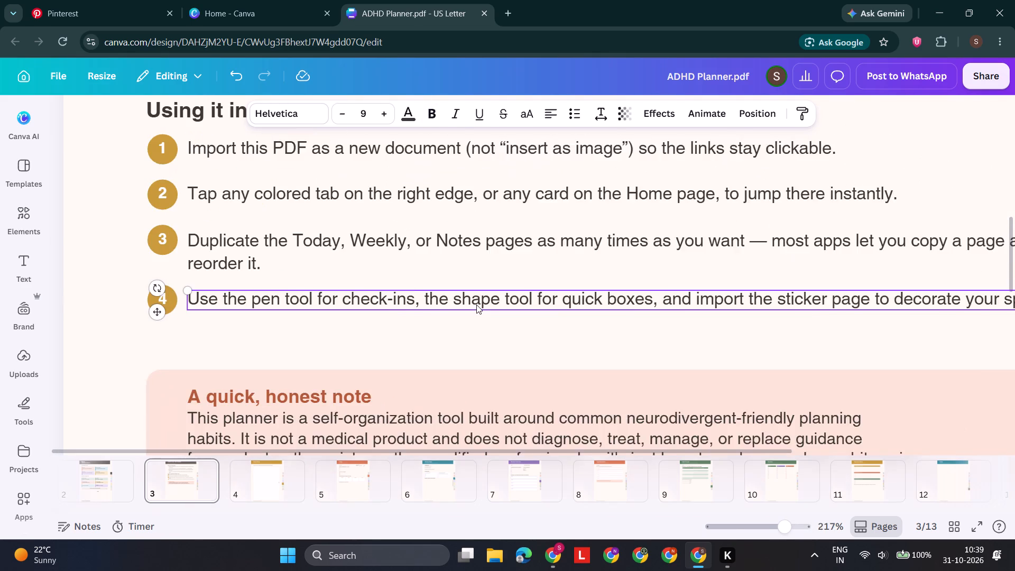
left_click(514, 346)
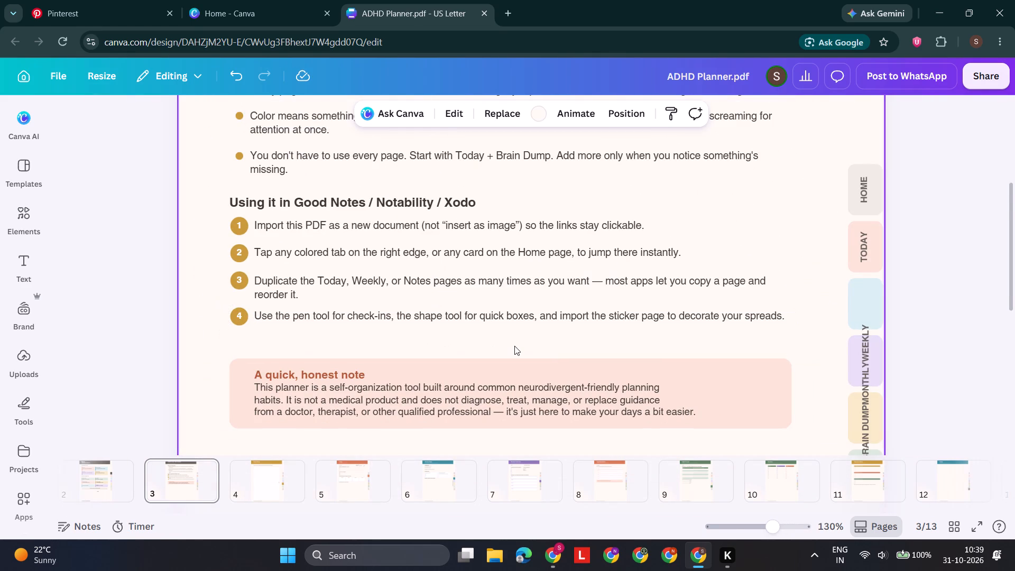
Review the rest of the How to Use This Planner page down to its footer.
scroll(514, 346, "down", 1)
left_click(597, 418)
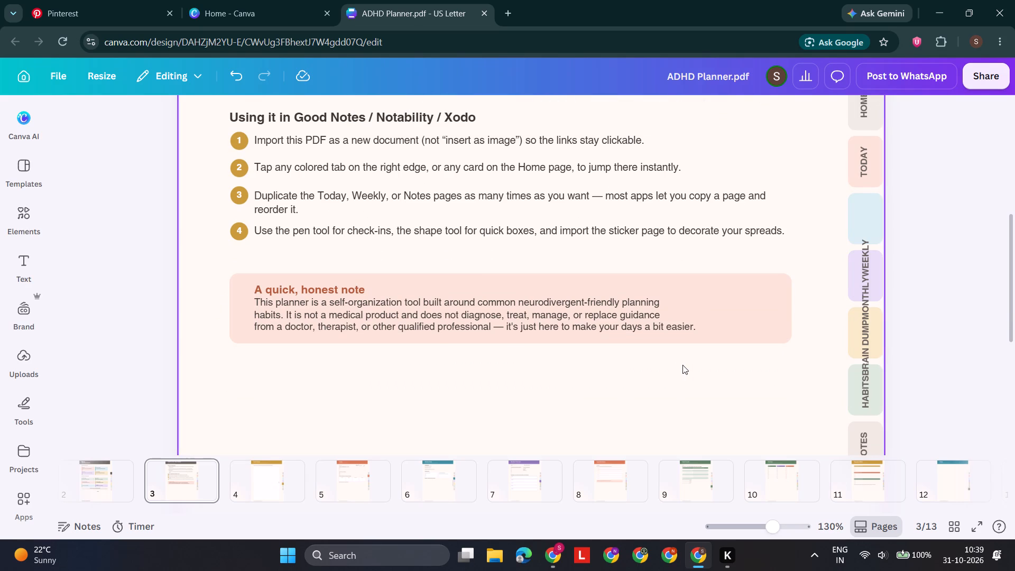
scroll(601, 356, "down", 2)
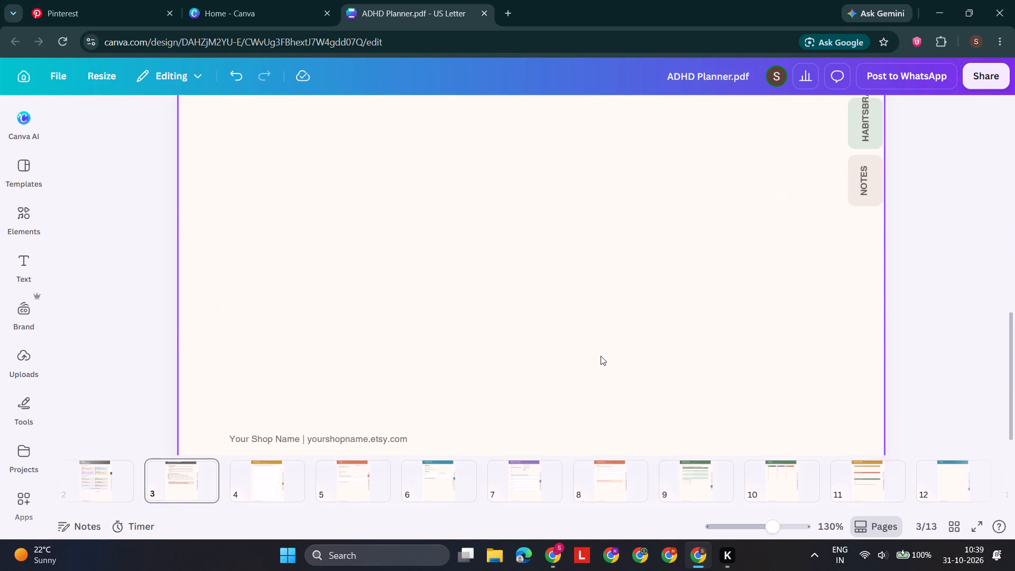
scroll(601, 356, "down", 5)
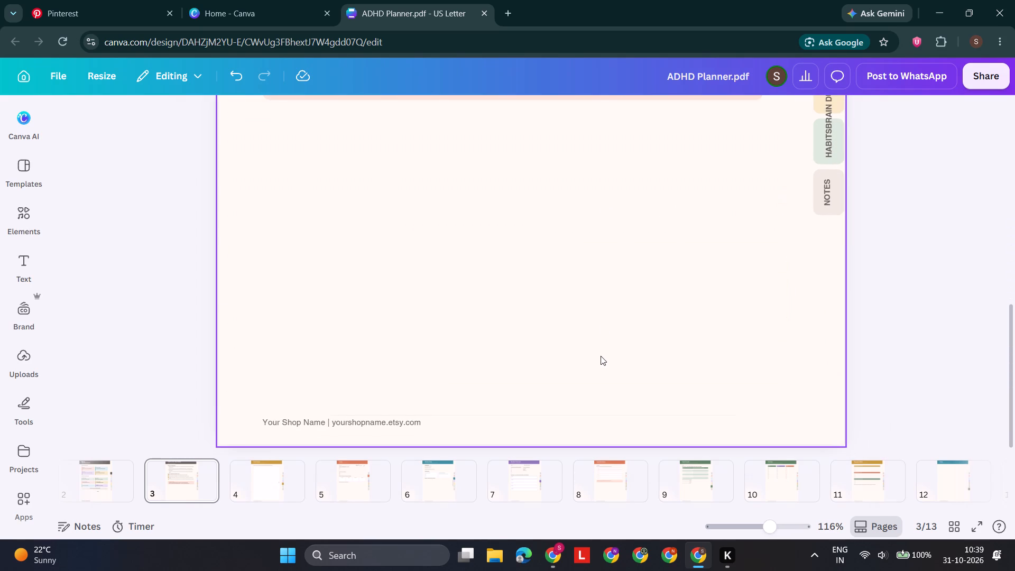
scroll(601, 356, "down", 1)
scroll(449, 380, "down", 3)
On page 4, Brain Dump, delete the stray "HABITS" label at the right edge of the lined writing box.
left_click(287, 486)
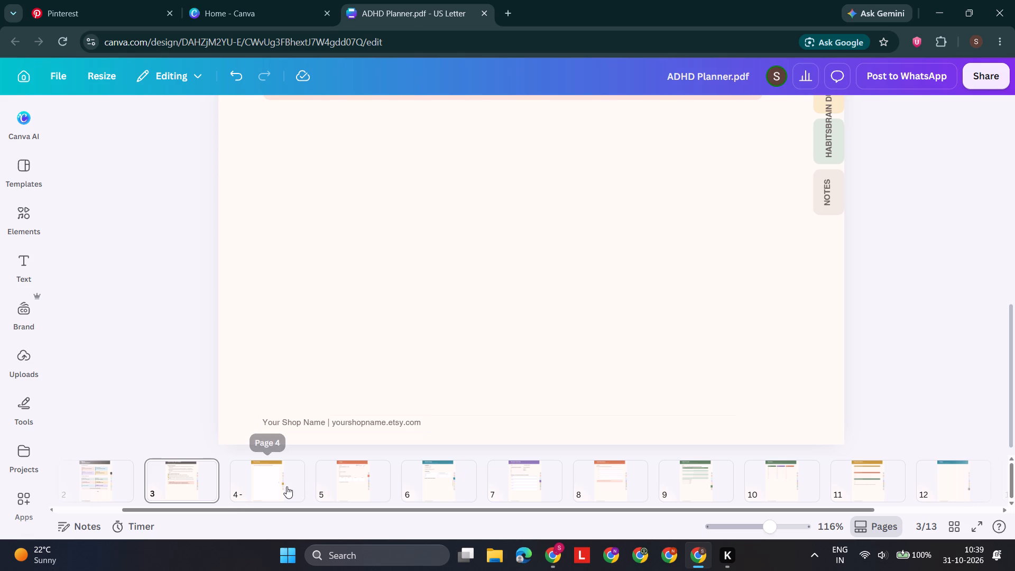
scroll(503, 371, "up", 4)
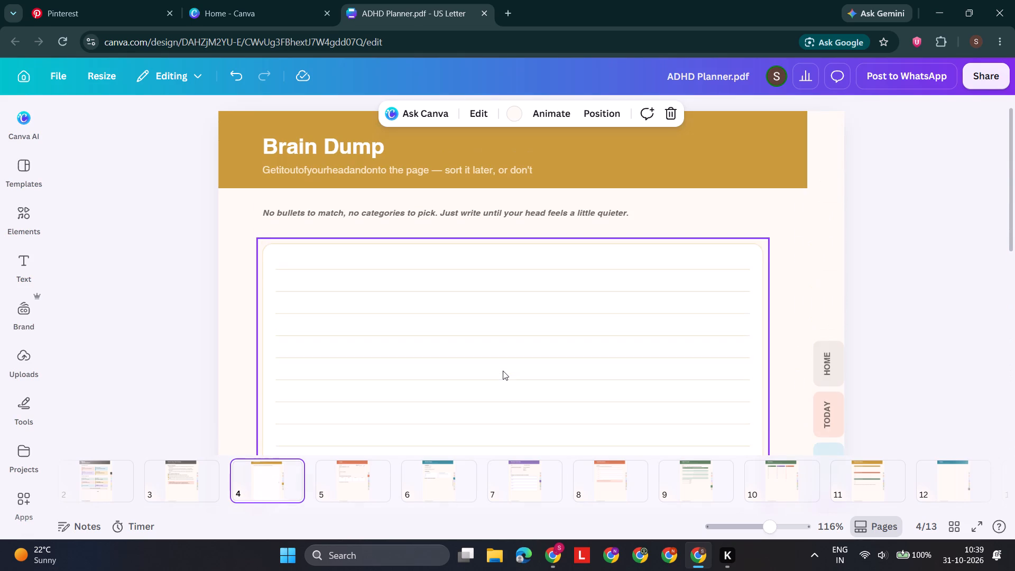
scroll(503, 371, "up", 1)
scroll(503, 371, "down", 2)
left_click(751, 382)
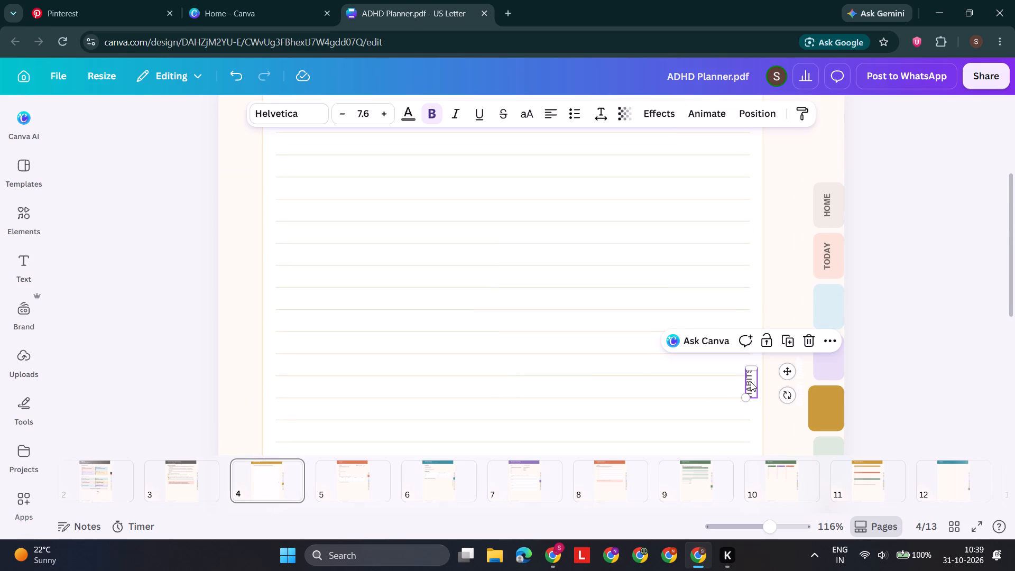
key("Delete")
Insert the missing spaces in the Brain Dump subtitle so it begins "Get it out of your head and on to the page".
scroll(751, 382, "up", 2)
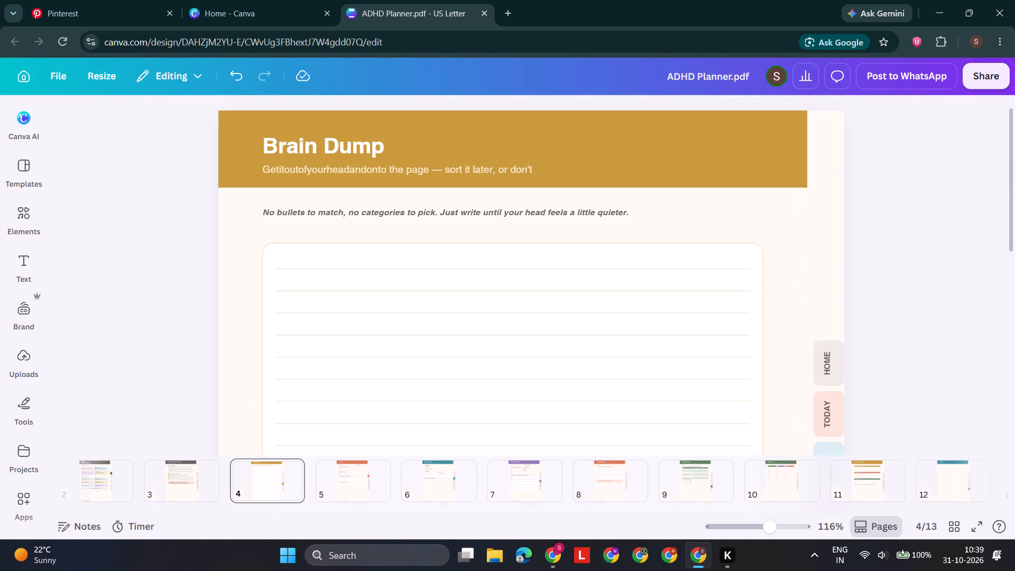
scroll(285, 214, "up", 1)
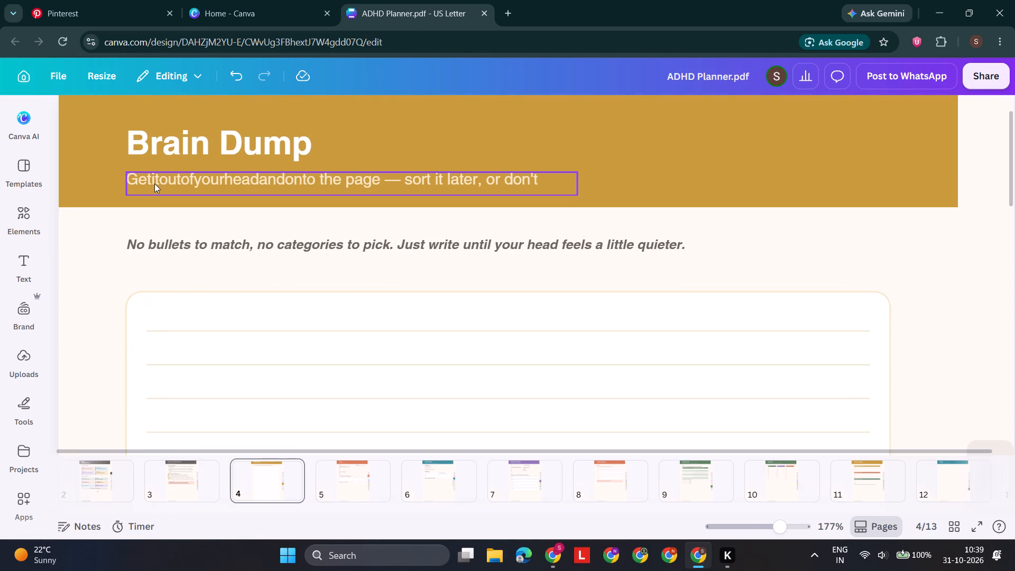
double_click(154, 183)
left_click(148, 183)
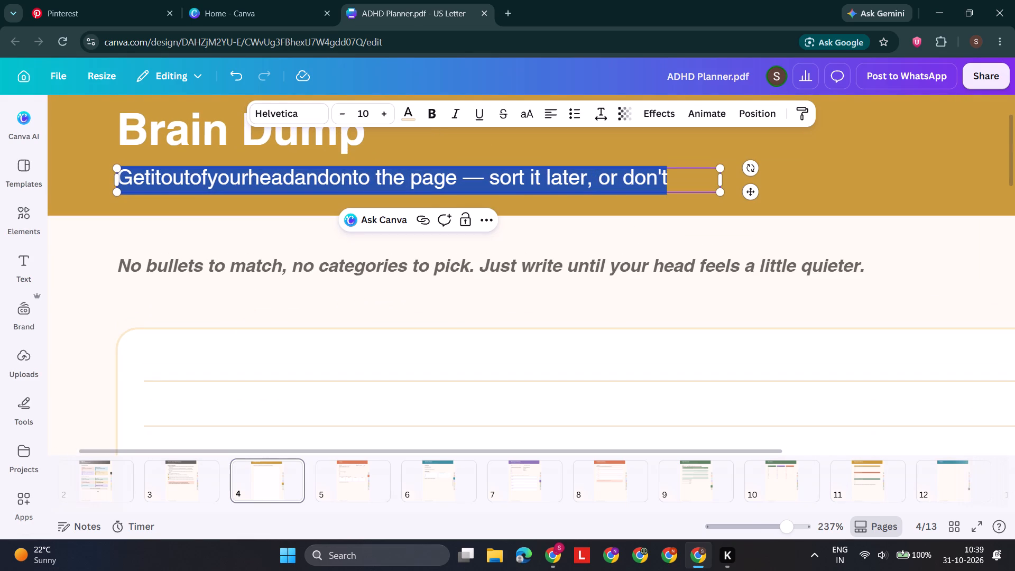
key("space")
key("Right")
key("Right")
key("space")
key("Right")
key("Right")
key("Right")
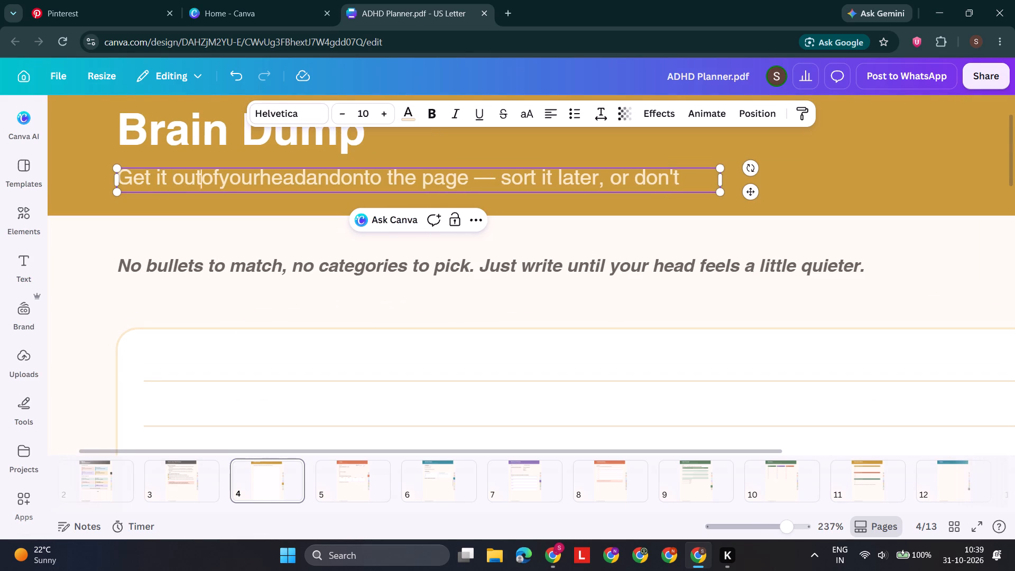
key("space")
key("Right")
key("Right")
key("space")
key("Right")
key("Right")
key("Right")
key("Right")
key("Right")
key("Left")
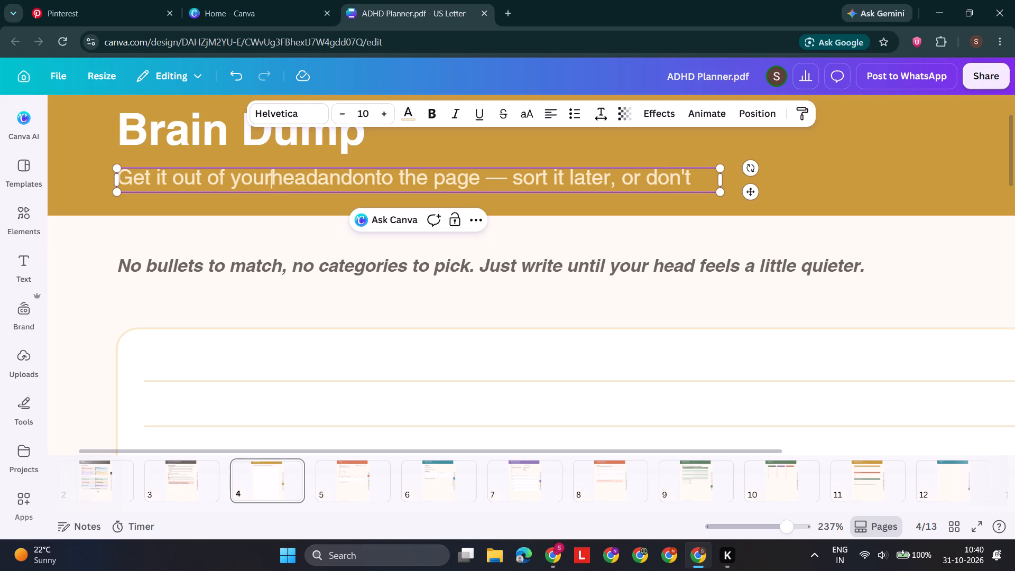
key("space")
key("Right")
key("Right")
key("Right")
key("Right")
key("Right")
key("Left")
key("space")
key("Right")
key("Right")
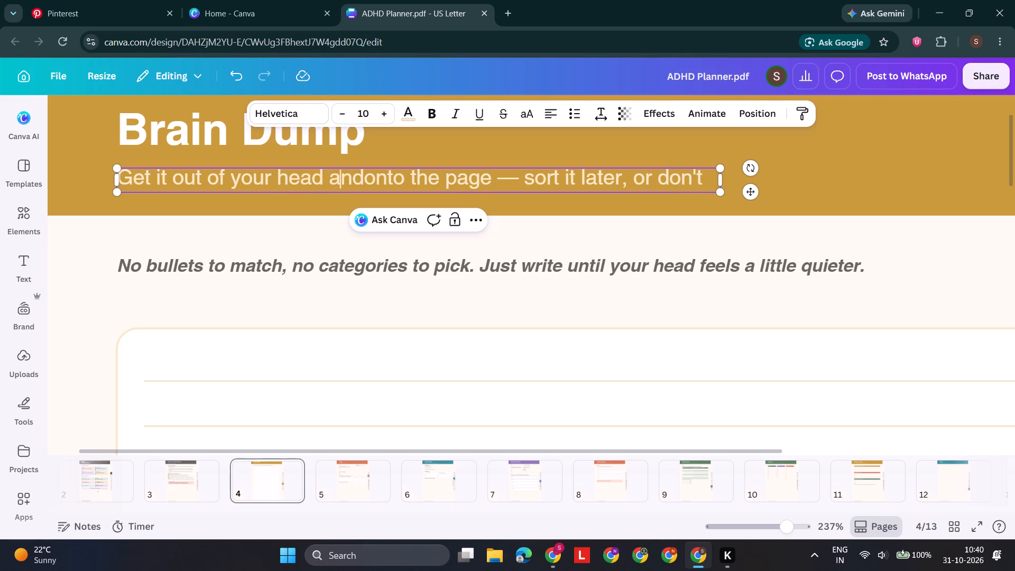
key("Right")
key("Right")
key("Left")
key("space")
key("Right")
key("Right")
key("space")
key("Right")
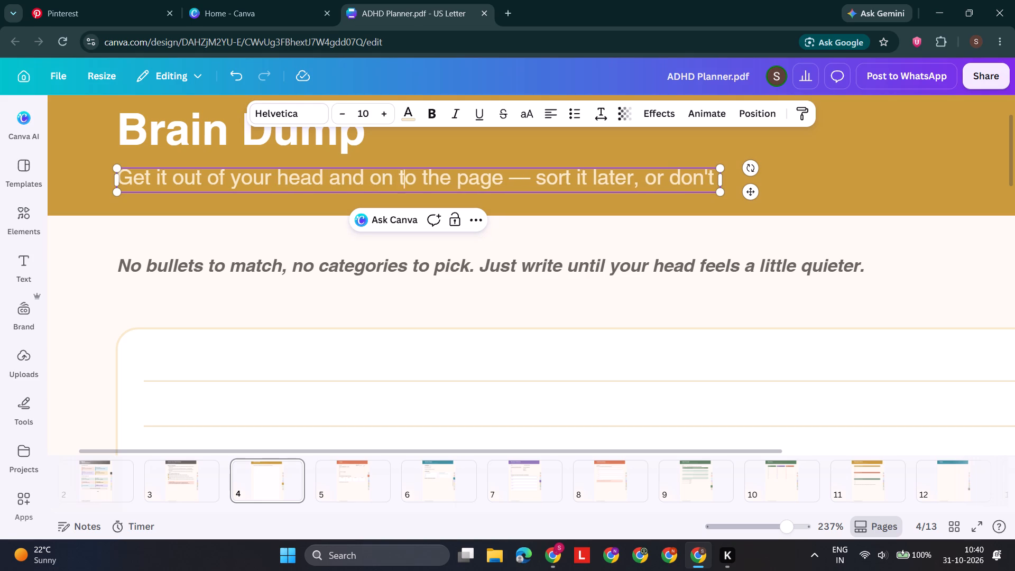
key("Right")
key("Right")
key("Right")
key("Right")
key("Right")
key("Right")
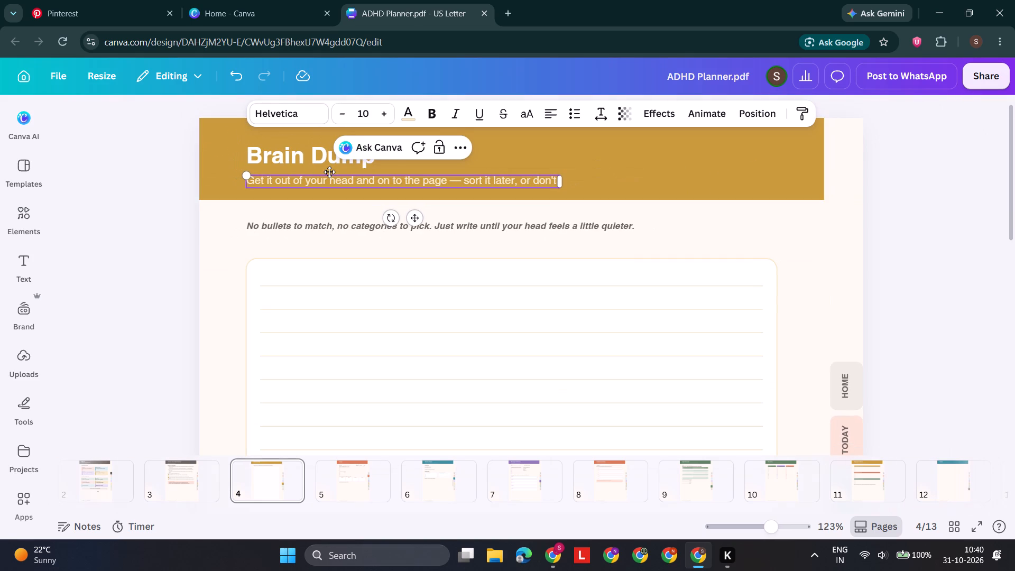
left_click(704, 223)
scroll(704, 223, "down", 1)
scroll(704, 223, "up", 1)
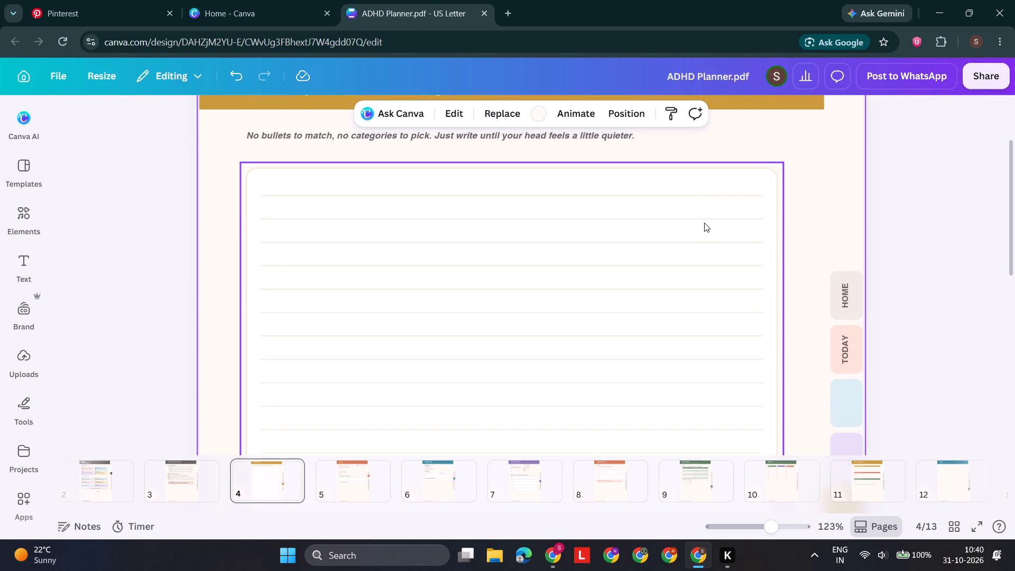
On page 5, Today, move the "Energy today:" label up slightly, clear of the Low, Medium and High checkboxes.
scroll(704, 223, "up", 1)
scroll(508, 237, "down", 4)
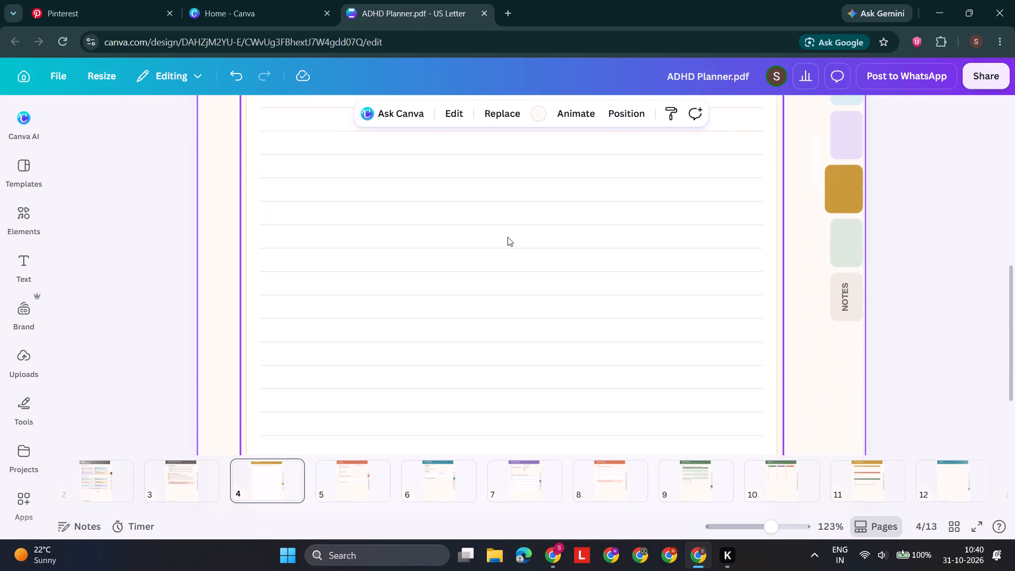
scroll(508, 237, "down", 3)
left_click(354, 487)
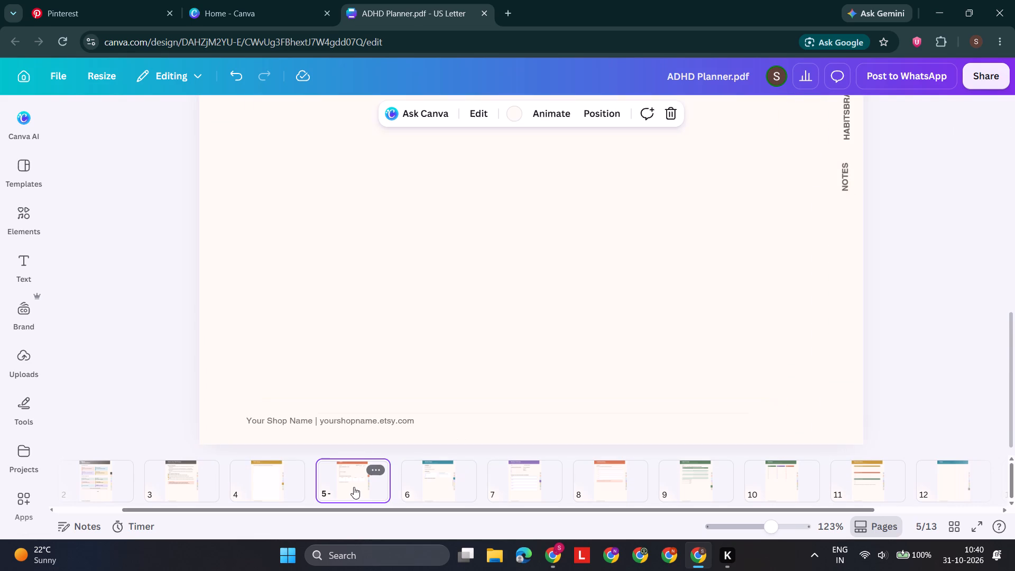
scroll(501, 305, "up", 5)
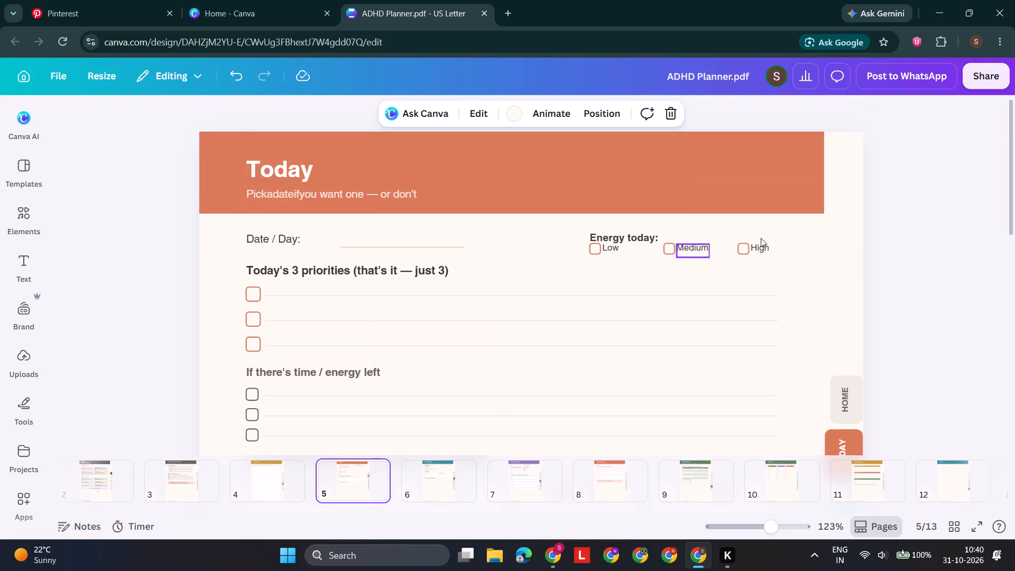
left_click_drag(675, 239, 675, 238)
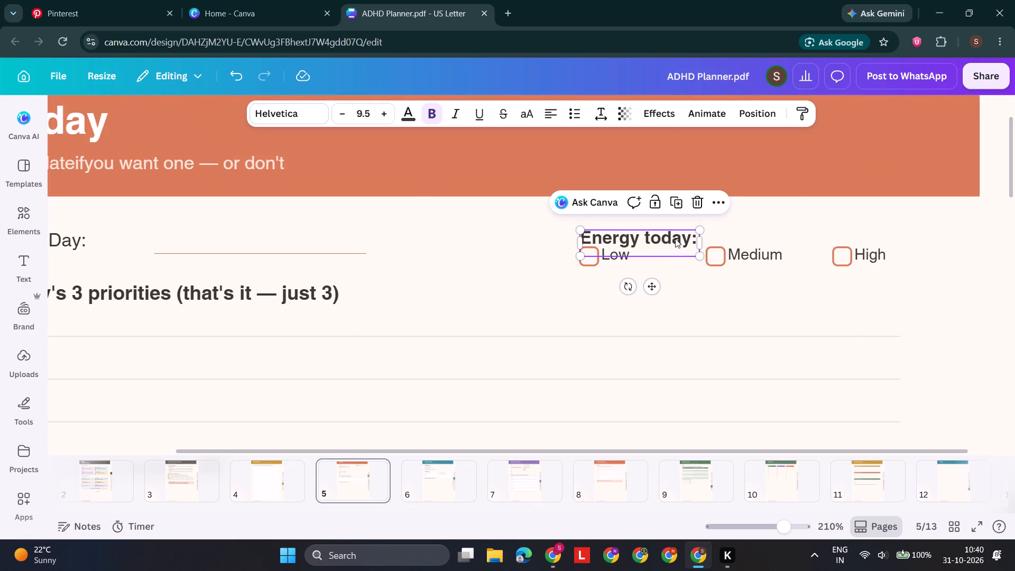
left_click_drag(675, 238, 675, 233)
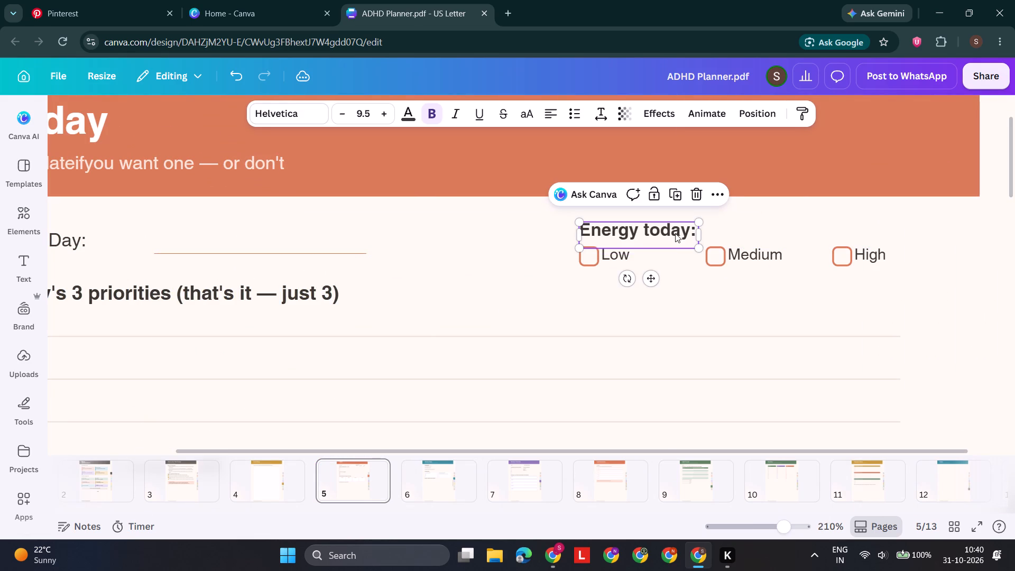
left_click(687, 298)
Insert the missing spaces in the Today subtitle so it reads "Pick a date if you want one — or don't".
scroll(687, 298, "left", 1)
scroll(687, 298, "right", 1)
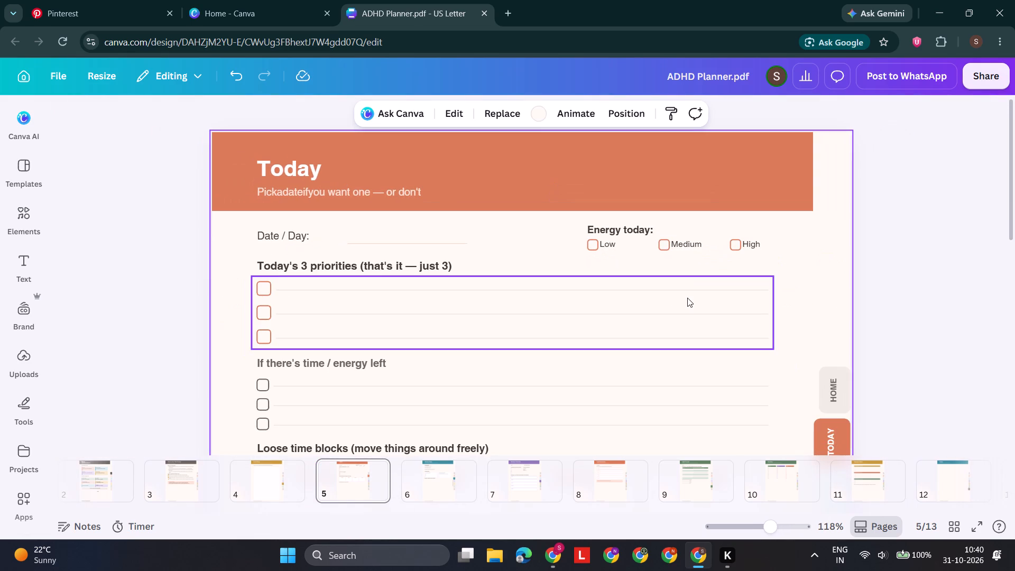
double_click(132, 179)
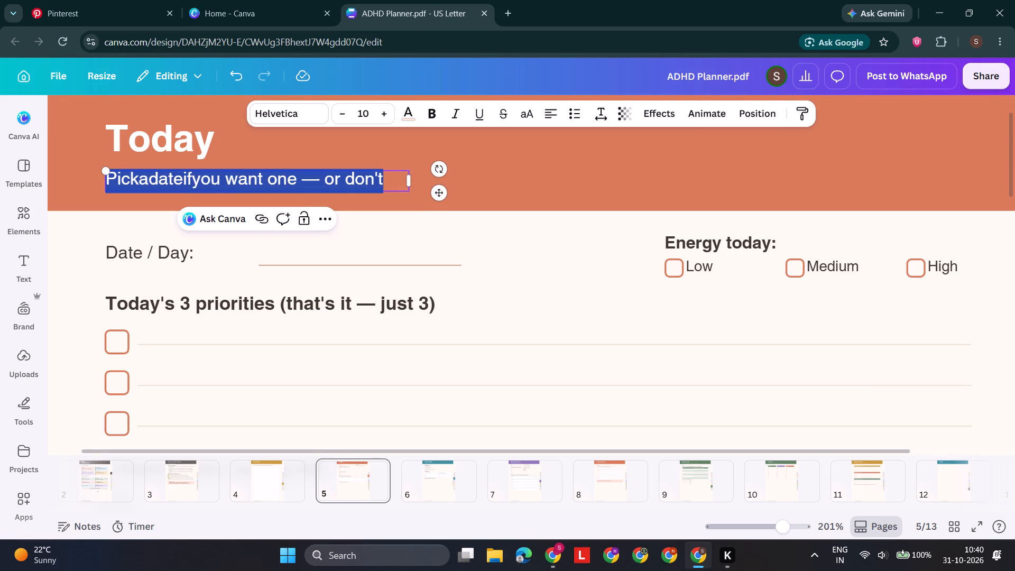
left_click(141, 182)
key("space")
key("Right")
key("Right")
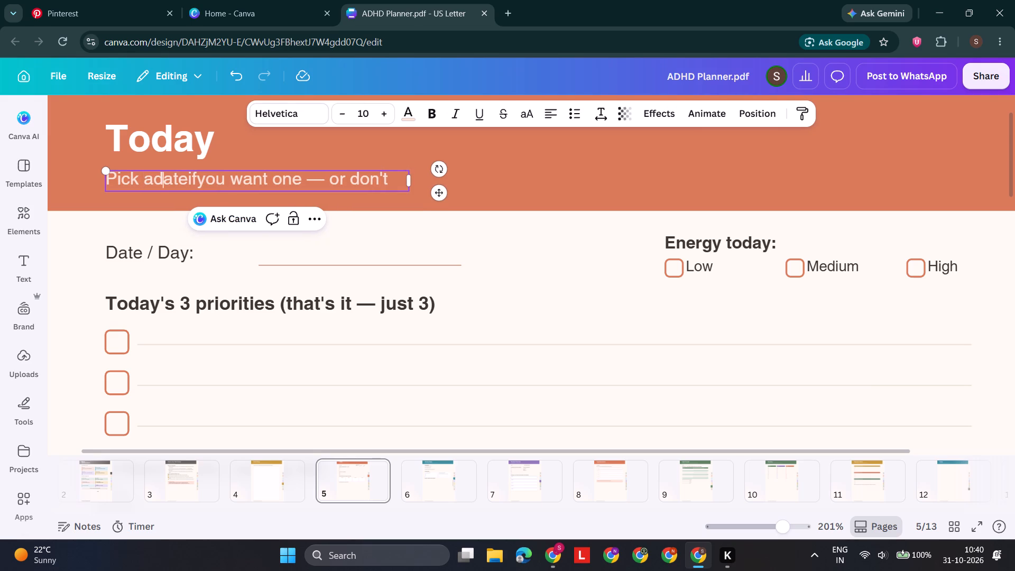
key("Left")
key("space")
key("Right")
key("Right")
key("Right")
key("Right")
key("space")
key("Right")
key("Right")
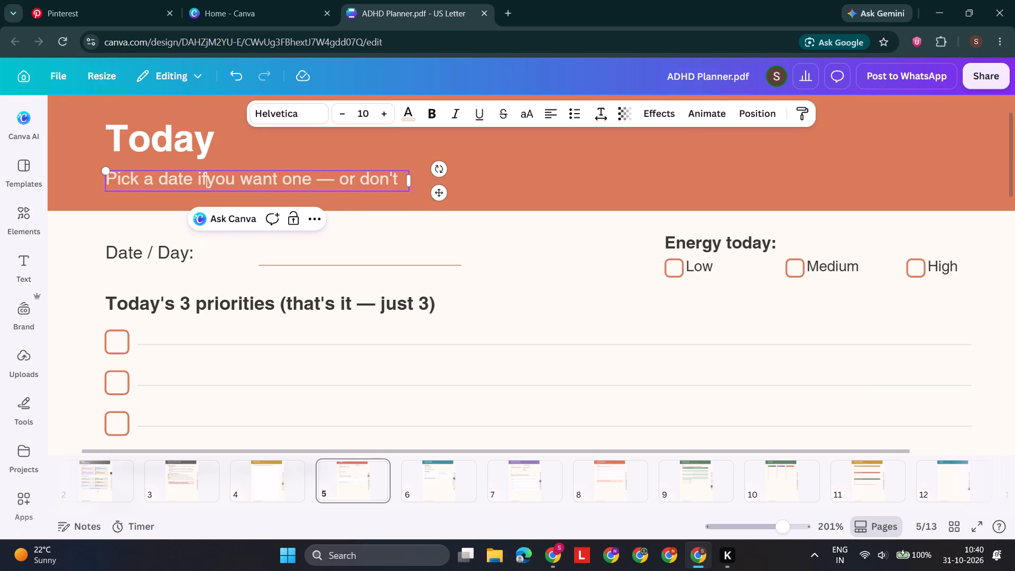
key("space")
key("Right")
key("Right")
key("Right")
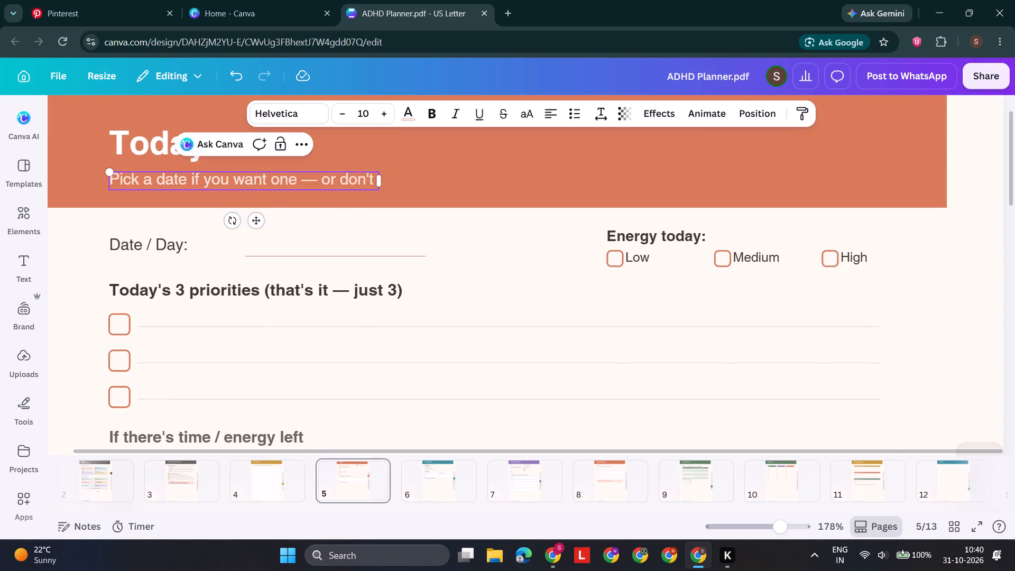
Review the rest of the Today page, from the priorities and time blocks down to its footer.
scroll(235, 171, "down", 1)
scroll(312, 273, "down", 1)
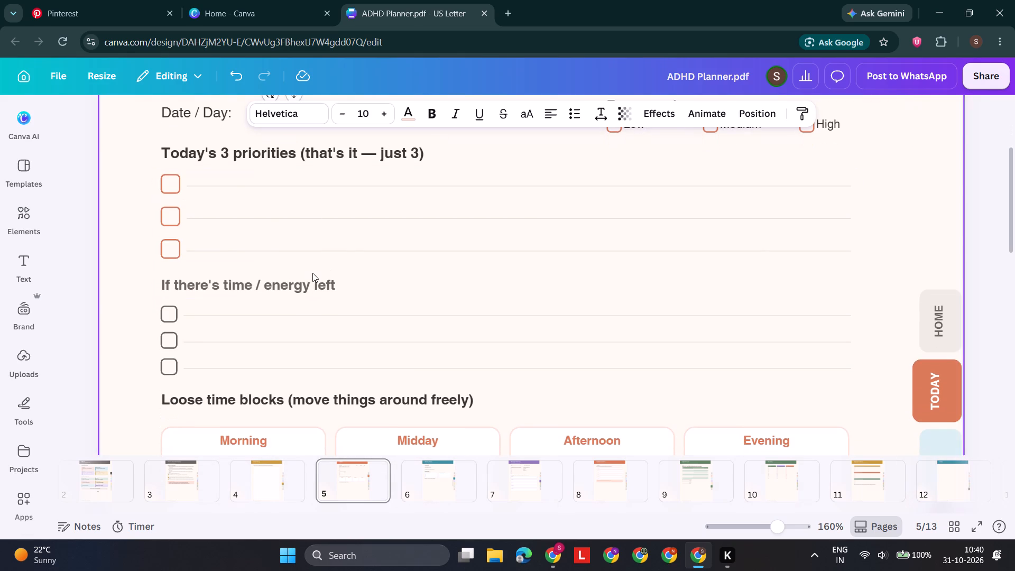
scroll(369, 225, "down", 1)
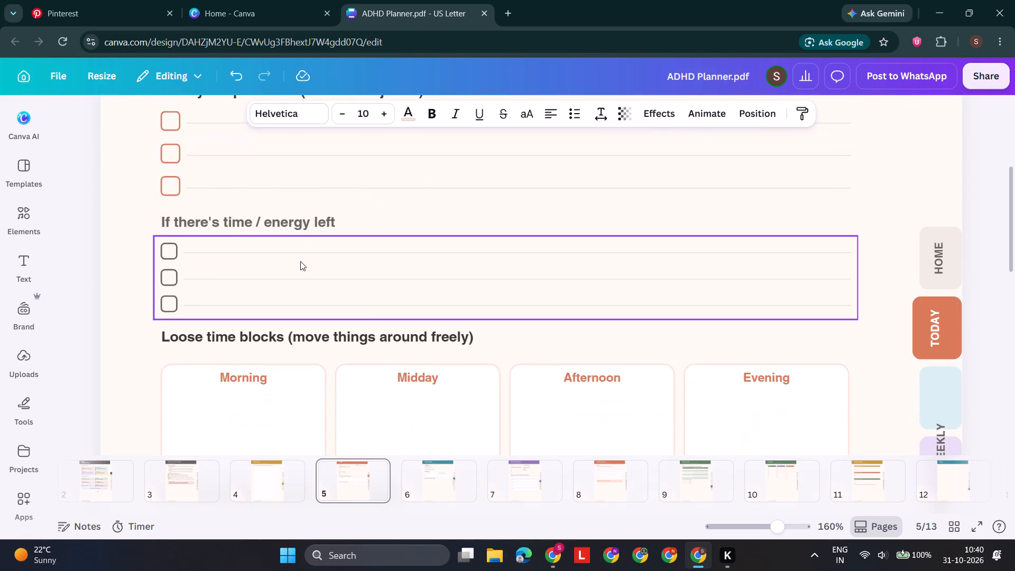
scroll(300, 261, "up", 1)
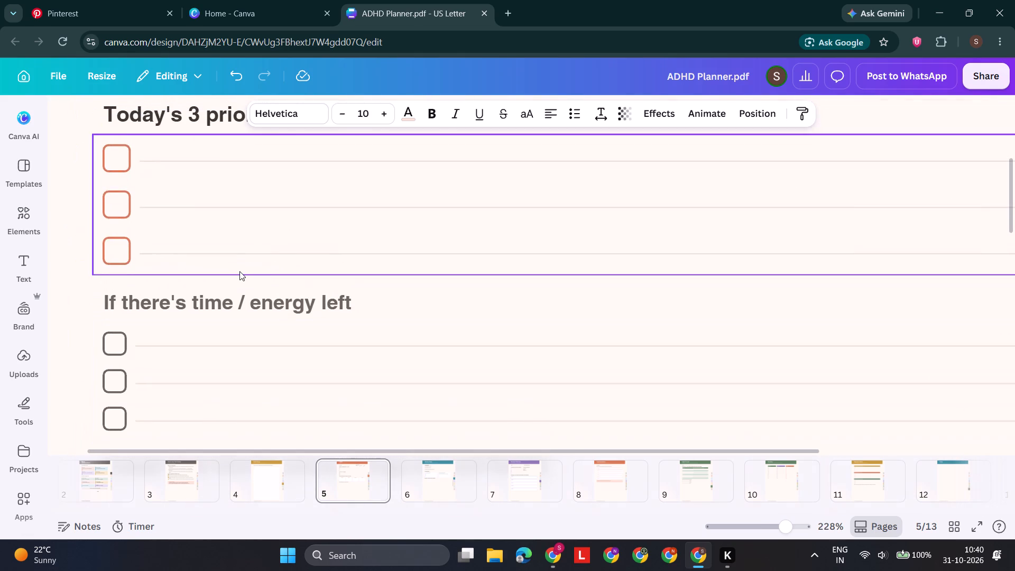
scroll(239, 271, "up", 1)
double_click(229, 408)
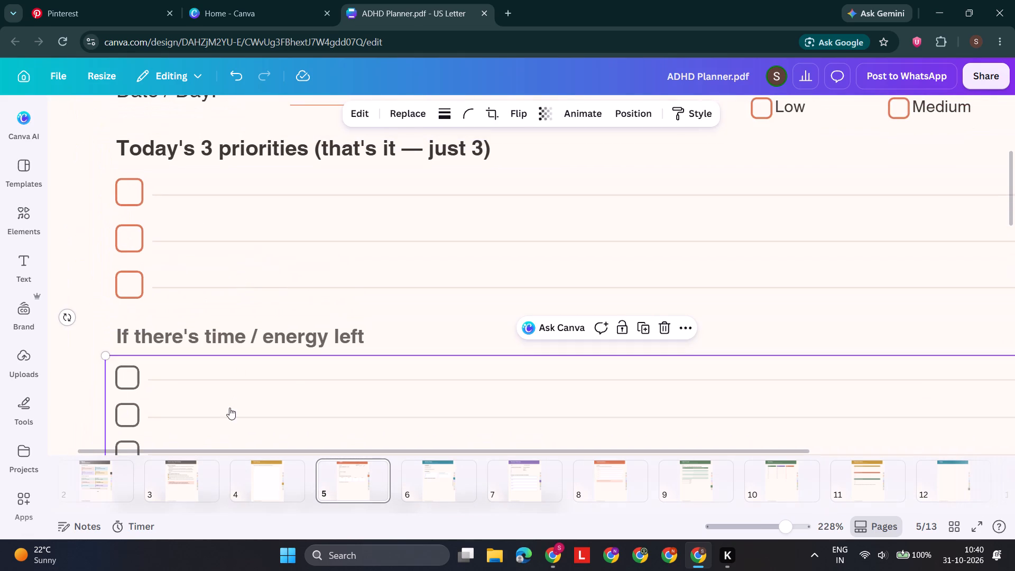
left_click(436, 323)
scroll(436, 323, "down", 2)
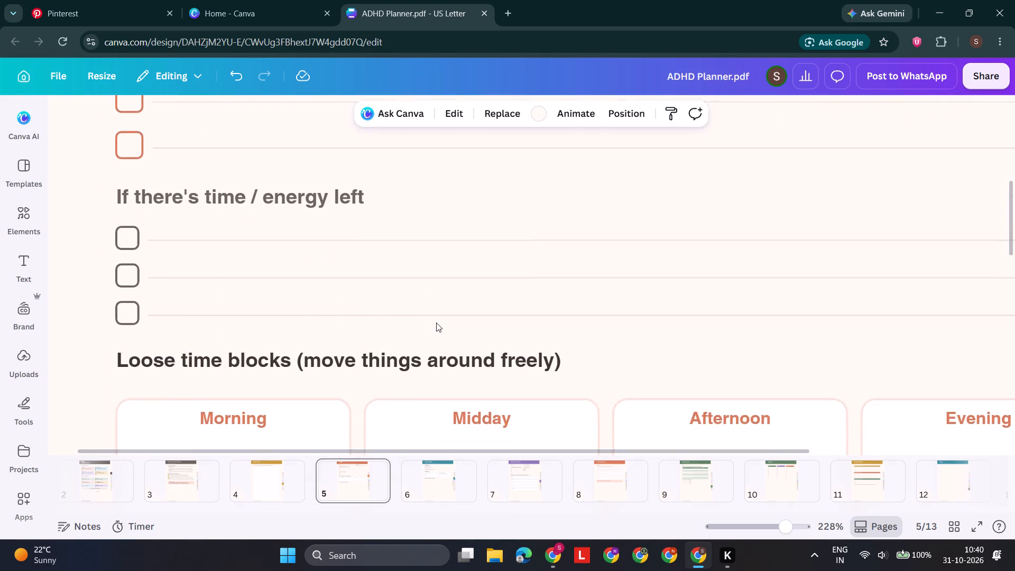
scroll(436, 323, "down", 1)
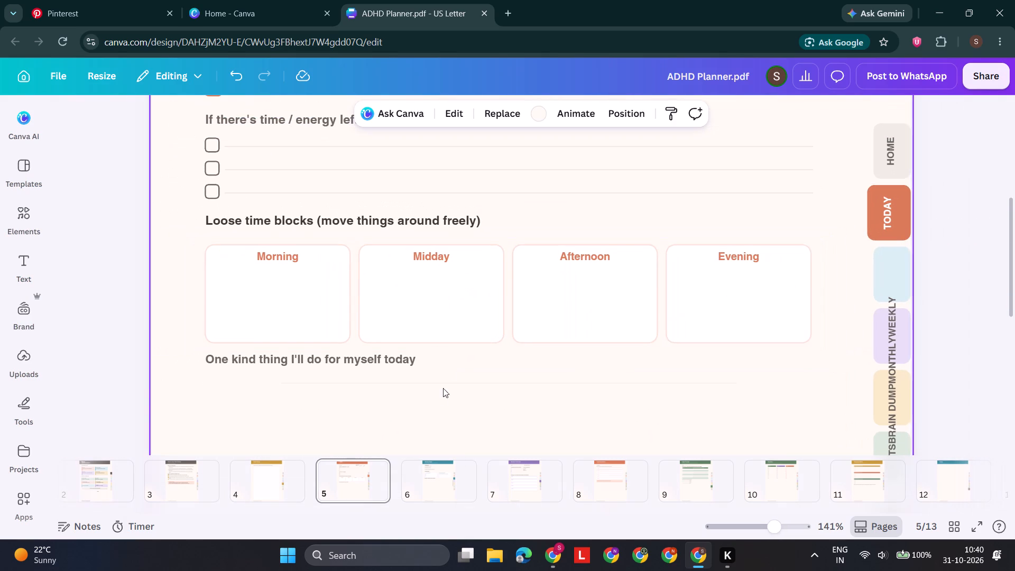
scroll(460, 369, "down", 2)
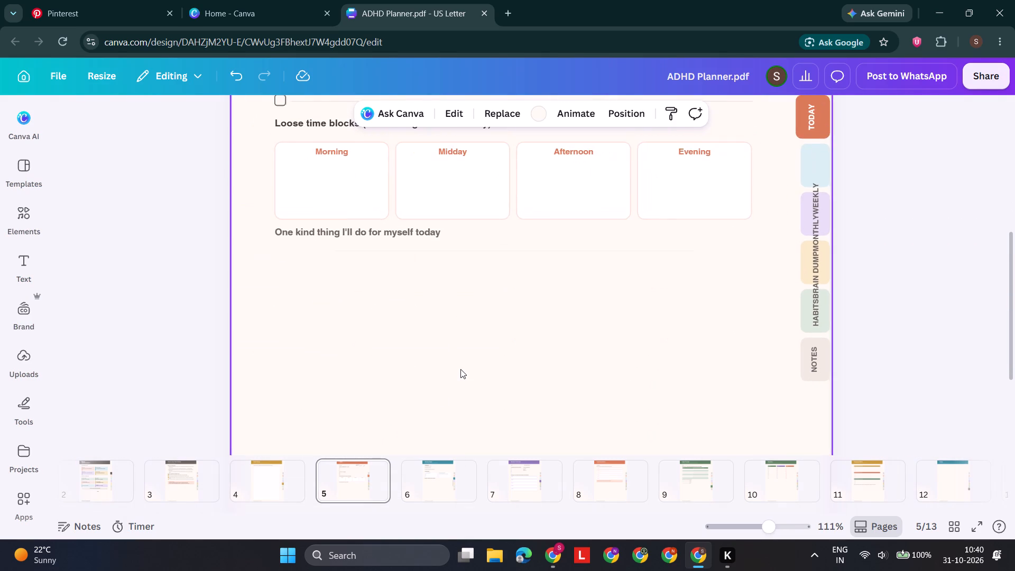
scroll(460, 369, "down", 4)
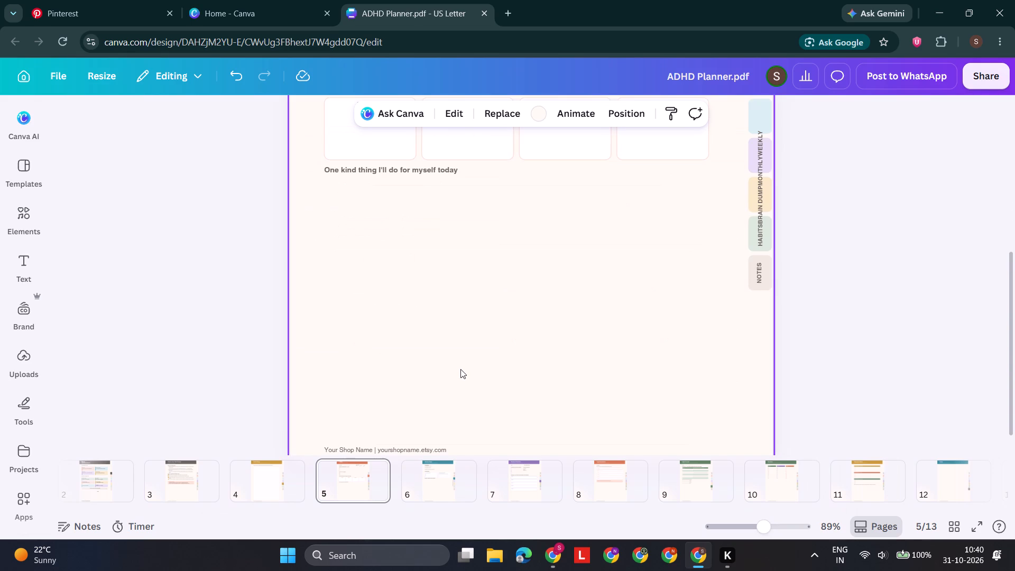
On page 6, Weekly Reset, insert the missing spaces in the subtitle so it reads "No dates needed—use it whenever a week ends for you".
left_click(438, 491)
scroll(471, 340, "up", 1)
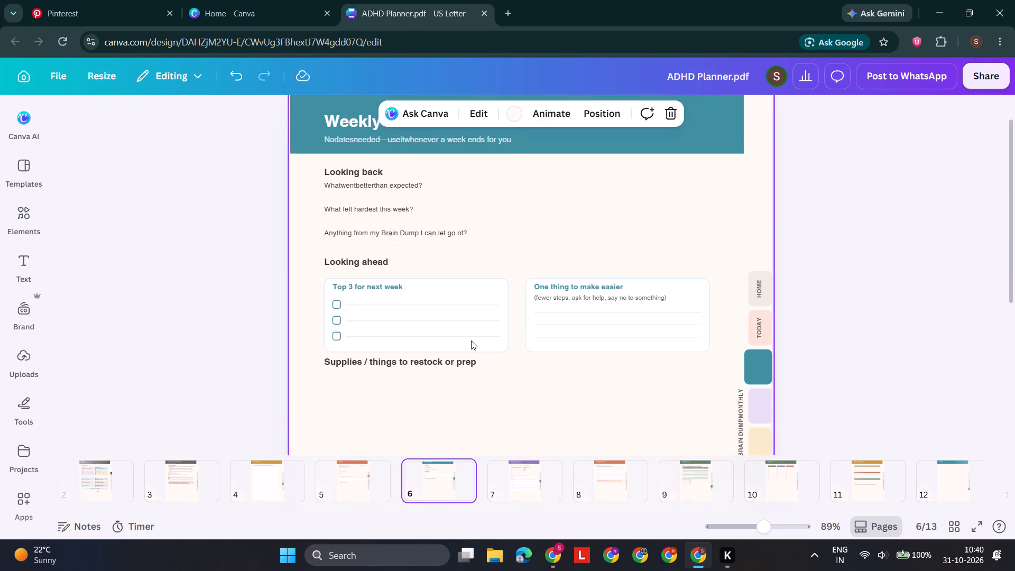
scroll(471, 340, "up", 2)
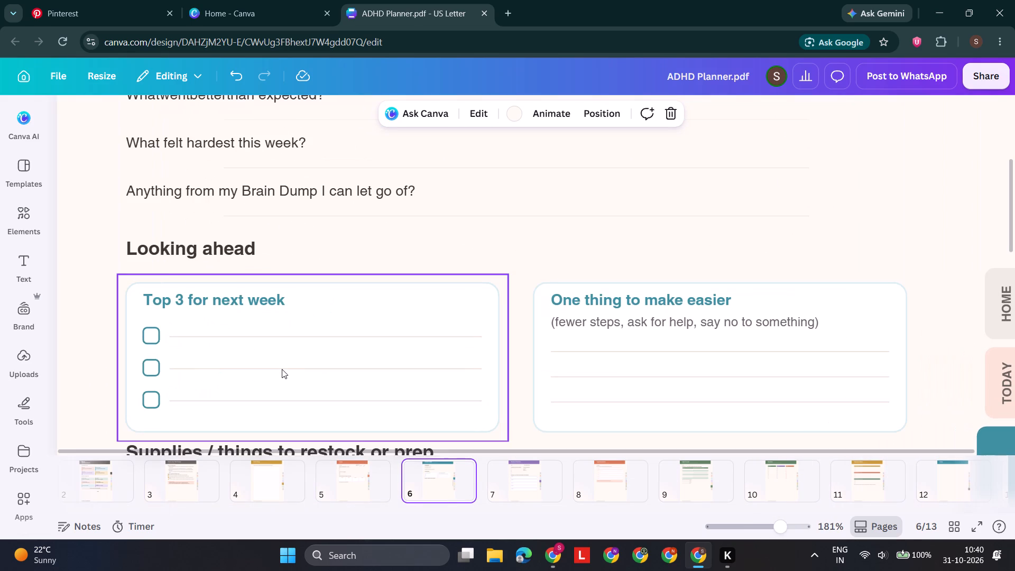
scroll(282, 369, "up", 1)
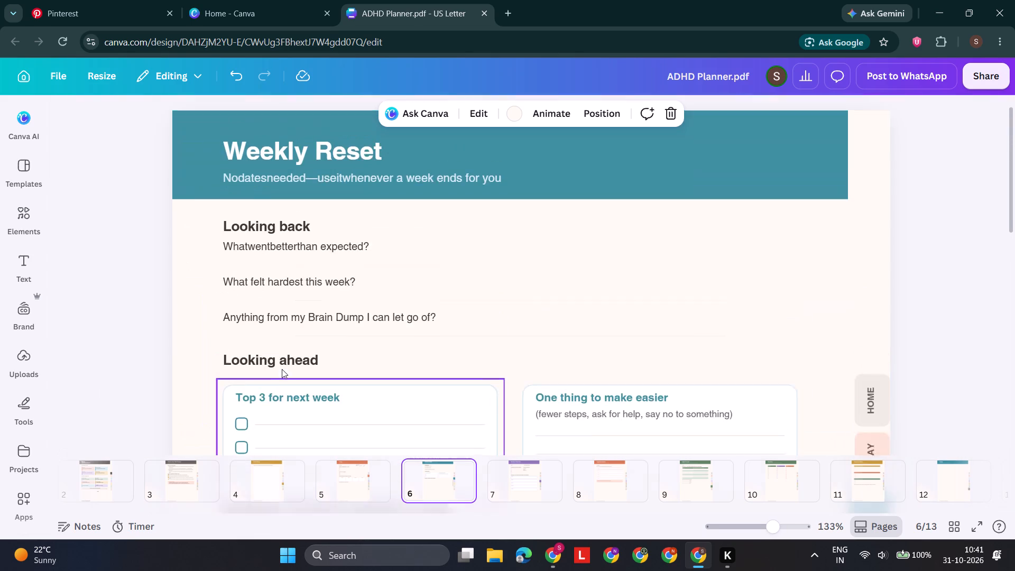
scroll(282, 369, "up", 1)
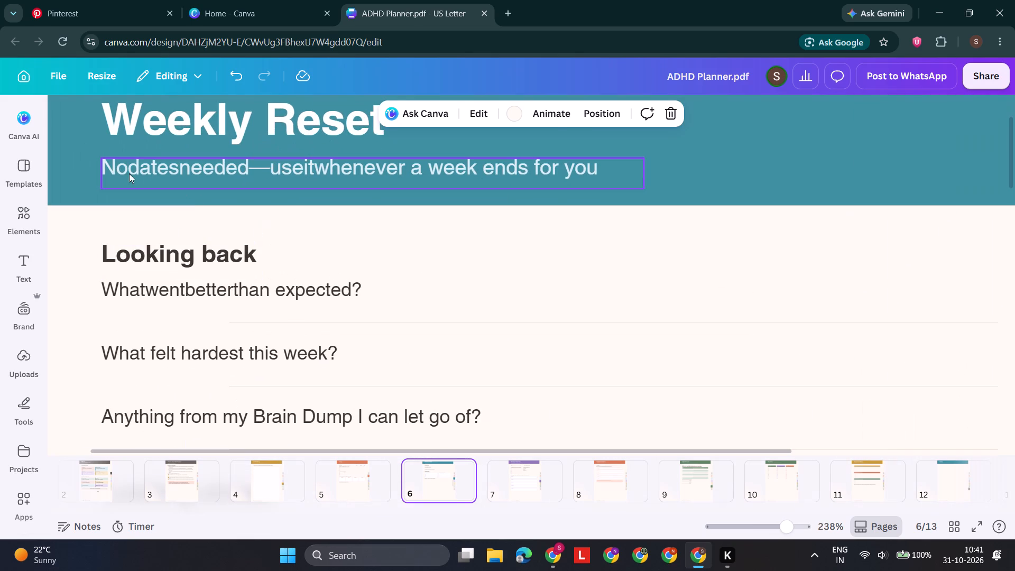
double_click(141, 171)
left_click(125, 175)
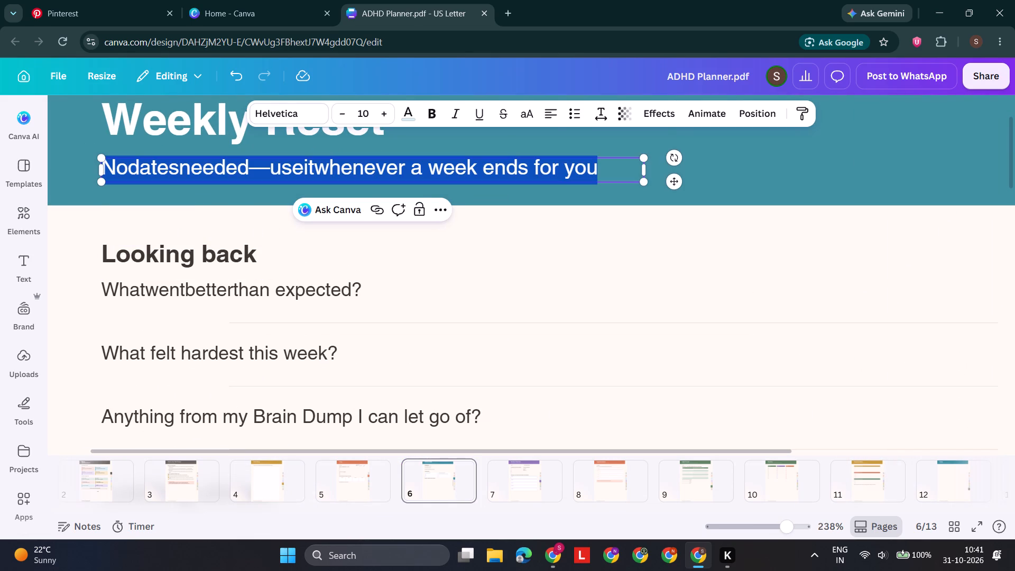
key("space")
key("Right")
key("Right")
key("Right")
key("Right")
key("Right")
key("space")
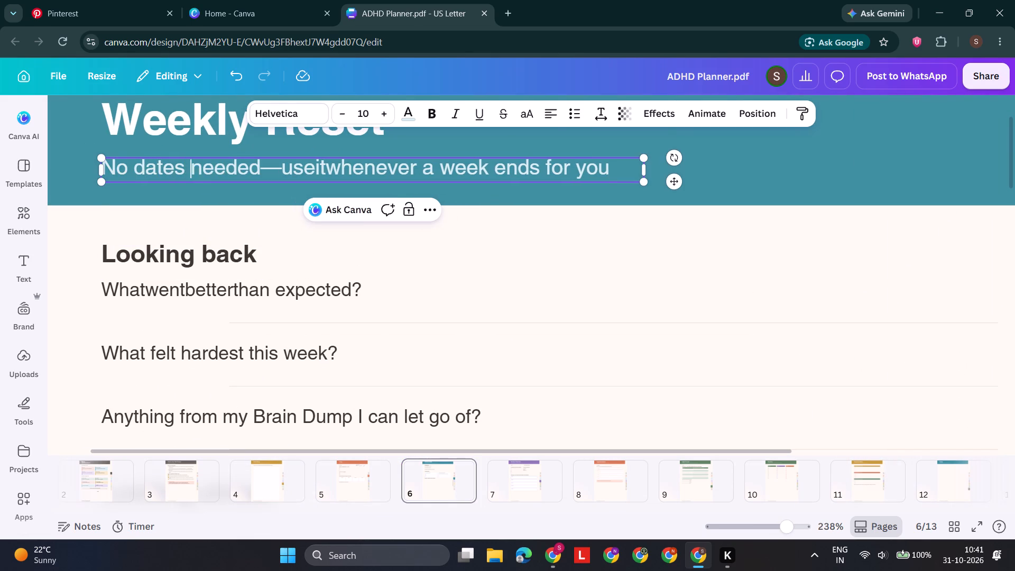
key("Right")
key("Right")
key("Right")
key("Right")
key("Right")
key("Right")
key("Right")
key("Right")
key("Right")
key("Right")
key("Right")
key("Right")
key("Right")
key("Left")
key("Left")
key("Left")
key("space")
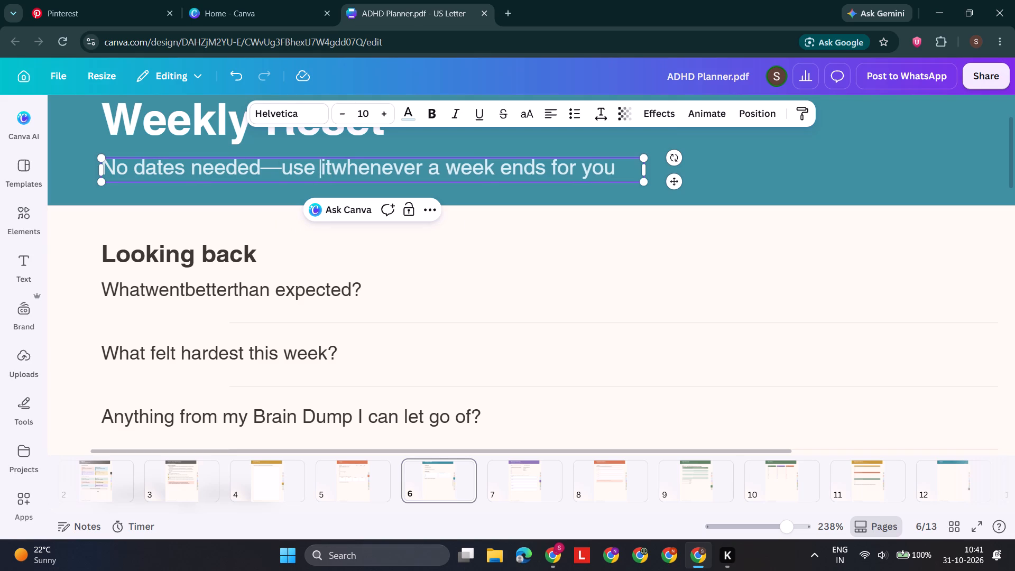
key("Right")
key("Right")
key("space")
key("Right")
key("Right")
key("Right")
key("Right")
key("Right")
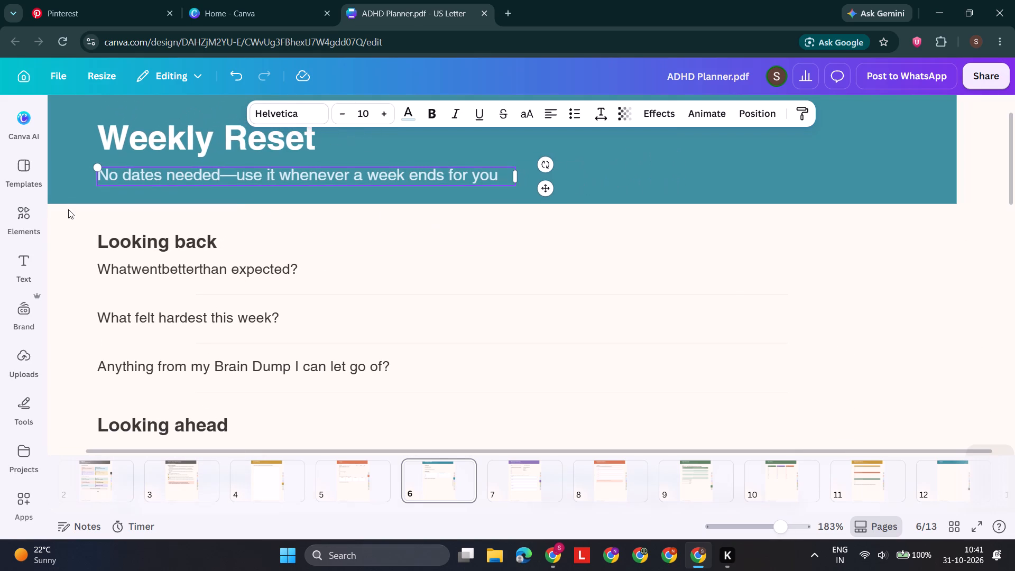
Insert the missing spaces in the first Looking back question so it reads "What went better than expected?".
double_click(125, 275)
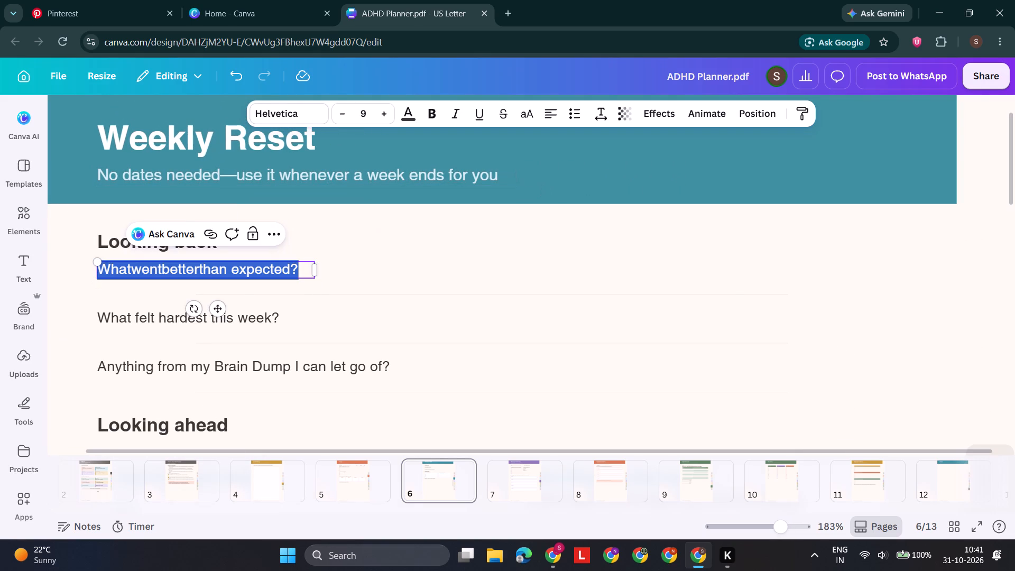
left_click(130, 275)
key("space")
key("Right")
key("Right")
key("Right")
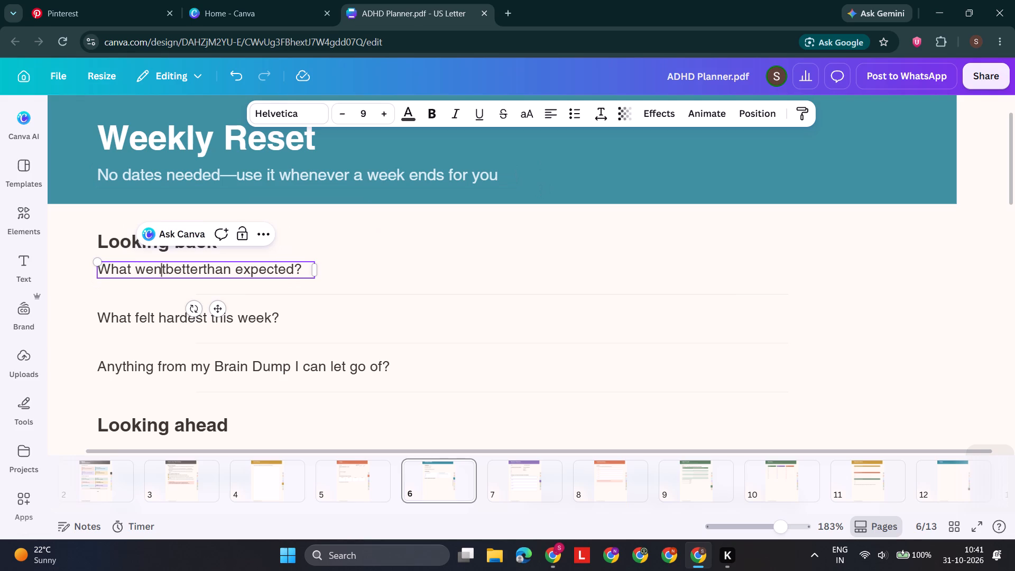
key("Right")
key("space")
key("Right")
key("Right")
key("Right")
key("Right")
key("Right")
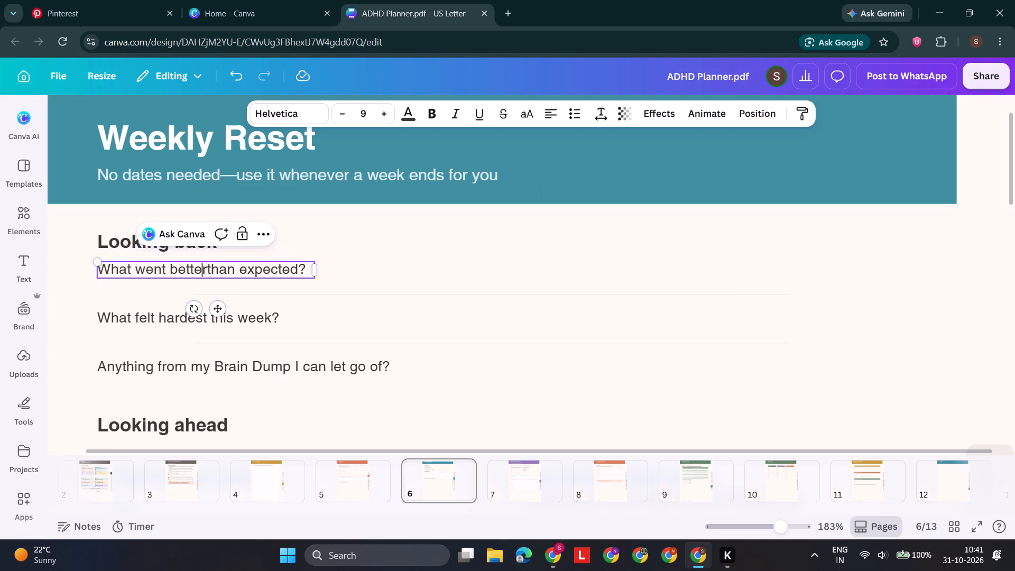
key("Right")
key("space")
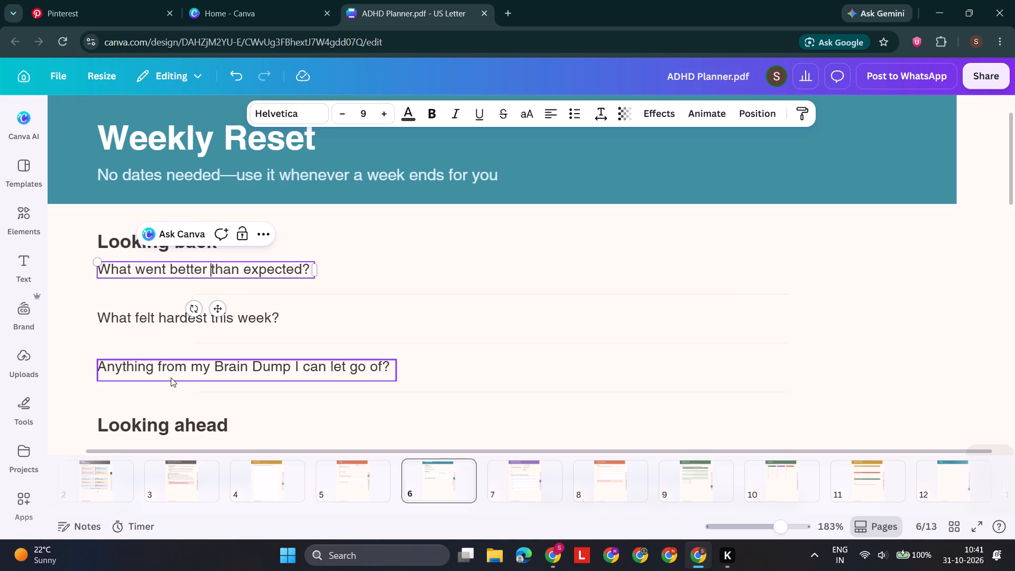
scroll(297, 323, "up", 6)
left_click(441, 348)
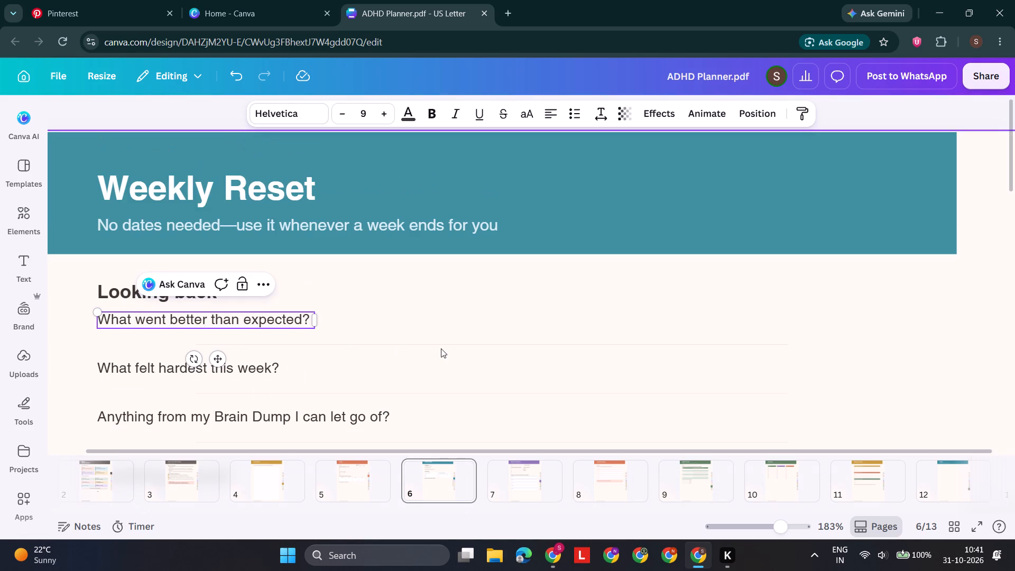
Look over the Today page again, including its side tabs, and return to the Weekly Reset page to examine its layout.
left_click(377, 481)
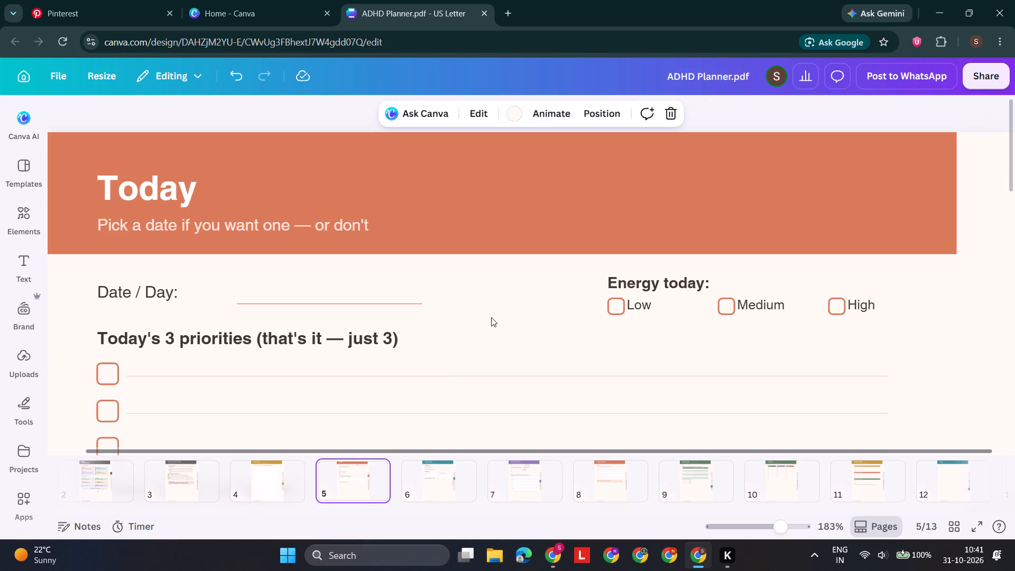
scroll(491, 317, "down", 4)
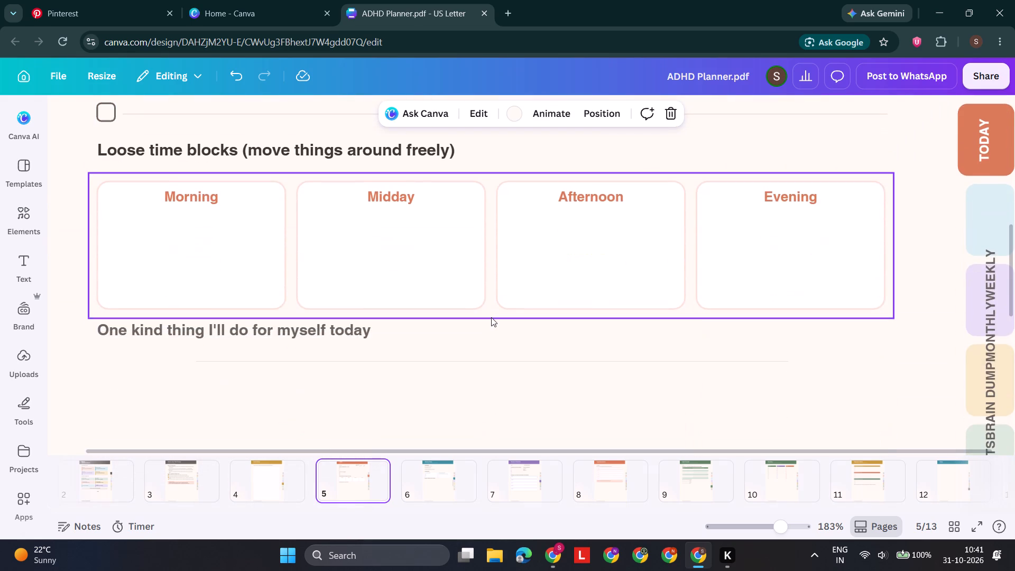
scroll(491, 317, "up", 1)
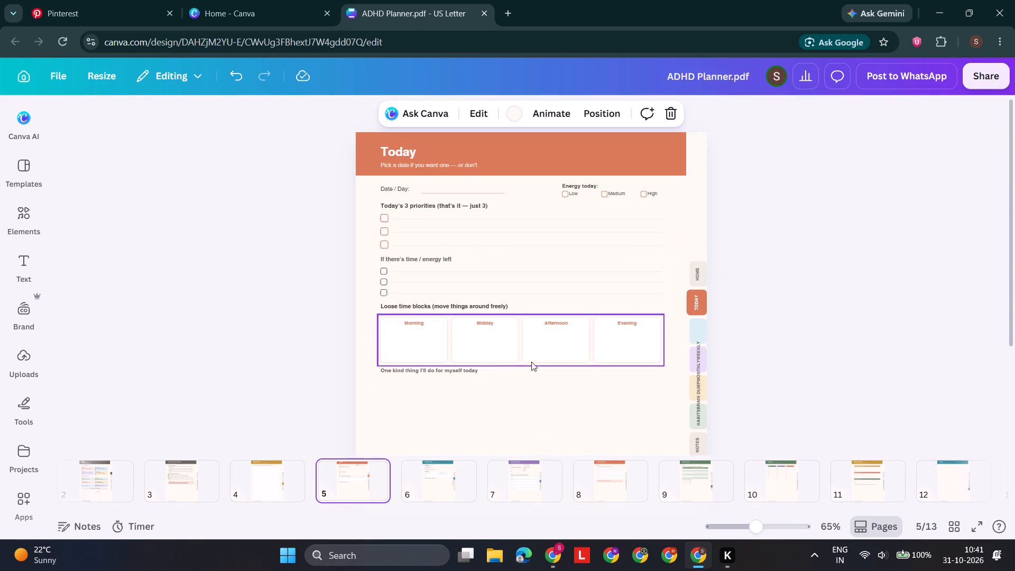
left_click(432, 489)
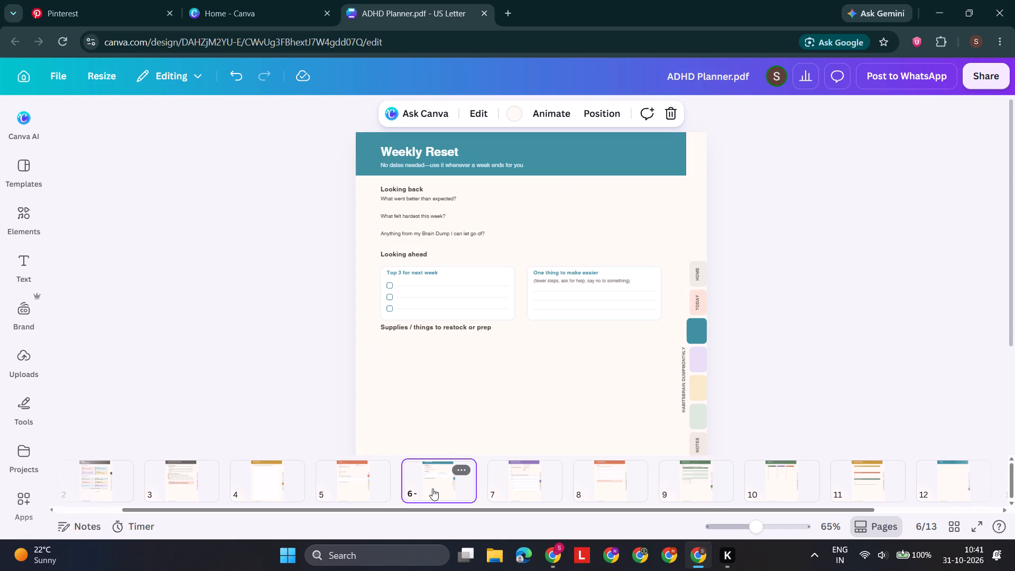
scroll(531, 354, "up", 1)
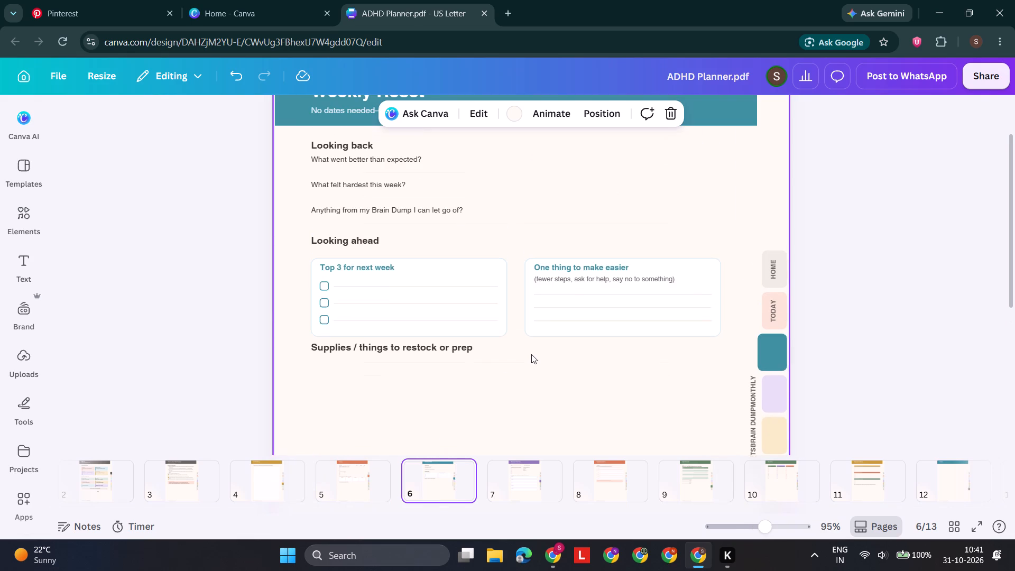
scroll(531, 354, "up", 1)
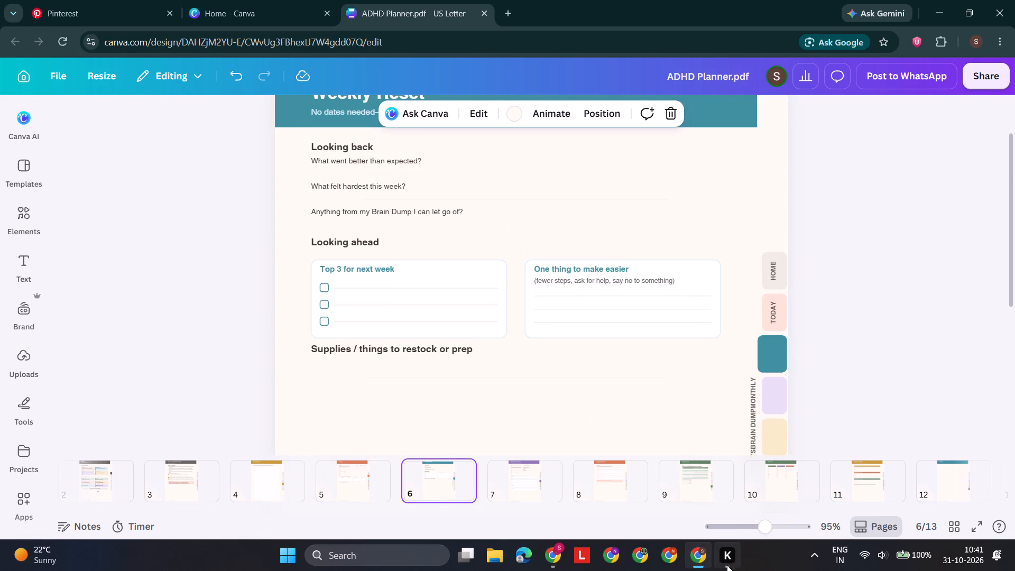
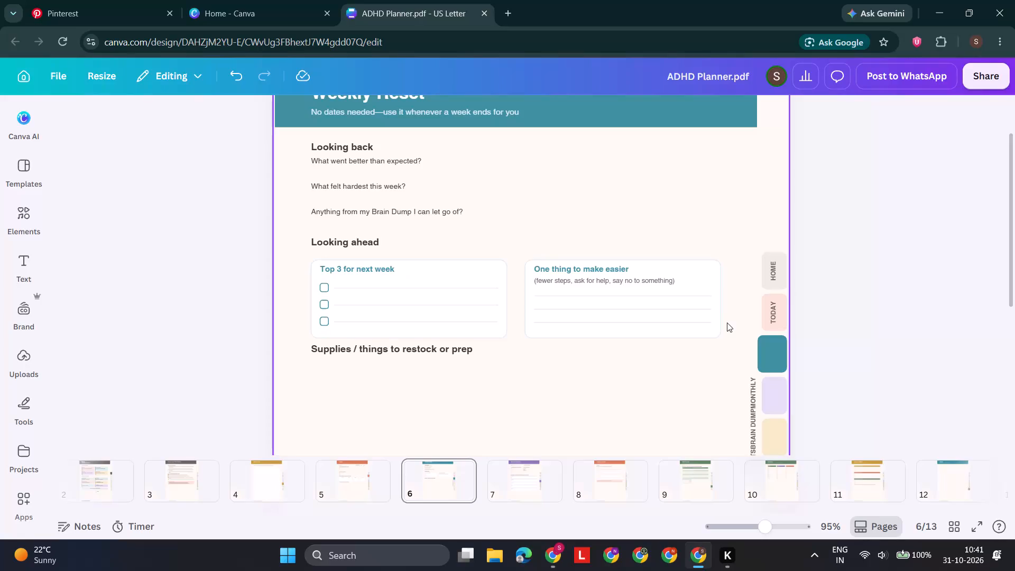
Review the rest of the Weekly Reset page, and look over the Monthly Overview page from its header to the Week 5 box.
scroll(652, 360, "down", 4)
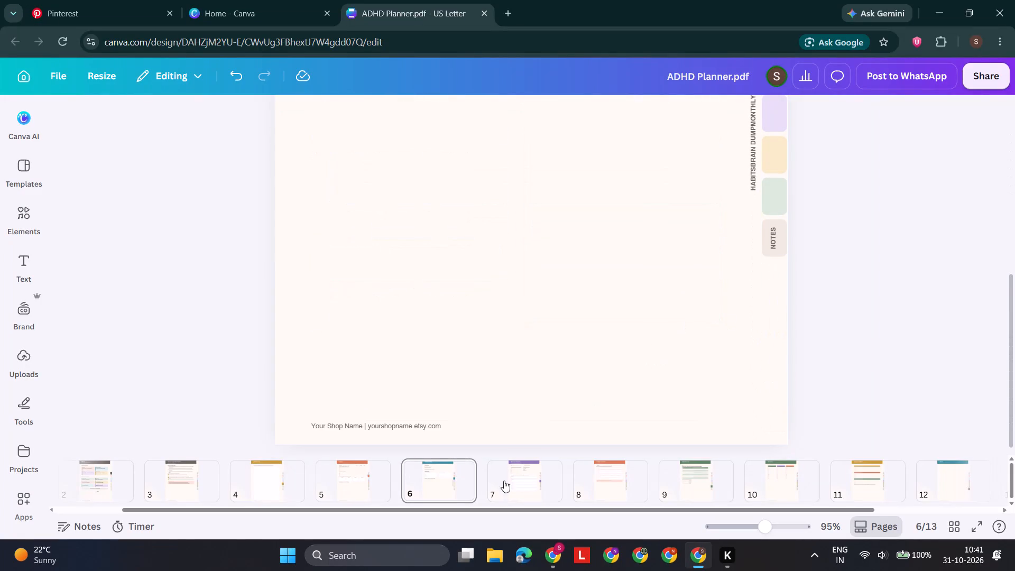
scroll(572, 367, "up", 4)
scroll(557, 431, "up", 1)
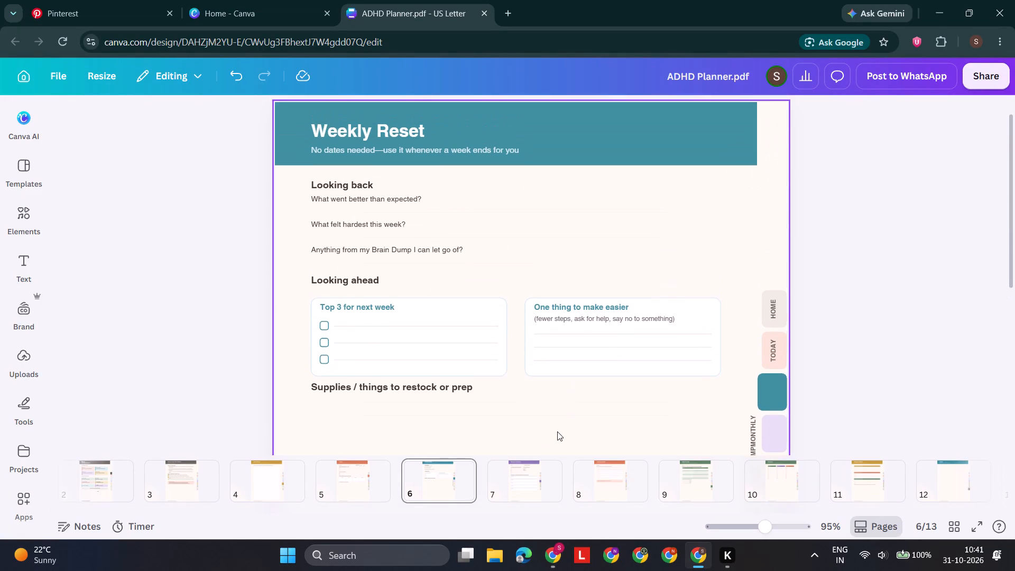
left_click(550, 490)
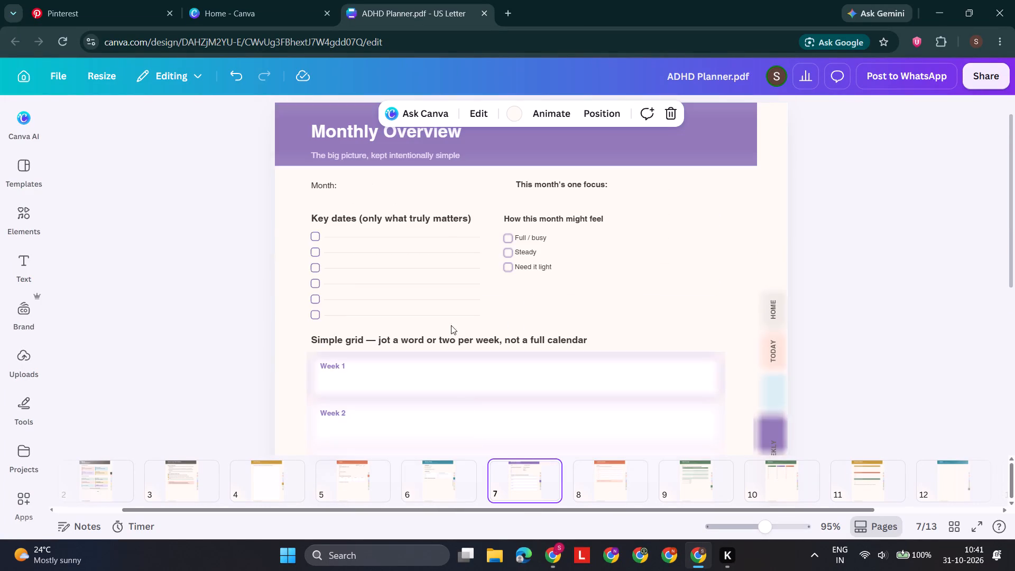
scroll(445, 227, "up", 1)
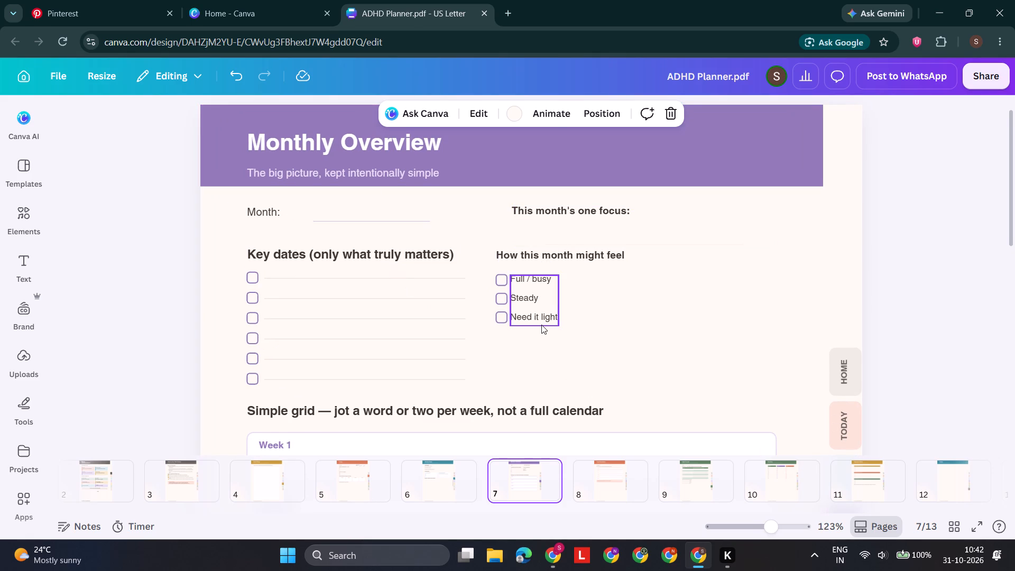
scroll(541, 325, "down", 3)
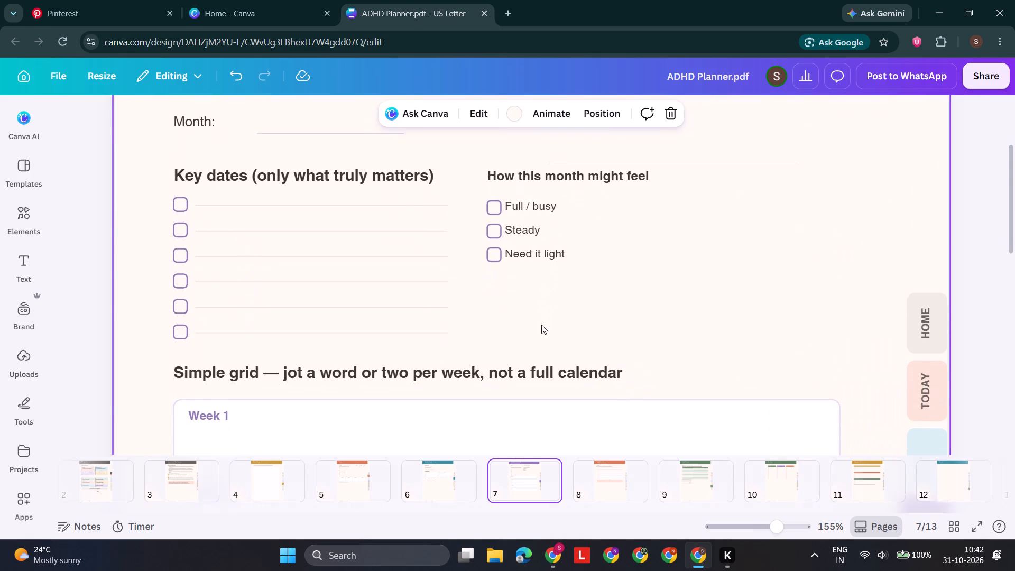
scroll(541, 325, "down", 3)
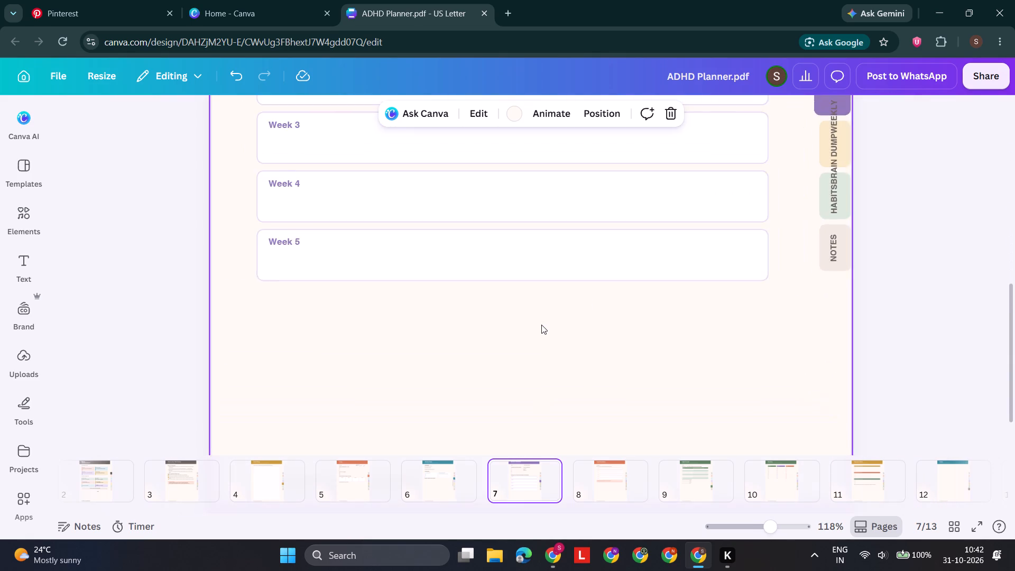
scroll(541, 325, "up", 2)
On page 8, Task Breakdown, insert the missing spaces in the subtitle so it reads "For the task you keep avoiding—make it smaller, not scarier".
left_click(607, 485)
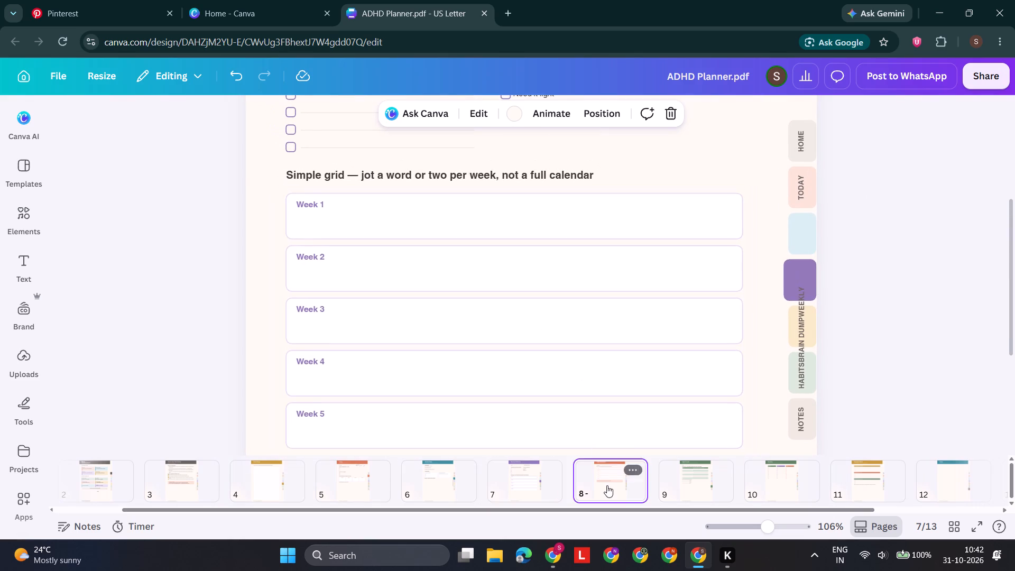
scroll(549, 363, "up", 3)
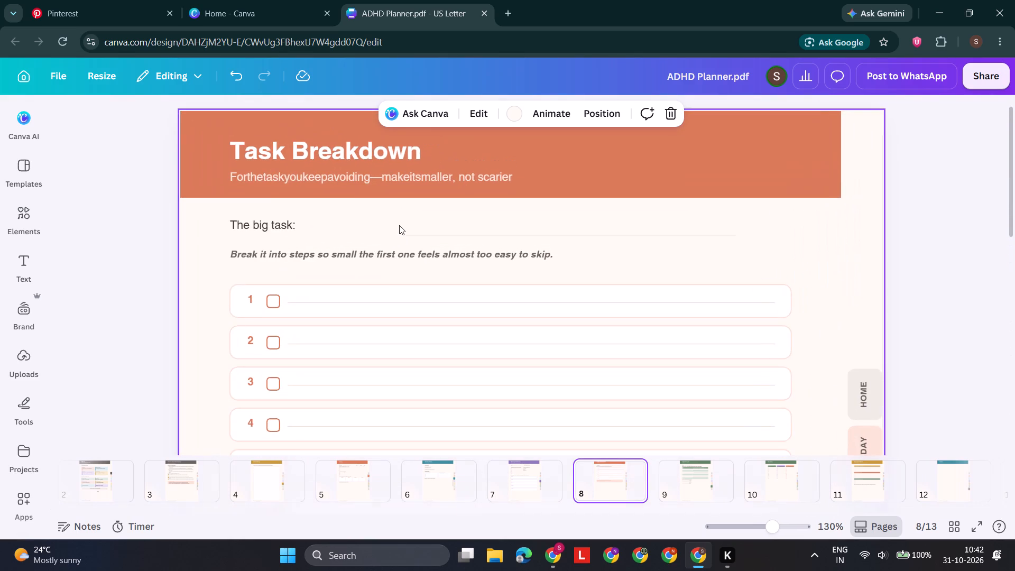
double_click(144, 176)
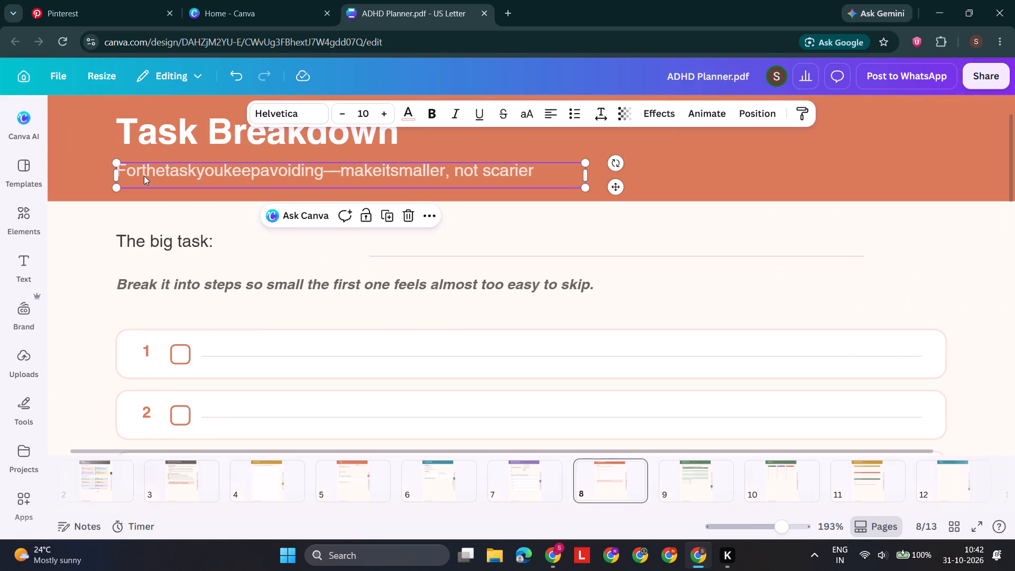
left_click(144, 176)
key("space")
key("Right")
key("Right")
key("Right")
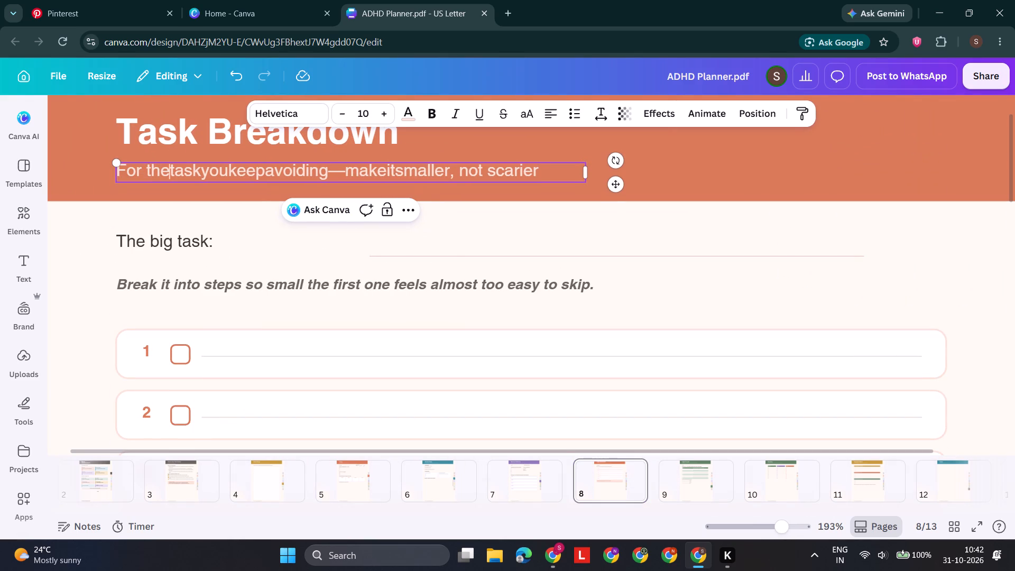
key("space")
key("Right")
key("Right")
key("Right")
key("Right")
key("space")
key("Right")
key("Right")
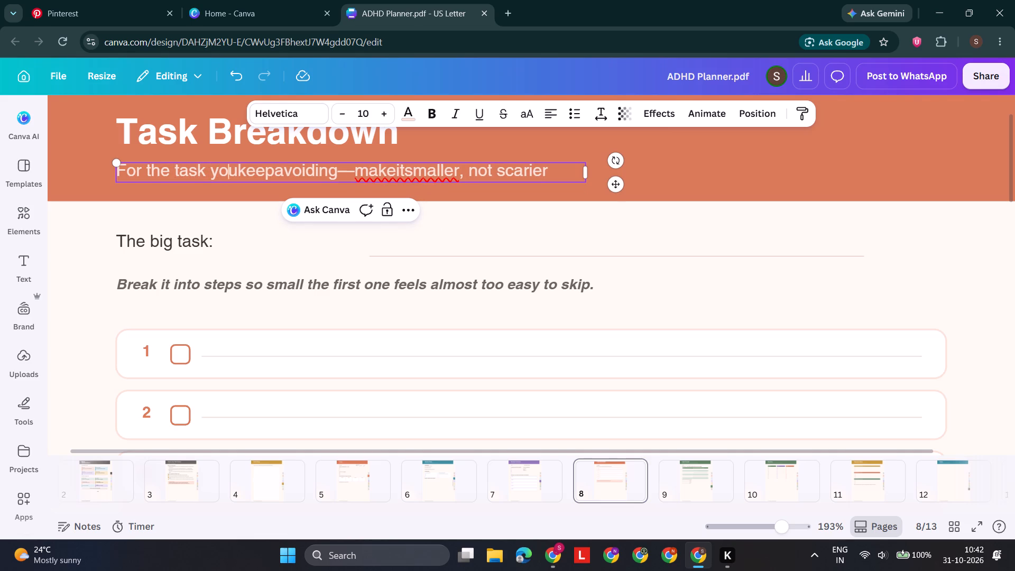
key("Right")
key("Right")
key("Left")
key("space")
key("Right")
key("Right")
key("Right")
key("Right")
key("Left")
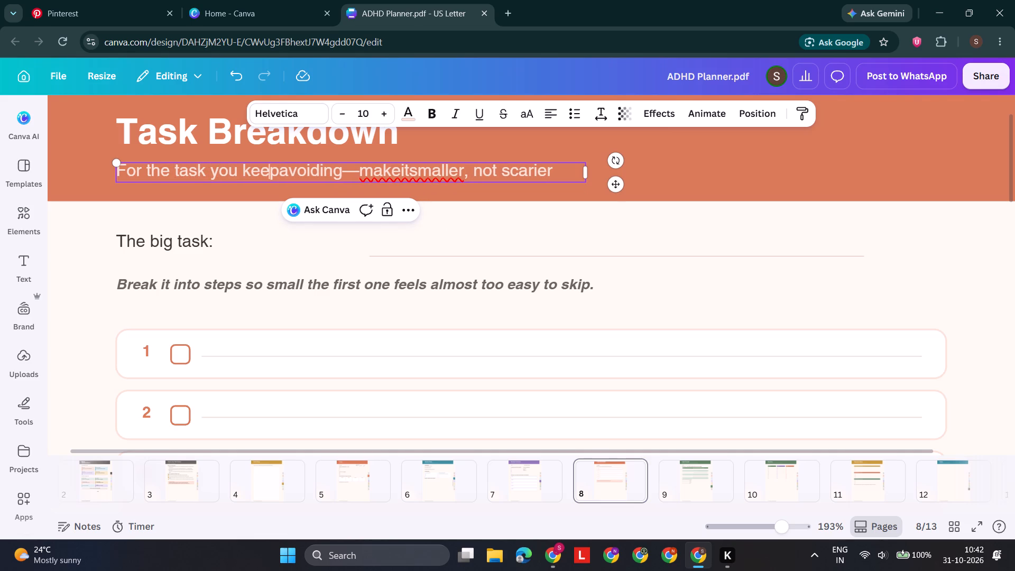
key("Right")
key("space")
key("Right")
key("Right")
key("Right")
key("Right")
key("Right")
key("Right")
key("Right")
key("Right")
key("Right")
key("Right")
key("Right")
key("Right")
key("Right")
key("Right")
key("Left")
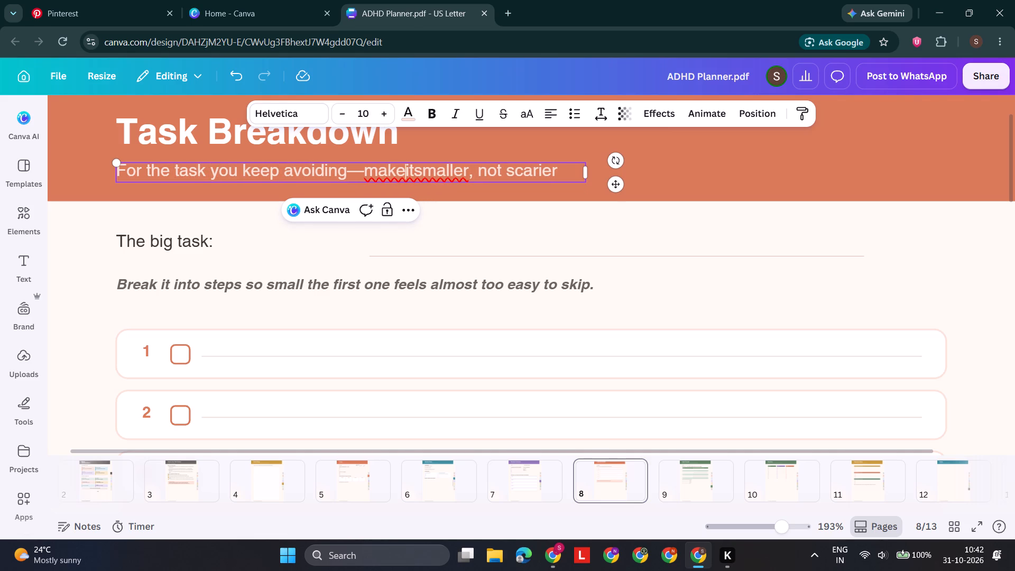
key("space")
key("Right")
key("Right")
key("space")
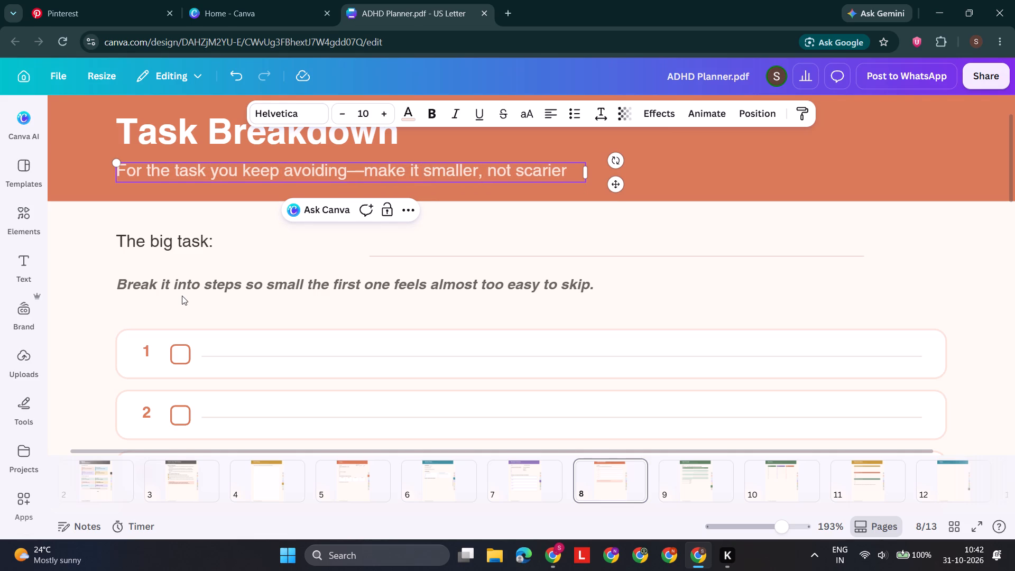
Move the writing line beside "The big task:" slightly closer to its label.
scroll(182, 296, "down", 1)
scroll(182, 296, "up", 1)
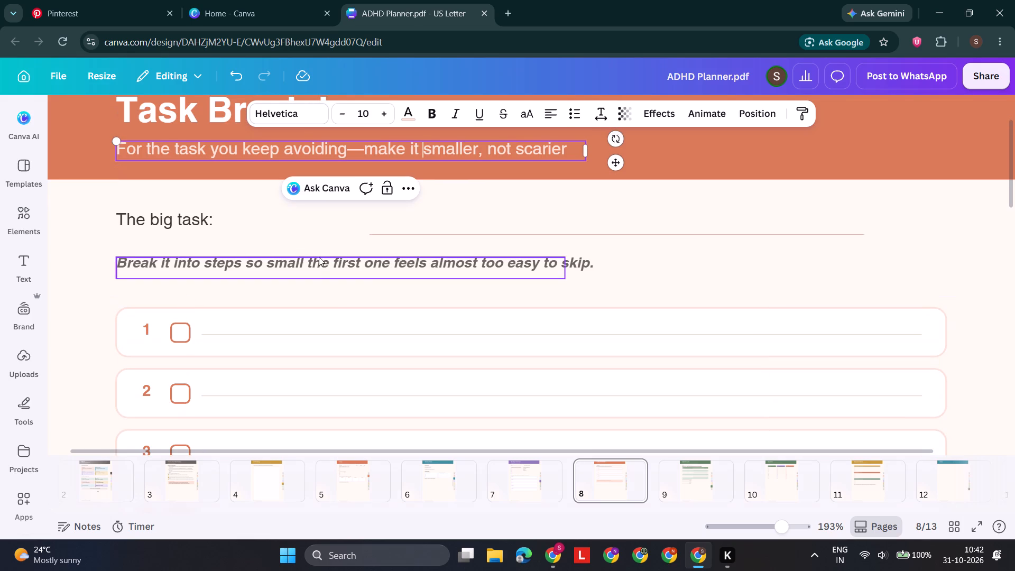
left_click(406, 234)
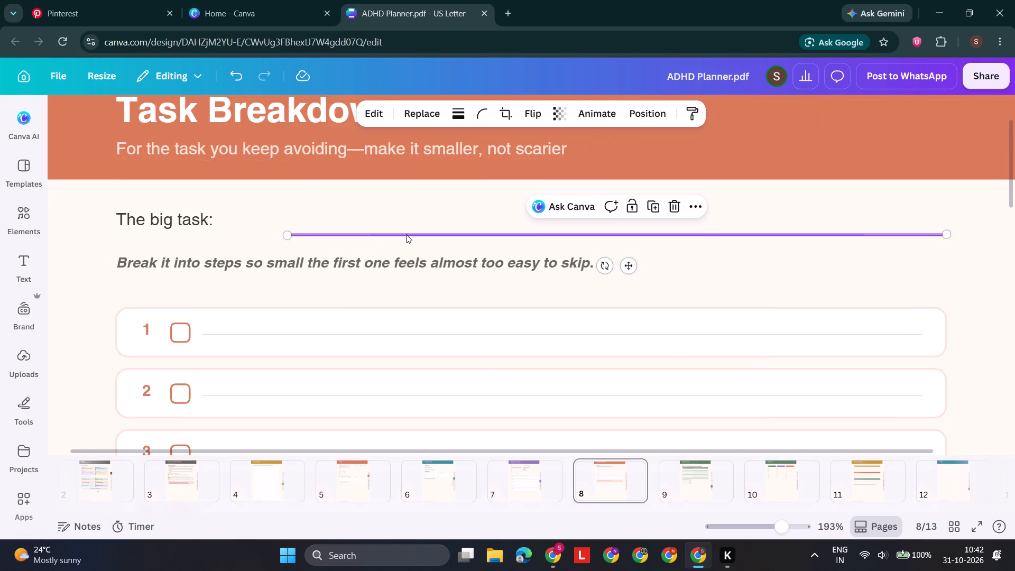
left_click_drag(414, 234, 402, 234)
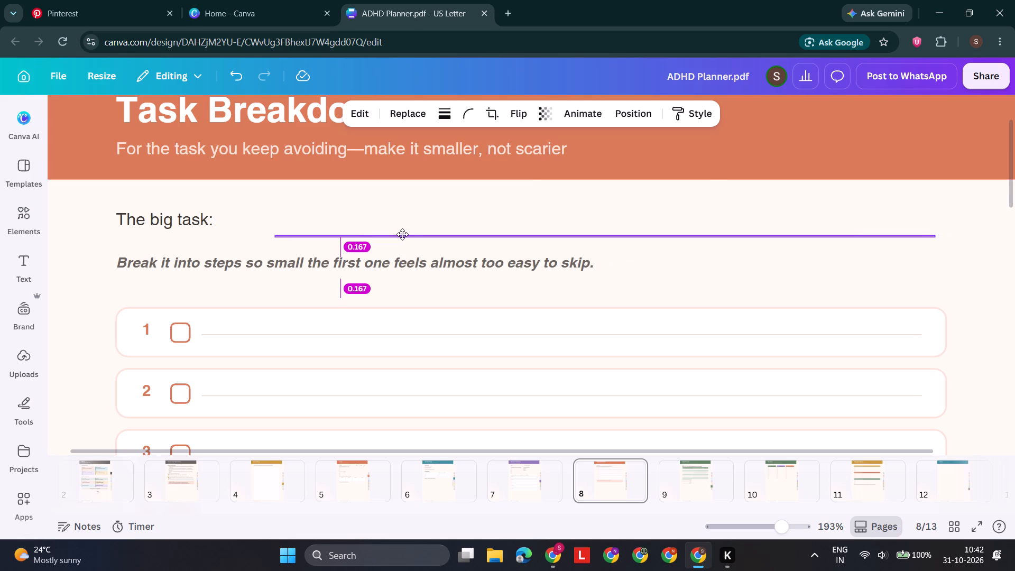
left_click_drag(402, 234, 380, 235)
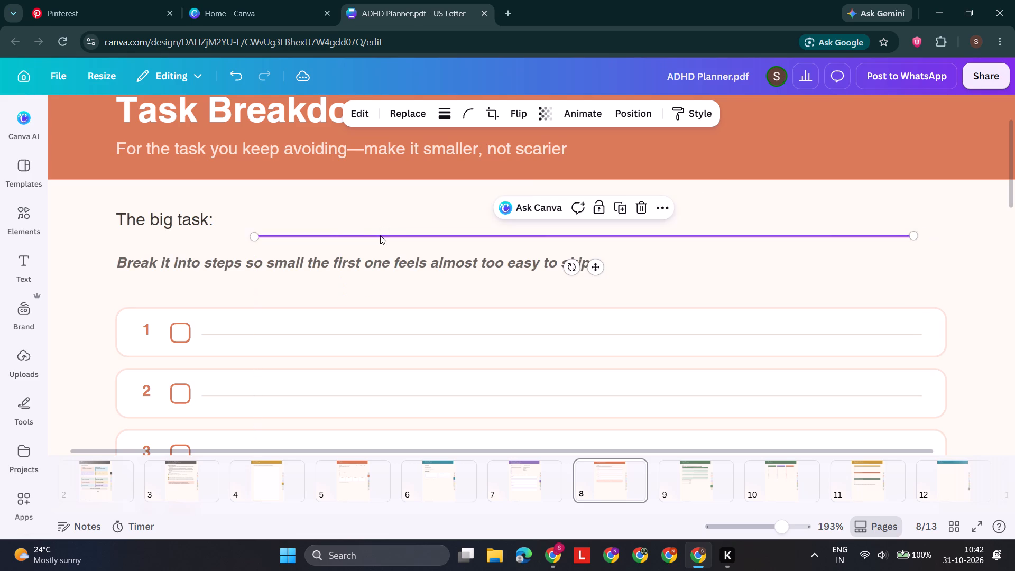
left_click(621, 271)
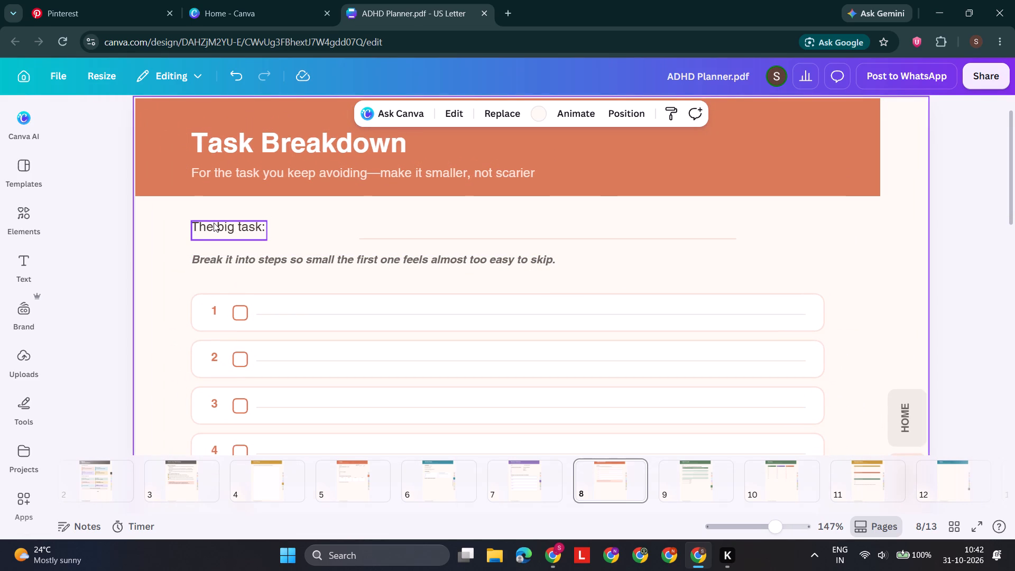
Review the rest of the Task Breakdown page, from the big task label and numbered steps down to its footer.
double_click(256, 232)
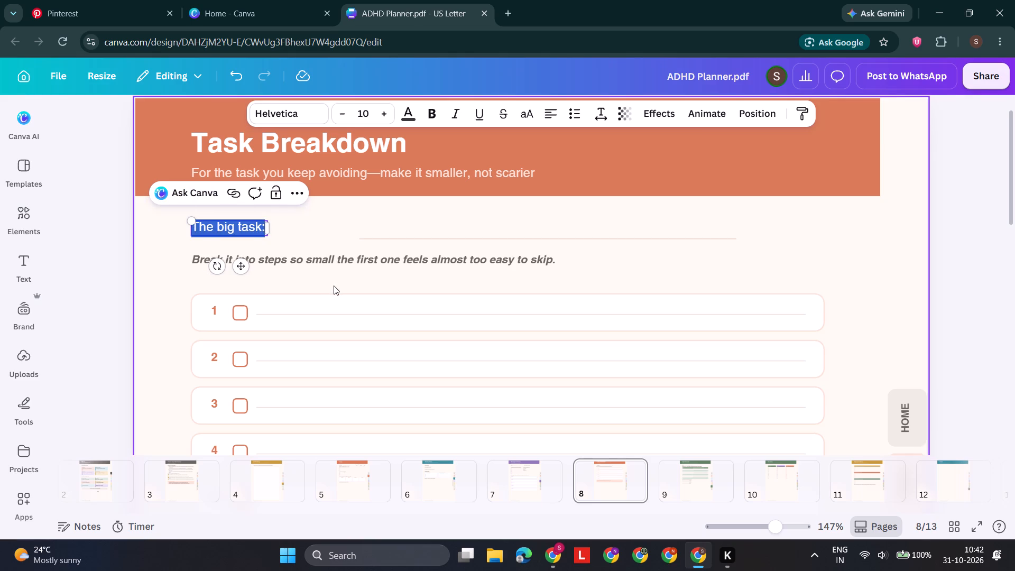
left_click(334, 285)
scroll(334, 285, "down", 2)
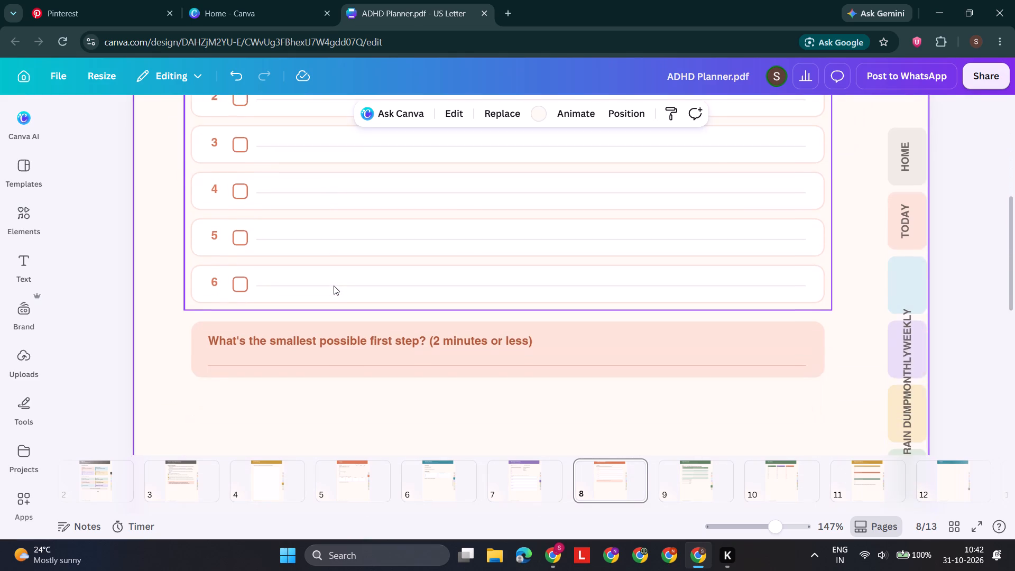
scroll(334, 285, "down", 1)
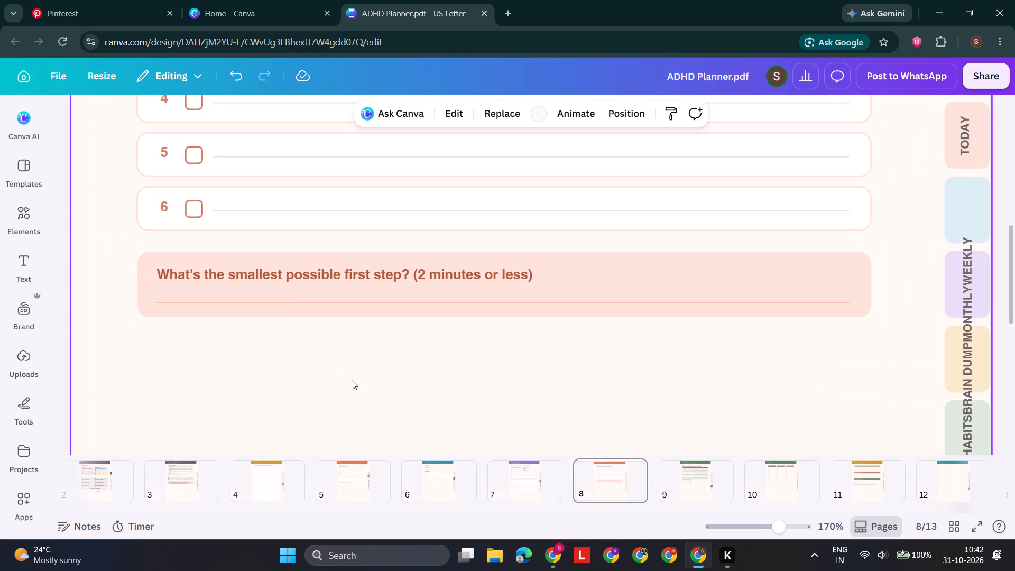
left_click(352, 380)
scroll(352, 380, "down", 2)
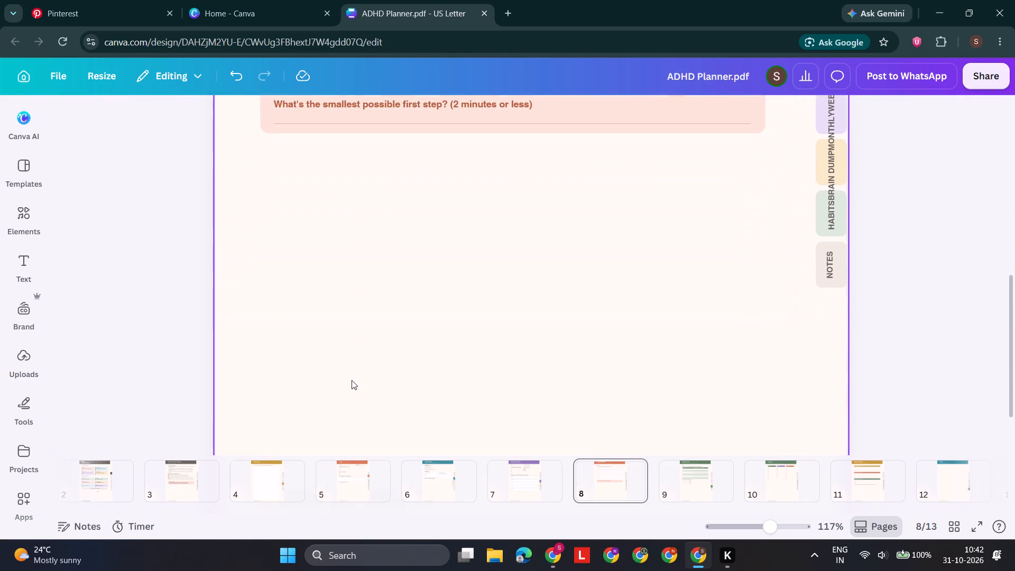
scroll(352, 380, "down", 3)
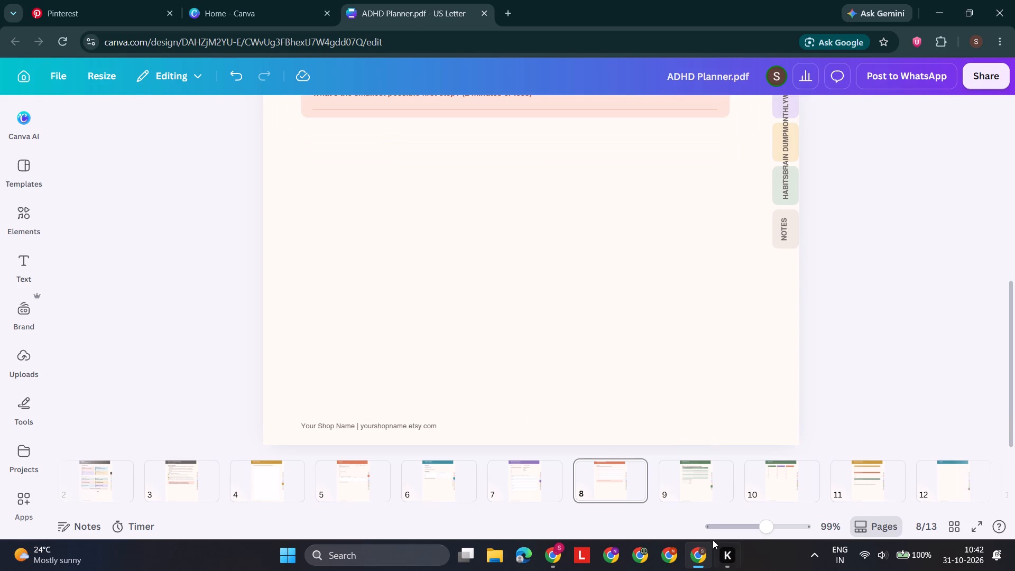
On page 9, Habit Tracker, insert the missing spaces in the subtitle so it reads "A monthly count, not a streak—missing a day doesn't reset anything".
left_click(695, 493)
scroll(512, 400, "up", 3)
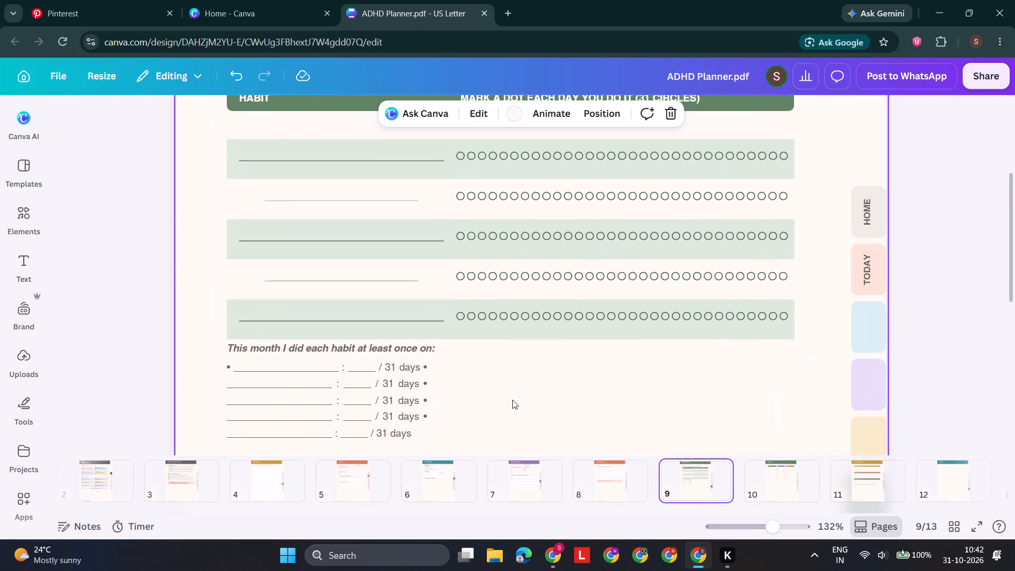
scroll(512, 400, "up", 2)
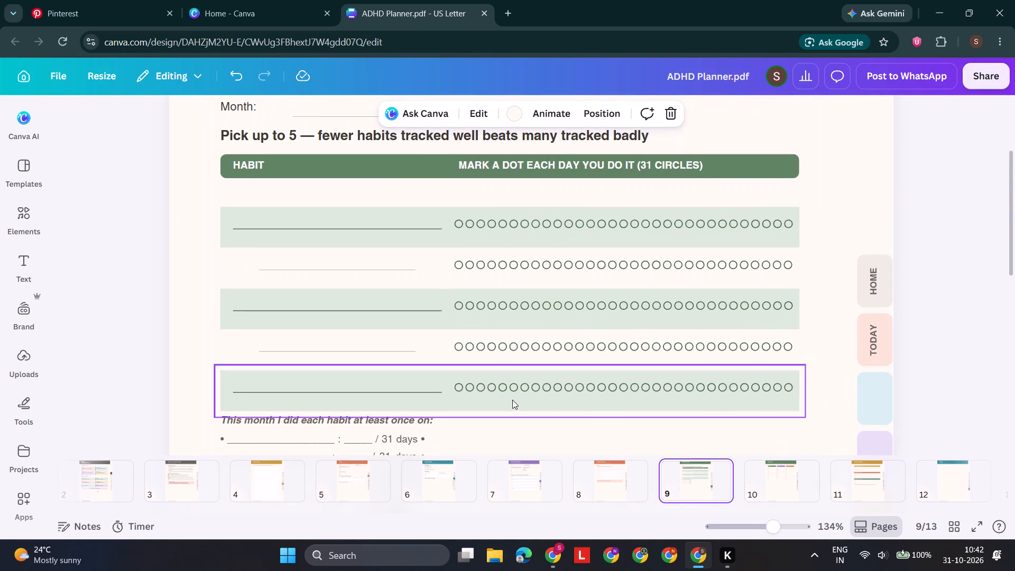
scroll(594, 250, "up", 1)
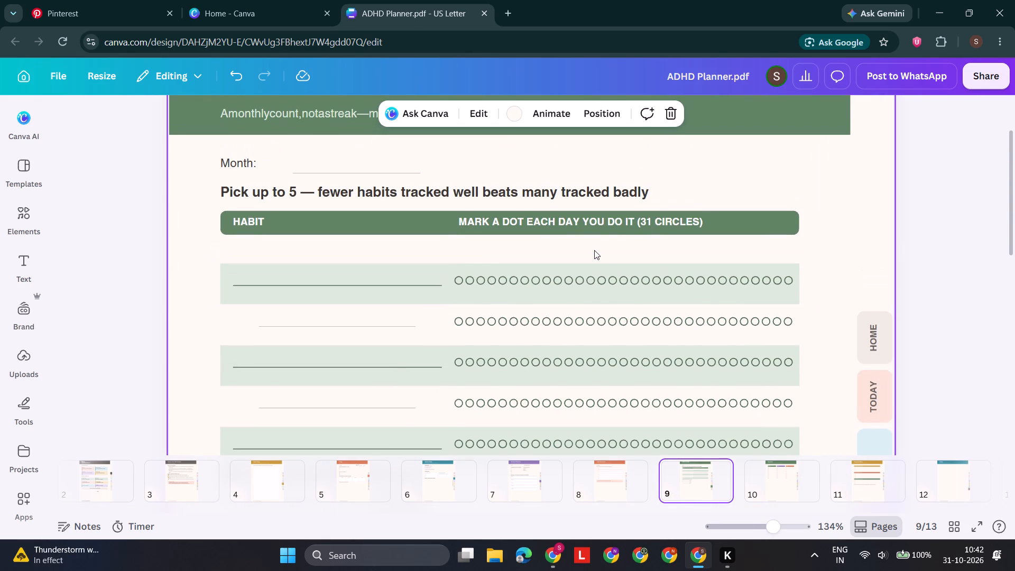
scroll(594, 250, "up", 1)
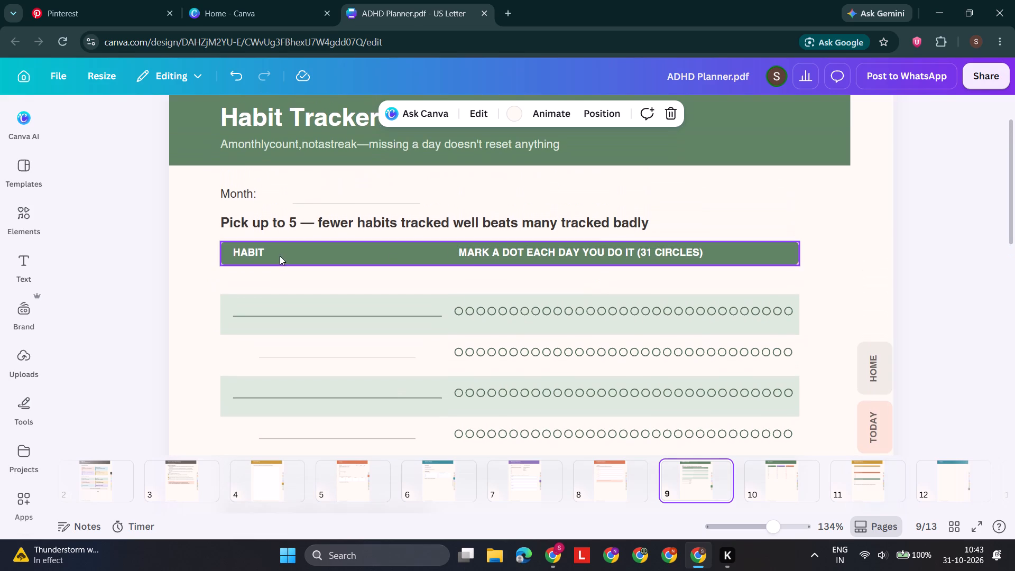
scroll(472, 258, "up", 2)
double_click(238, 205)
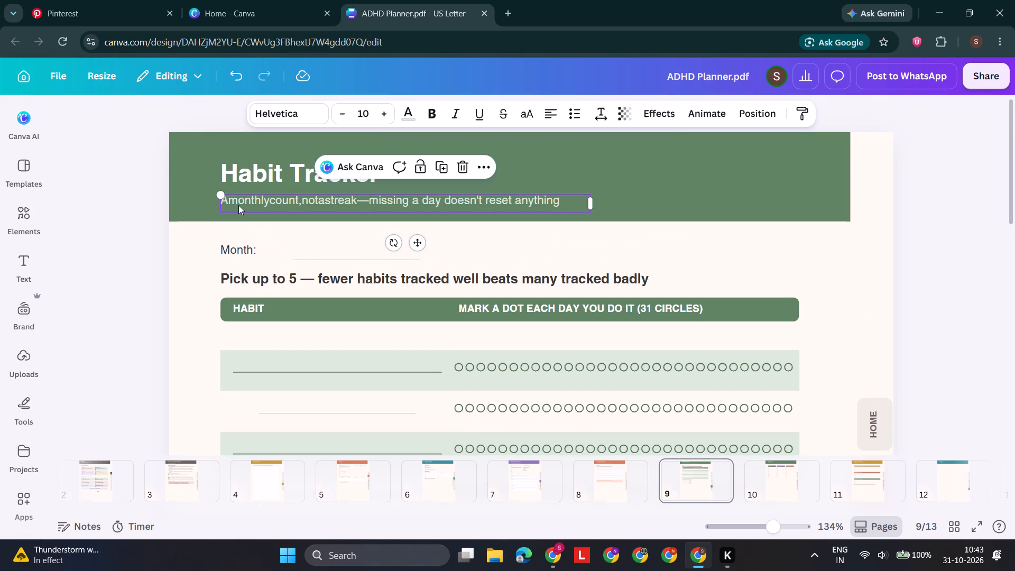
double_click(238, 205)
left_click(238, 205)
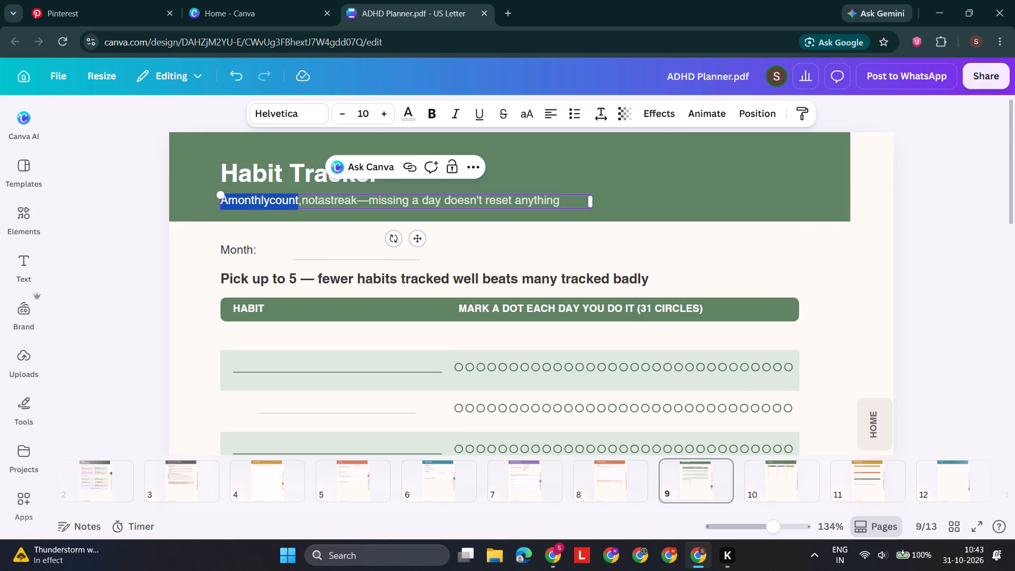
key("Left")
key("space")
key("Right")
key("Right")
key("Right")
key("Right")
key("Right")
key("Right")
key("Right")
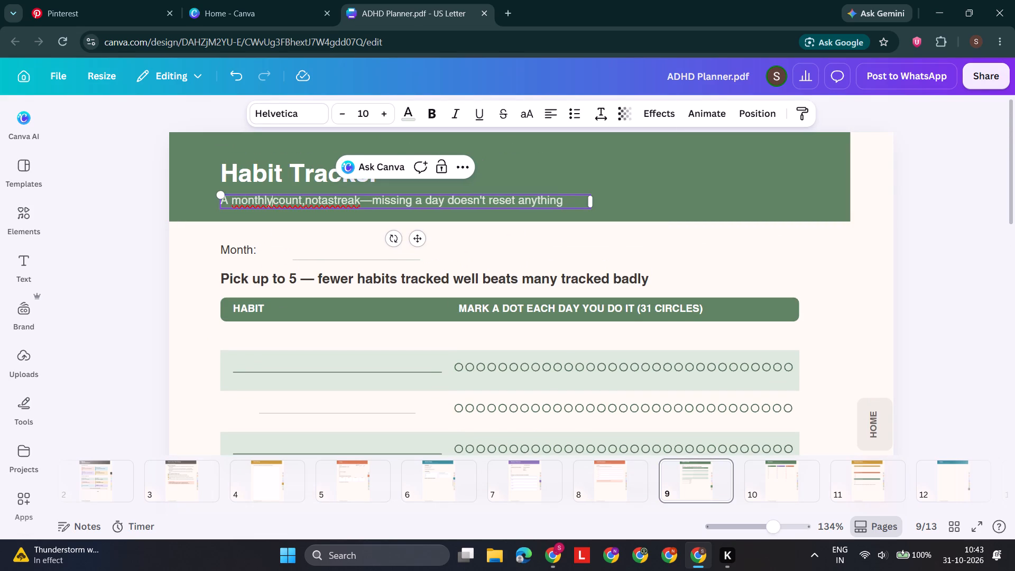
key("space")
key("Right")
key("Right")
key("Right")
key("Right")
key("Right")
key("Right")
key("space")
key("Right")
key("Right")
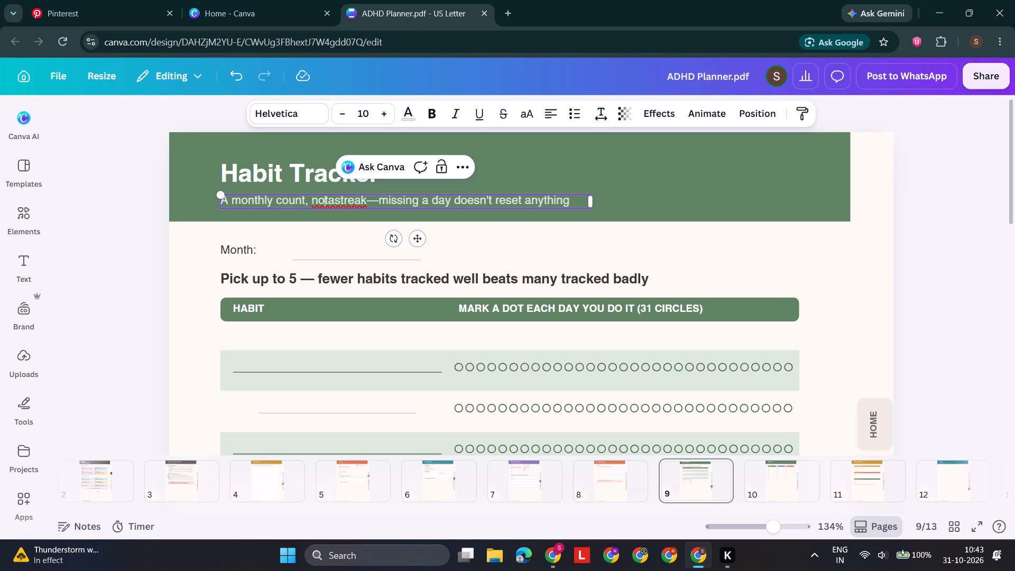
key("Right")
key("Left")
key("Right")
key("space")
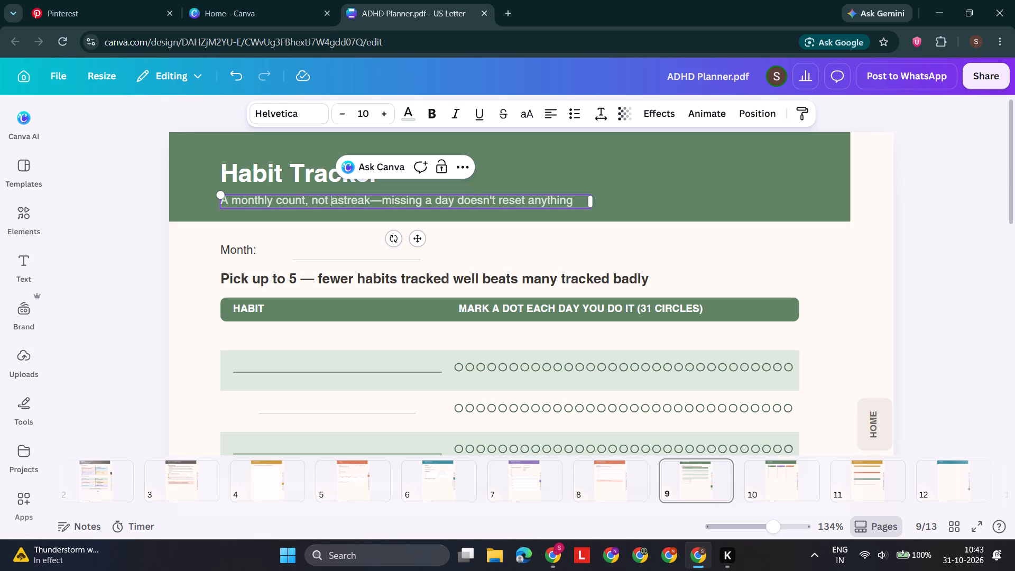
key("Right")
key("space")
key("Right")
key("Right")
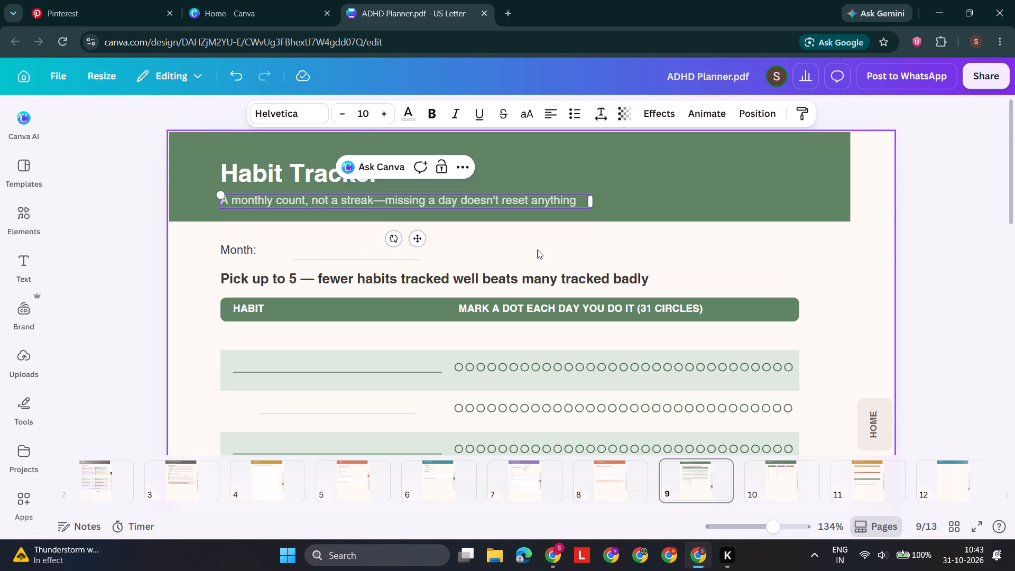
Under "This month I did each habit at least once on:", break the text so all five bullets start on their own lines.
scroll(537, 250, "down", 3)
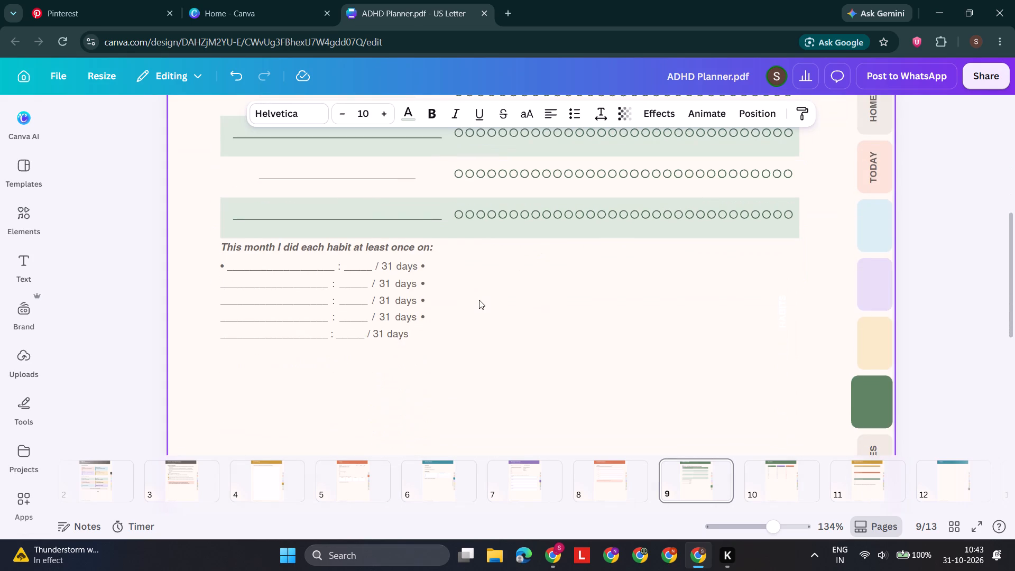
scroll(479, 300, "down", 1)
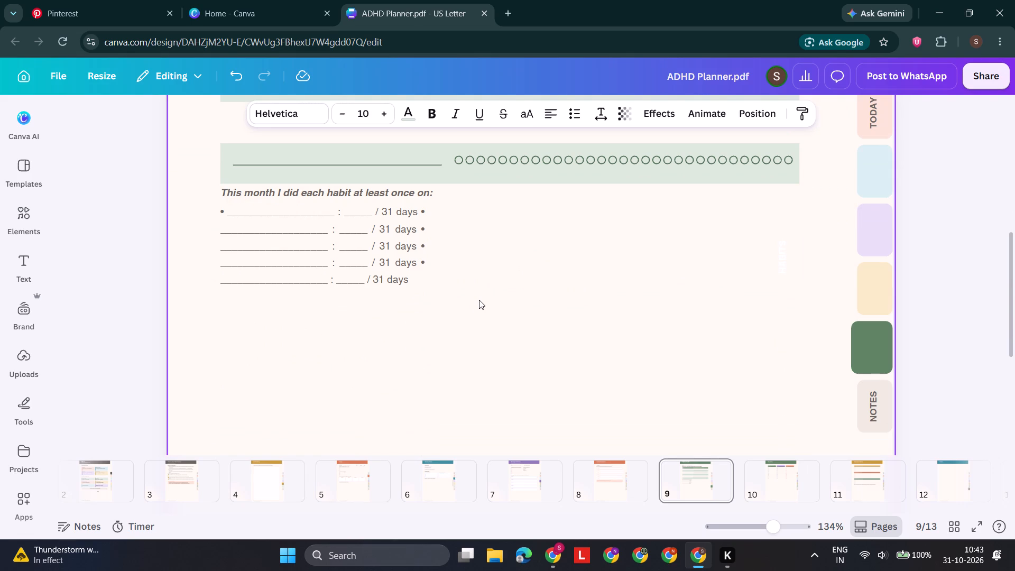
left_click(419, 255)
double_click(419, 255)
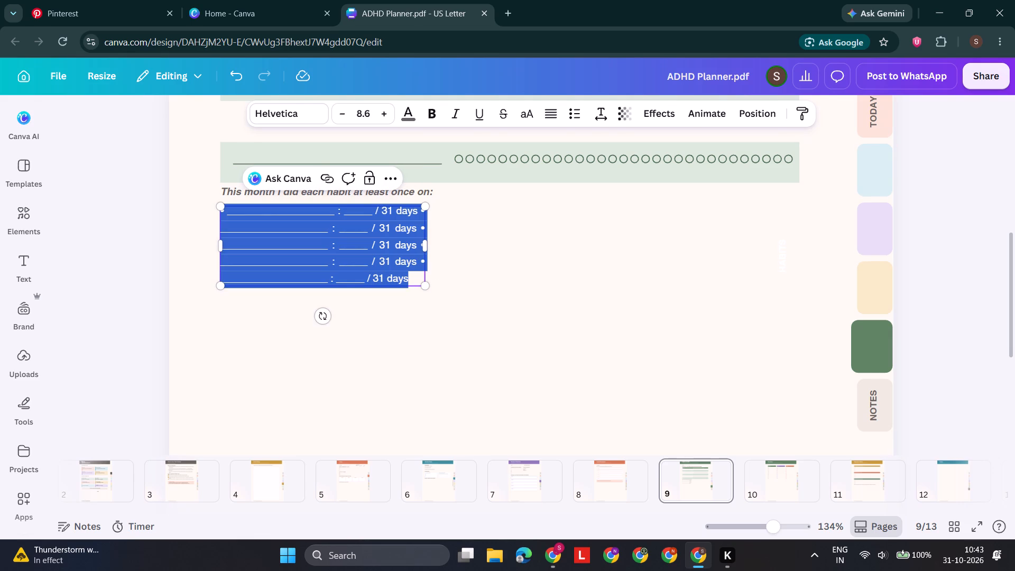
left_click(421, 255)
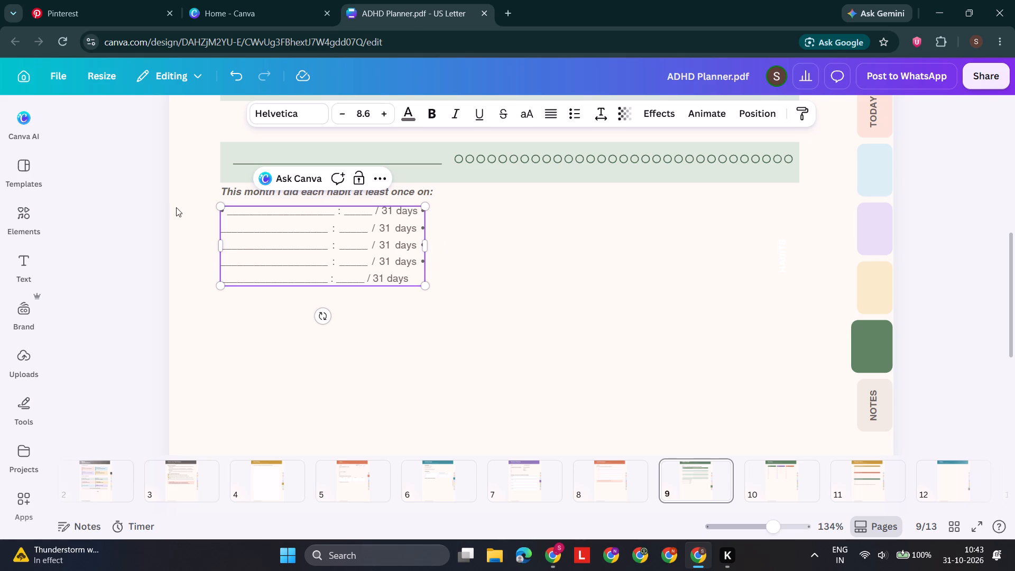
left_click(421, 264)
key("Up")
key("Up")
key("Up")
key("BackSpace")
key("Return")
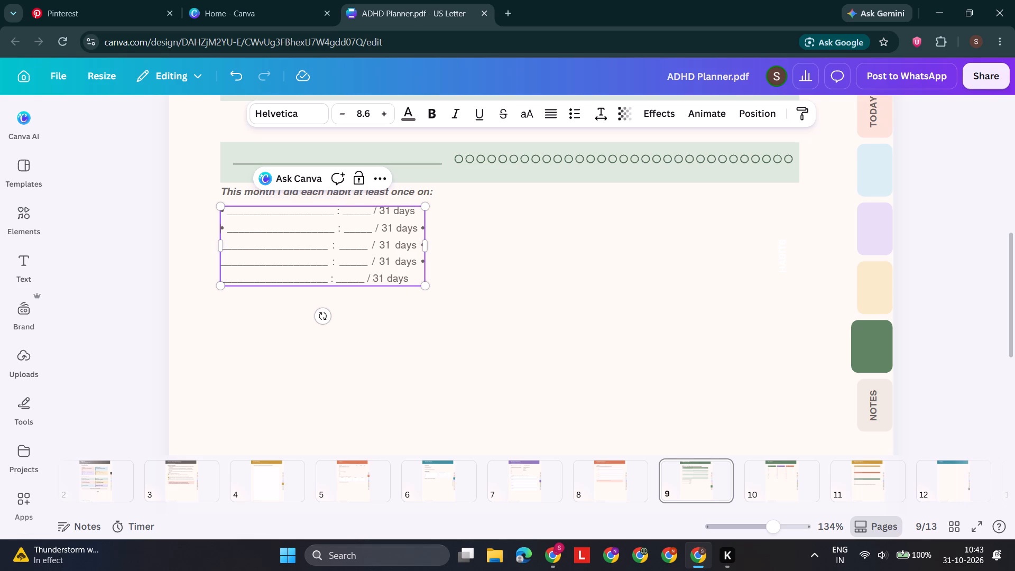
left_click(420, 230)
key("BackSpace")
key("Return")
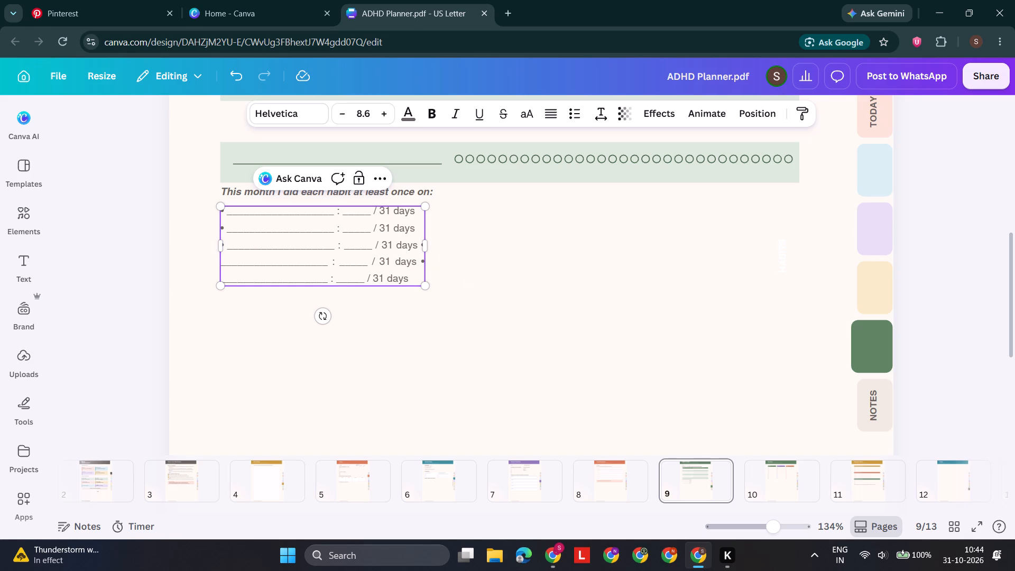
left_click(420, 230)
key("Down")
key("Right")
key("Right")
key("BackSpace")
key("Return")
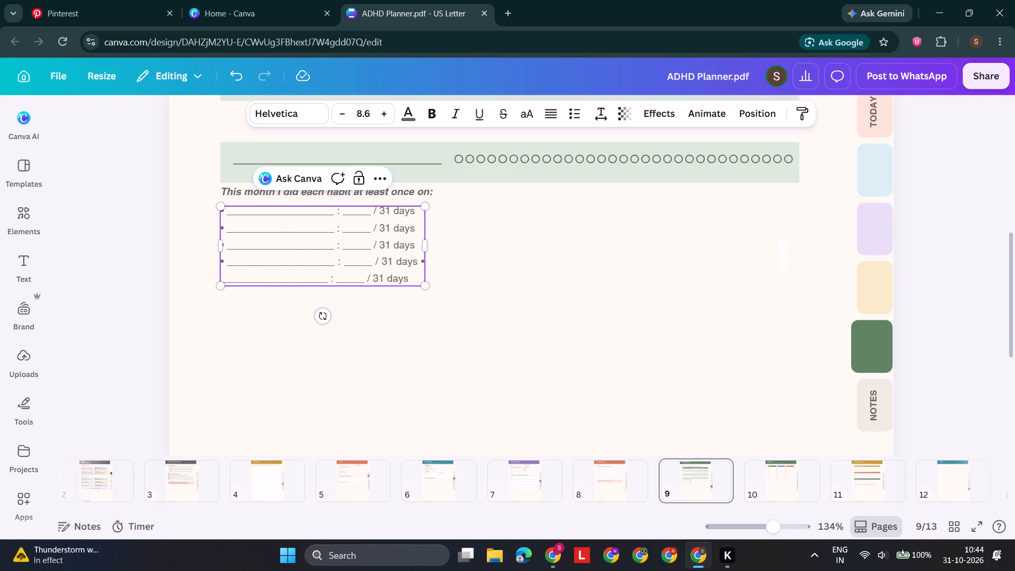
left_click(417, 262)
key("Right")
key("BackSpace")
key("Return")
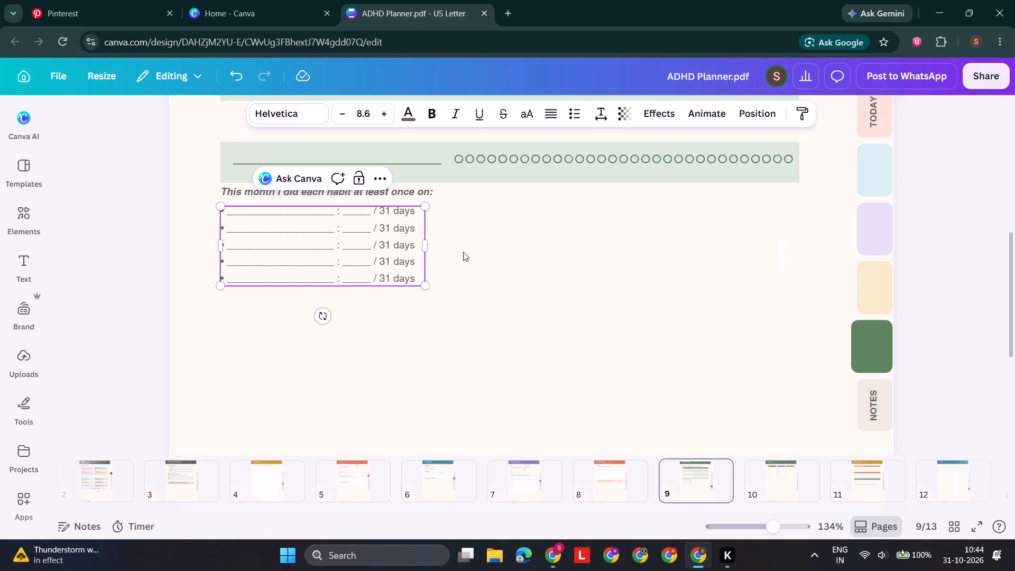
left_click(463, 252)
On page 10, Routines, insert the missing spaces in the subtitle so it reads "Build once, reuse forever — edit anytime your needs change".
scroll(463, 252, "down", 1)
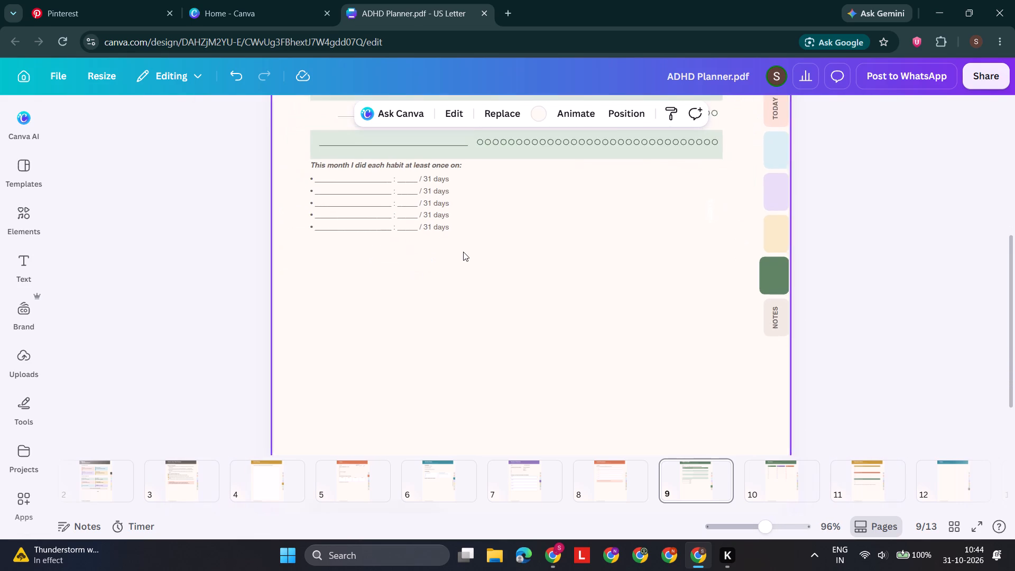
scroll(463, 252, "down", 2)
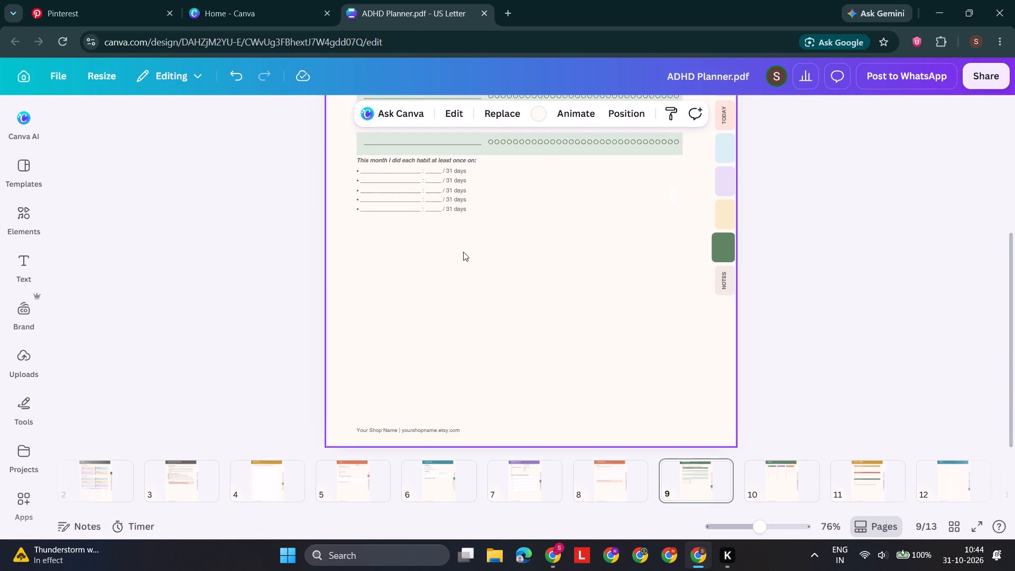
scroll(463, 252, "down", 2)
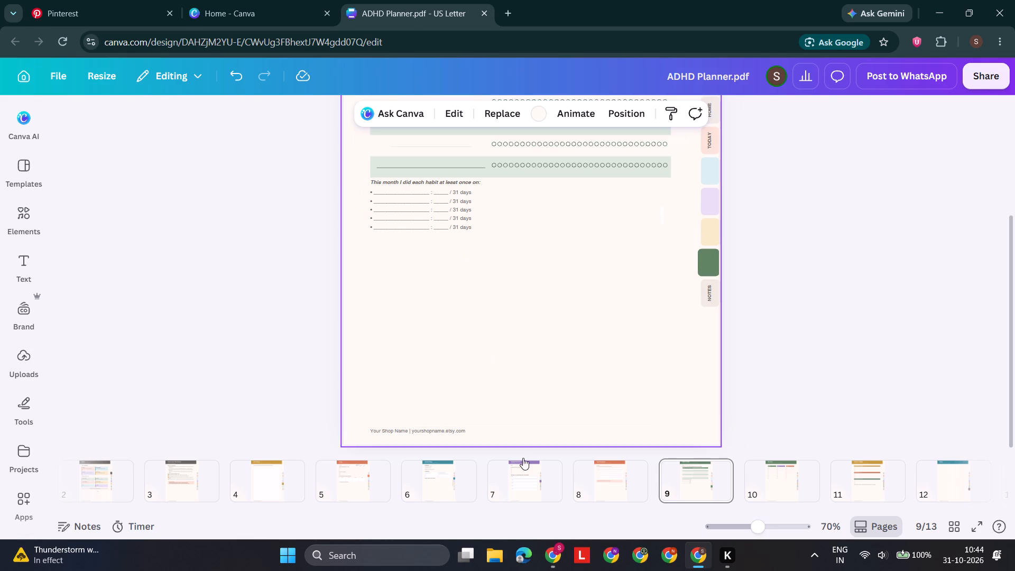
left_click(778, 478)
scroll(559, 282, "up", 1)
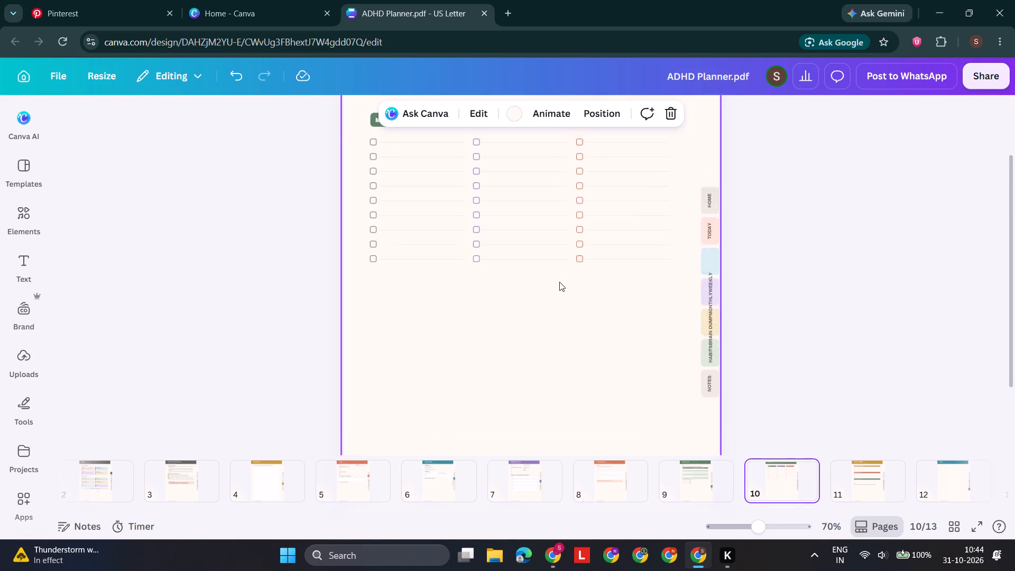
scroll(559, 282, "up", 2)
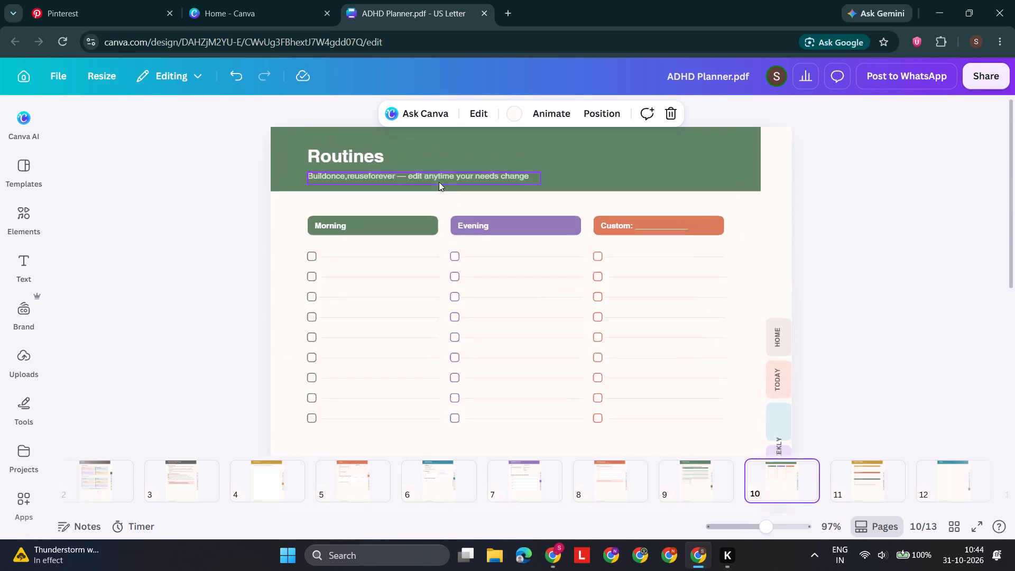
double_click(244, 177)
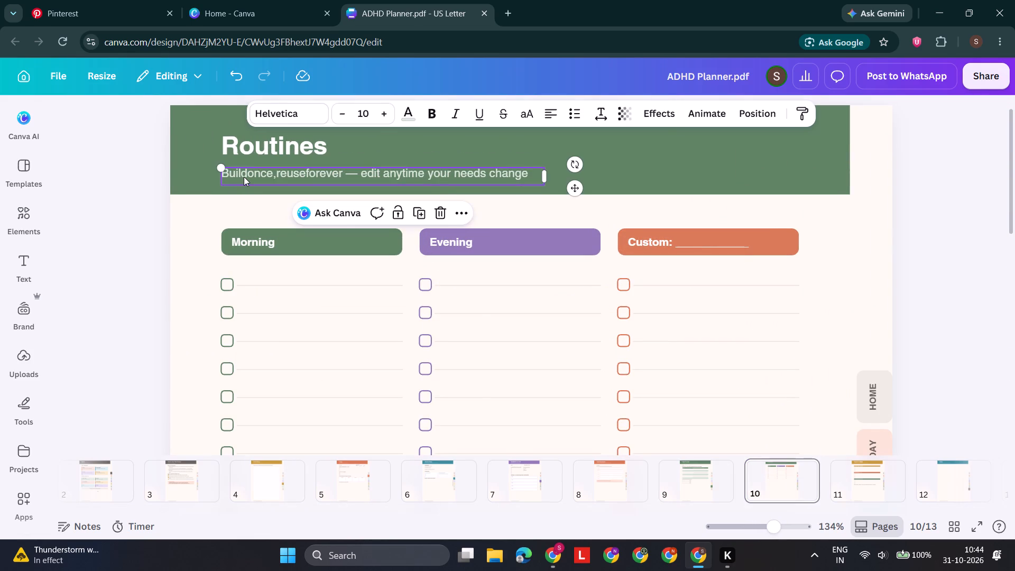
left_click(244, 177)
key("Right")
key("space")
key("Right")
key("Right")
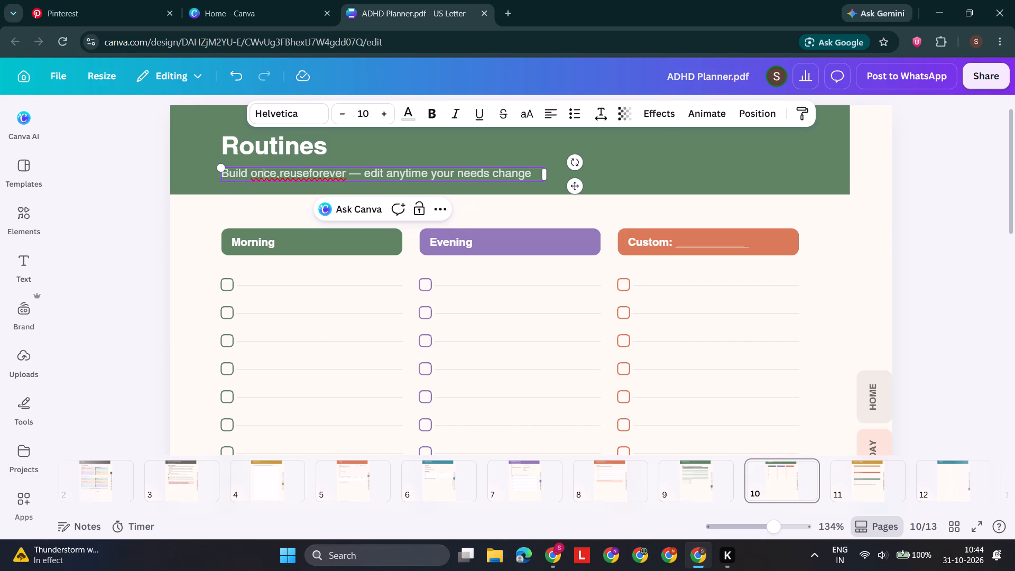
key("Right")
key("Right")
key("Right")
key("space")
key("Right")
key("Right")
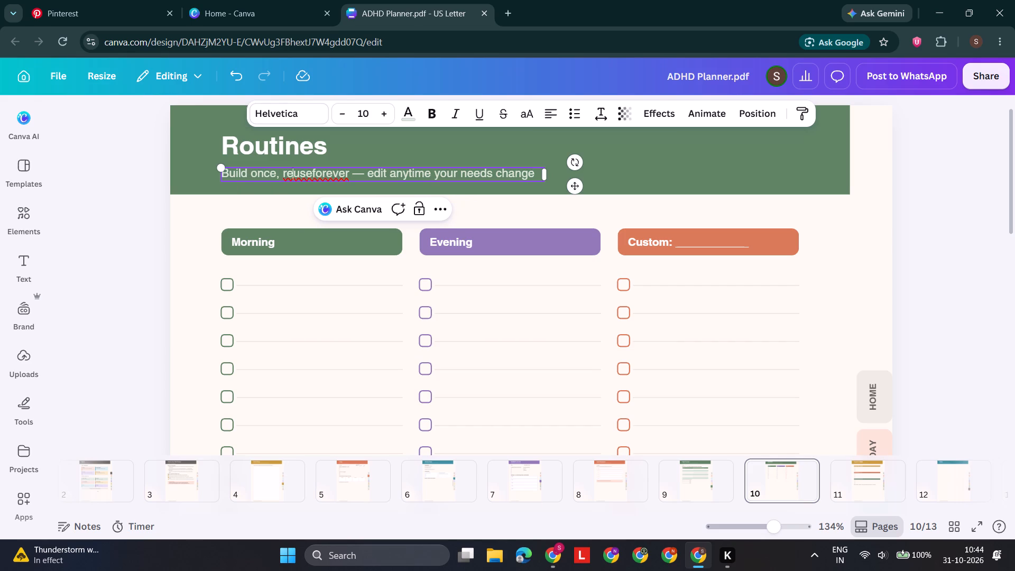
key("Right")
key("Right")
key("Left")
key("Left")
key("space")
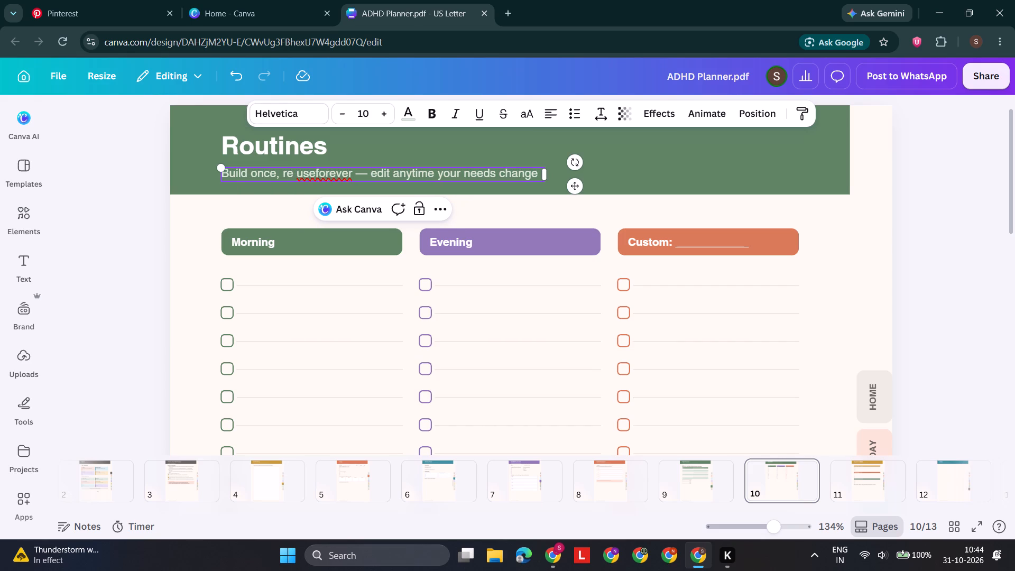
key("BackSpace")
key("Right")
key("Right")
key("Right")
key("space")
key("Right")
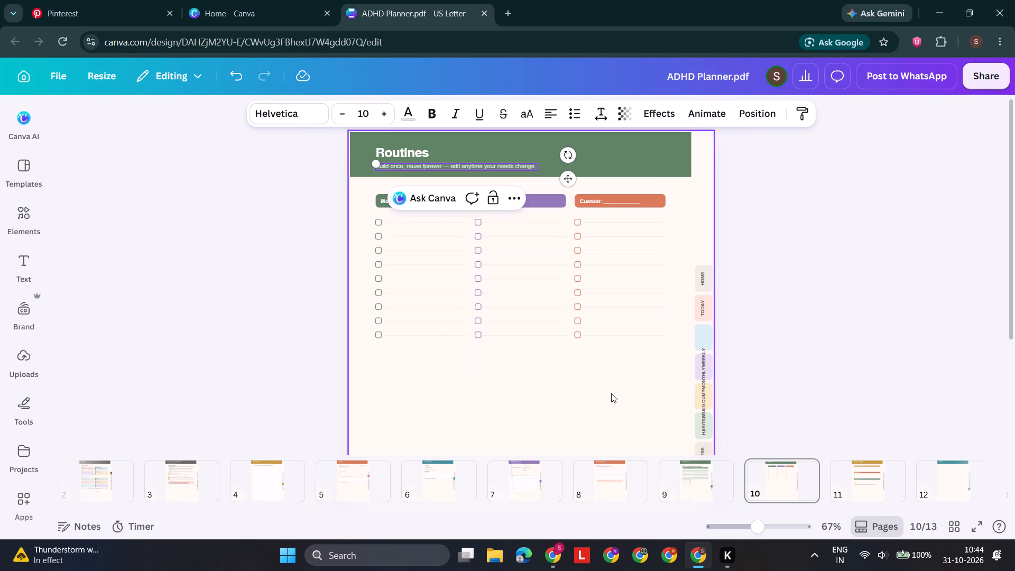
left_click(611, 393)
On page 11, Dopamine Menu, space out the subtitle so it reads "A menu of small rewards, sorted by how much effort you've got".
scroll(611, 393, "down", 2)
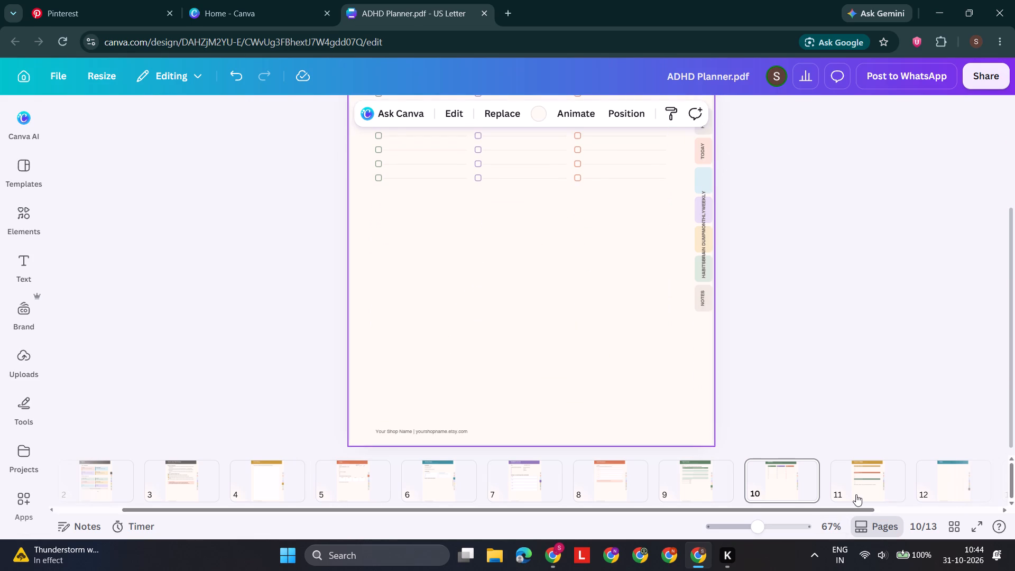
left_click(856, 494)
scroll(467, 284, "up", 2)
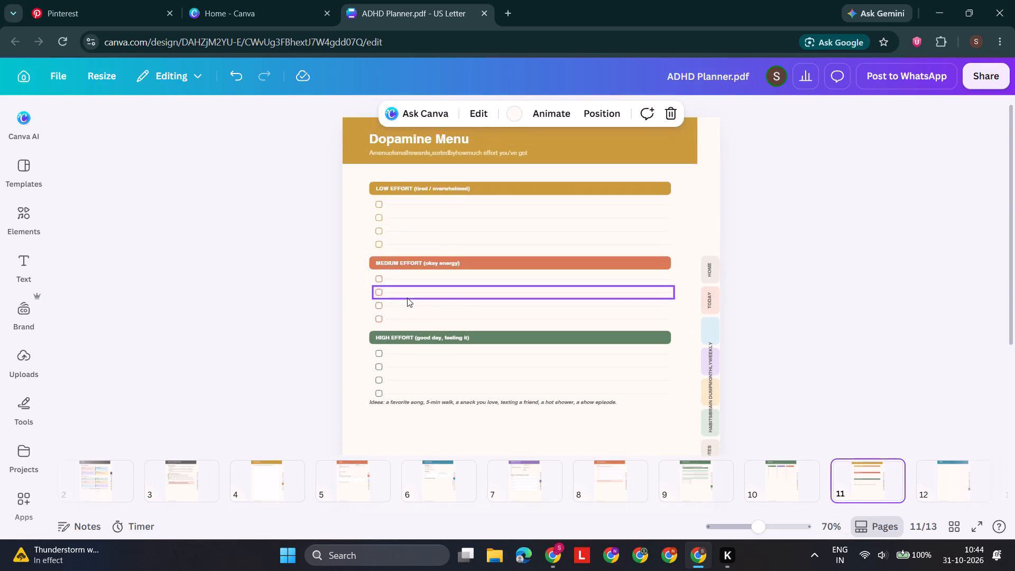
scroll(407, 298, "up", 2)
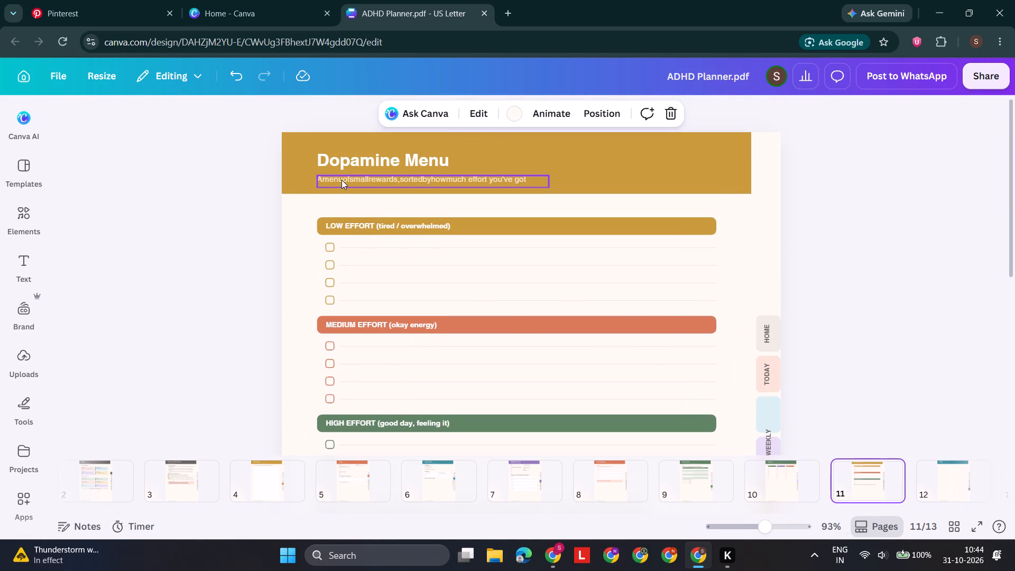
left_click(220, 180)
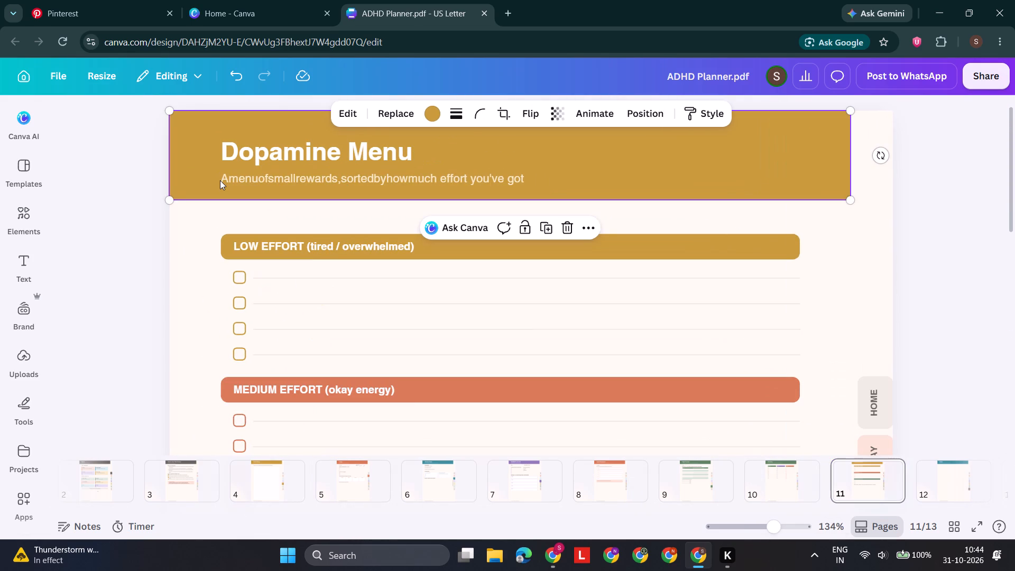
double_click(236, 182)
left_click(236, 182)
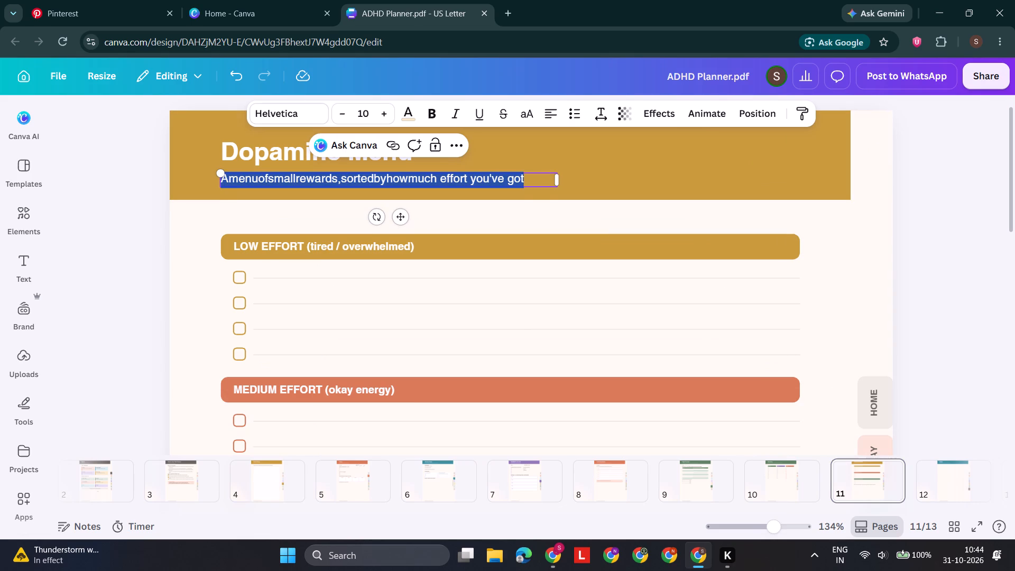
key("Left")
key("space")
key("Right")
key("Right")
key("Right")
key("Right")
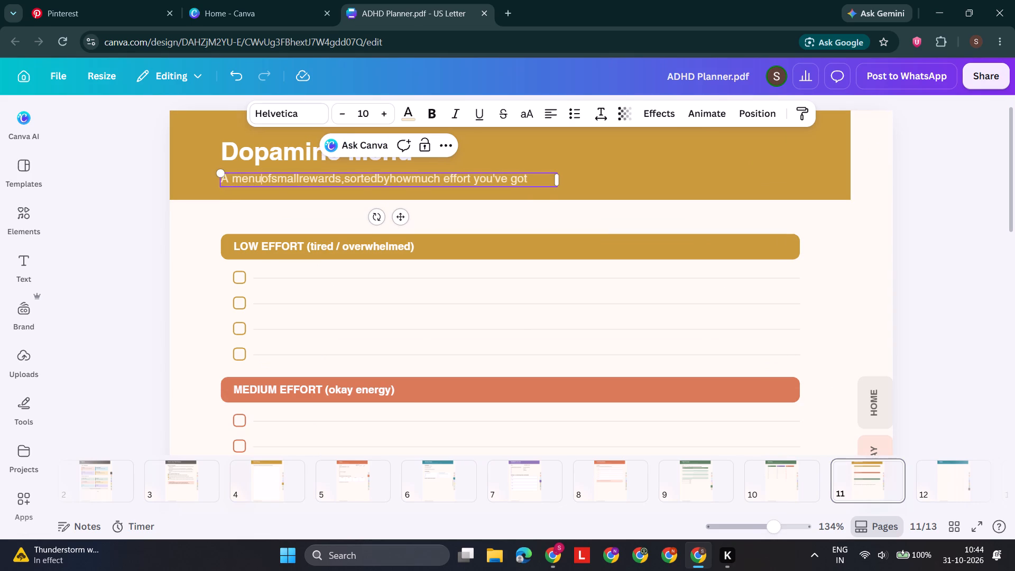
key("space")
key("Right")
key("Right")
key("space")
key("Right")
key("Right")
key("Right")
key("Right")
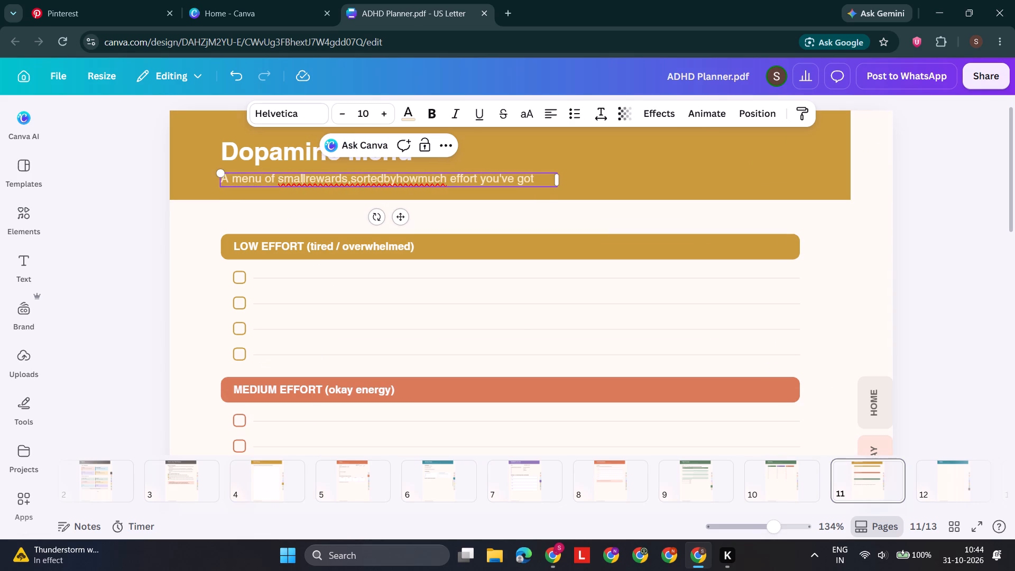
key("Right")
key("space")
key("Right")
key("Right")
key("Right")
key("Right")
key("Right")
key("Right")
key("Right")
key("Right")
key("space")
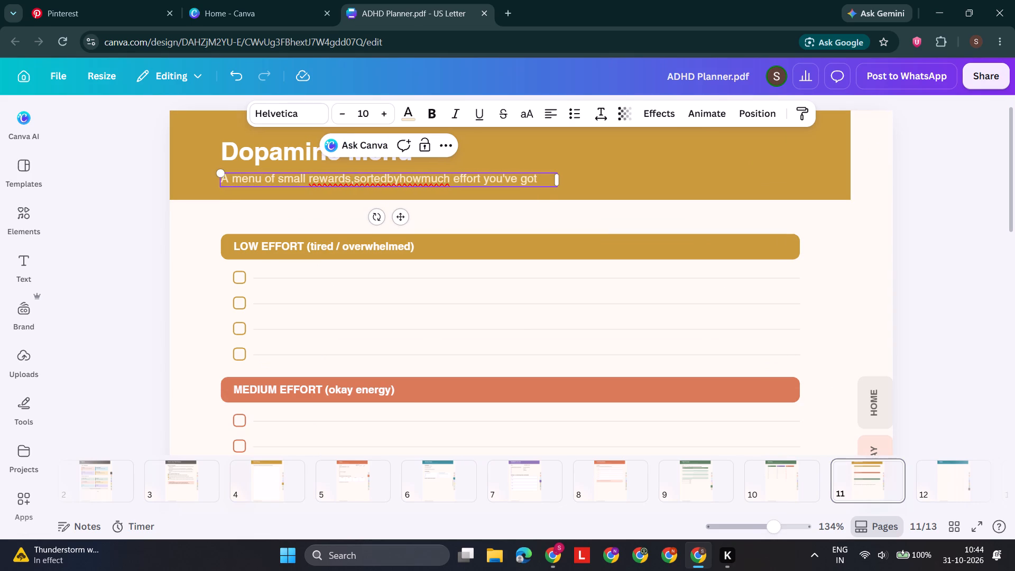
key("Right")
key("Right")
key("Right")
key("Right")
key("Right")
key("Right")
key("Right")
key("Left")
key("space")
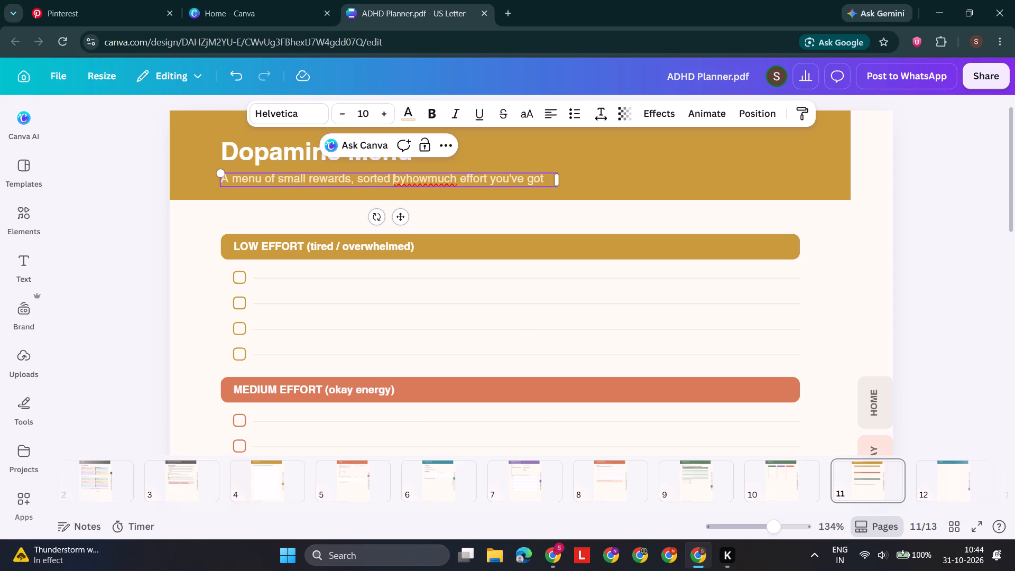
key("Right")
key("Right")
key("space")
key("Right")
key("Right")
key("Right")
key("Right")
key("Left")
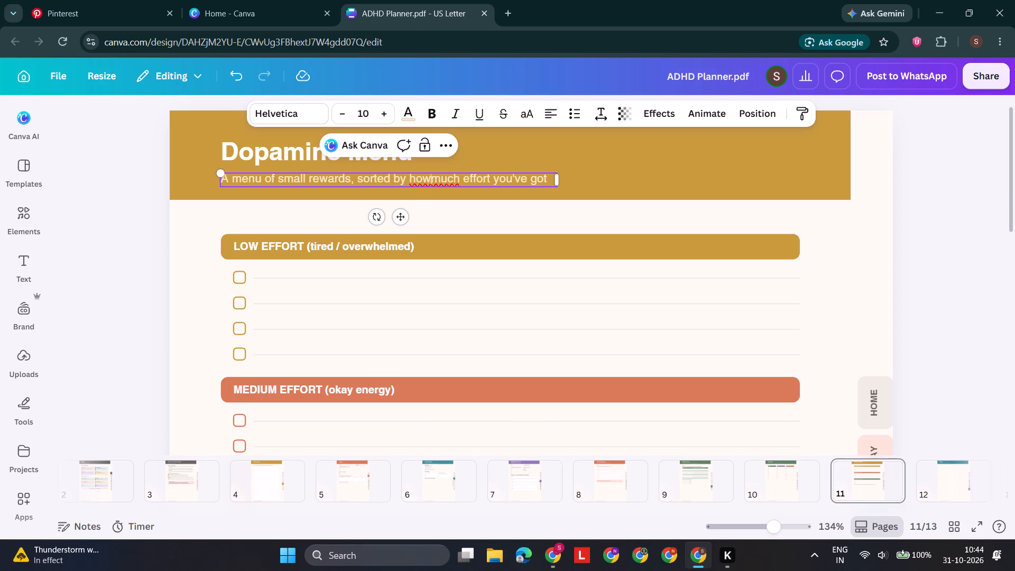
key("space")
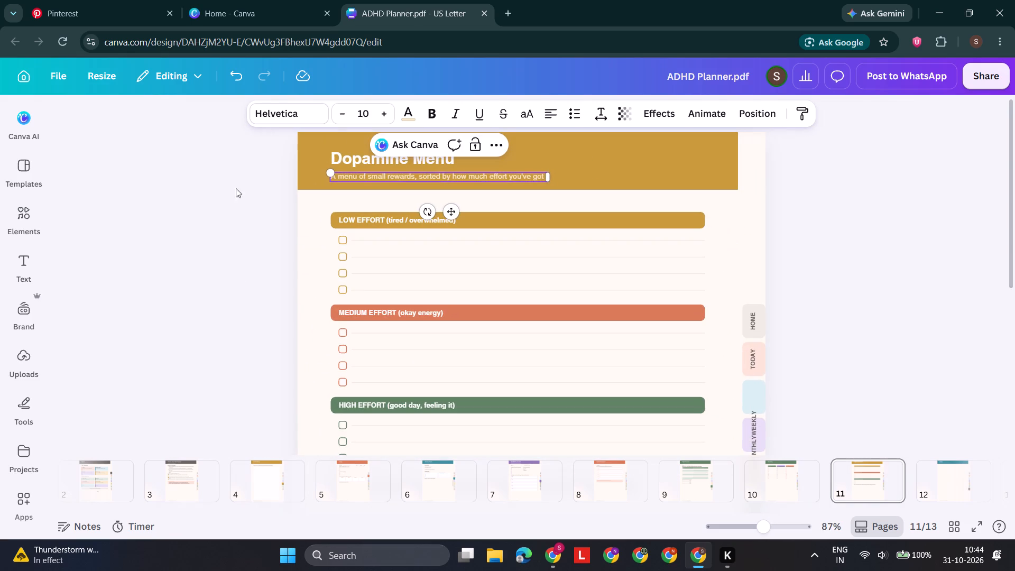
On page 12, Notes, insert the missing spaces in the subtitle so it reads "Dot grid for whatever doesn't fit anywhere else".
scroll(239, 274, "down", 1)
scroll(490, 381, "down", 2)
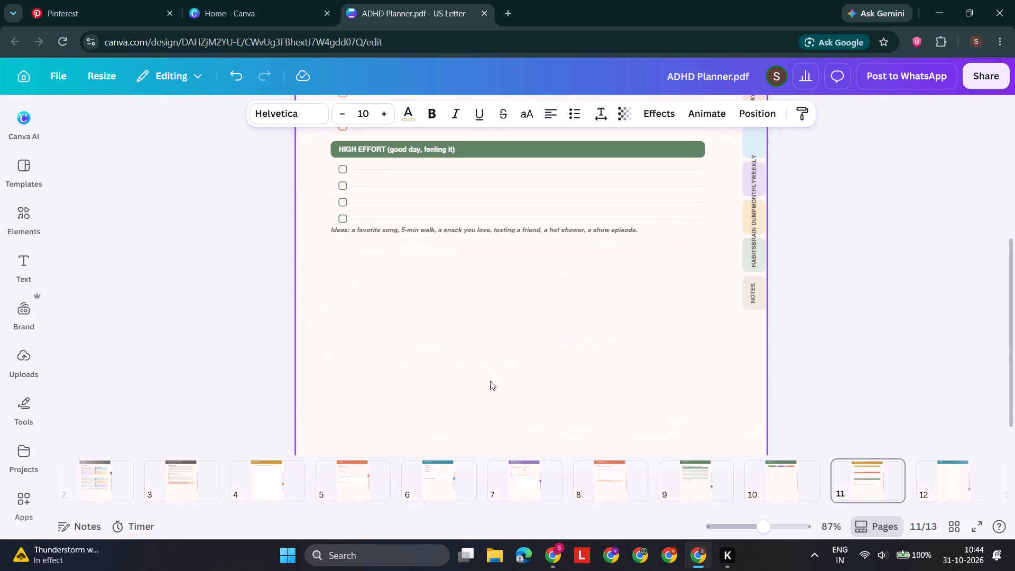
scroll(490, 381, "down", 1)
left_click(928, 485)
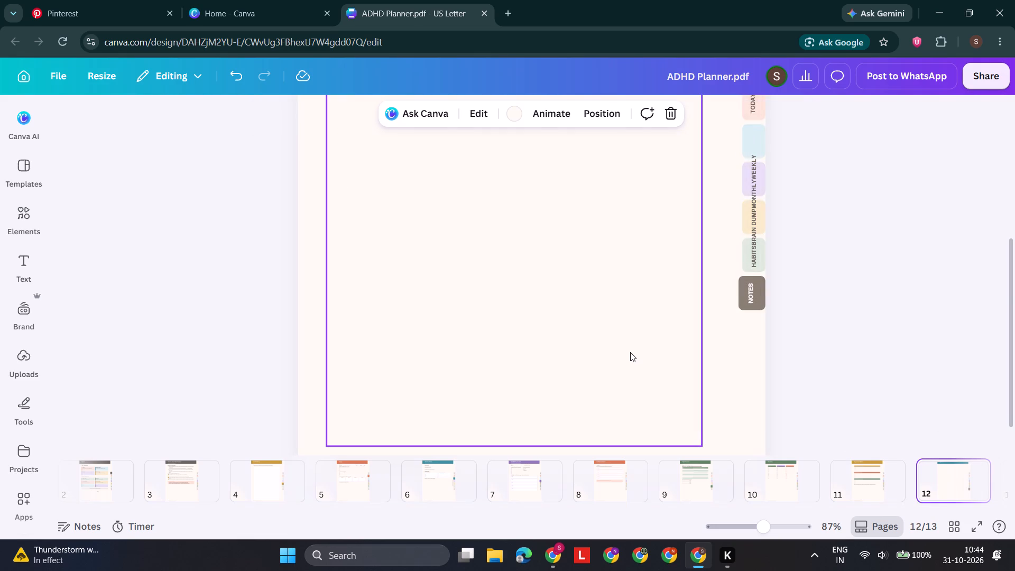
scroll(630, 352, "up", 4)
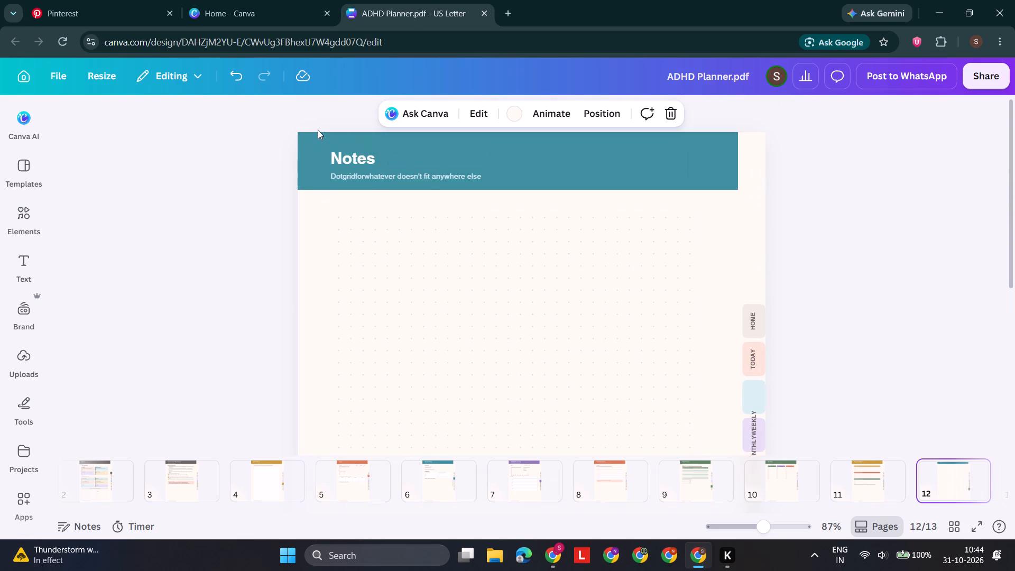
double_click(233, 190)
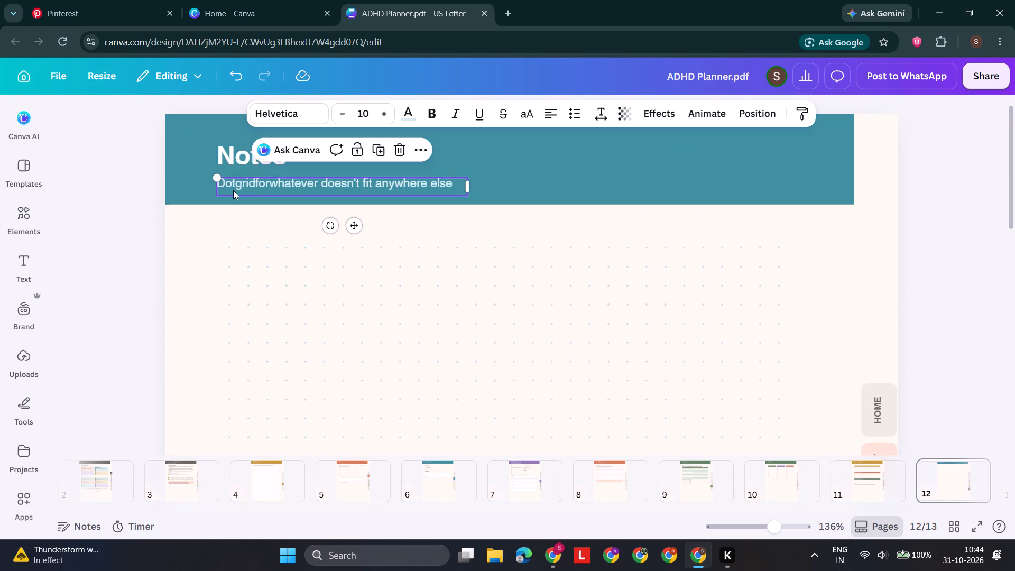
left_click(235, 189)
key("space")
key("Right")
key("Right")
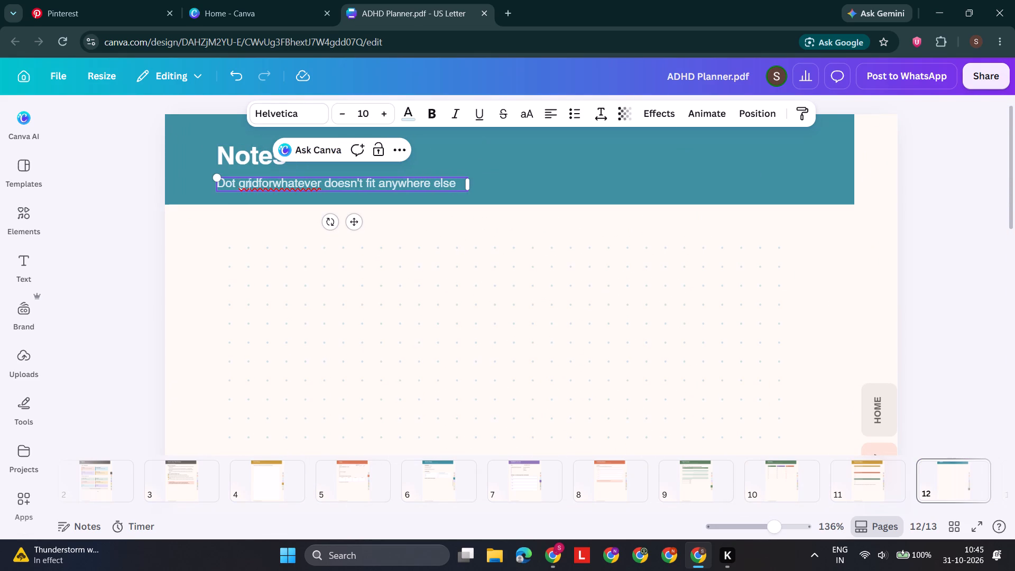
key("Right")
key("Right")
key("space")
key("Right")
key("Right")
key("Right")
key("space")
key("Right")
key("Right")
key("Right")
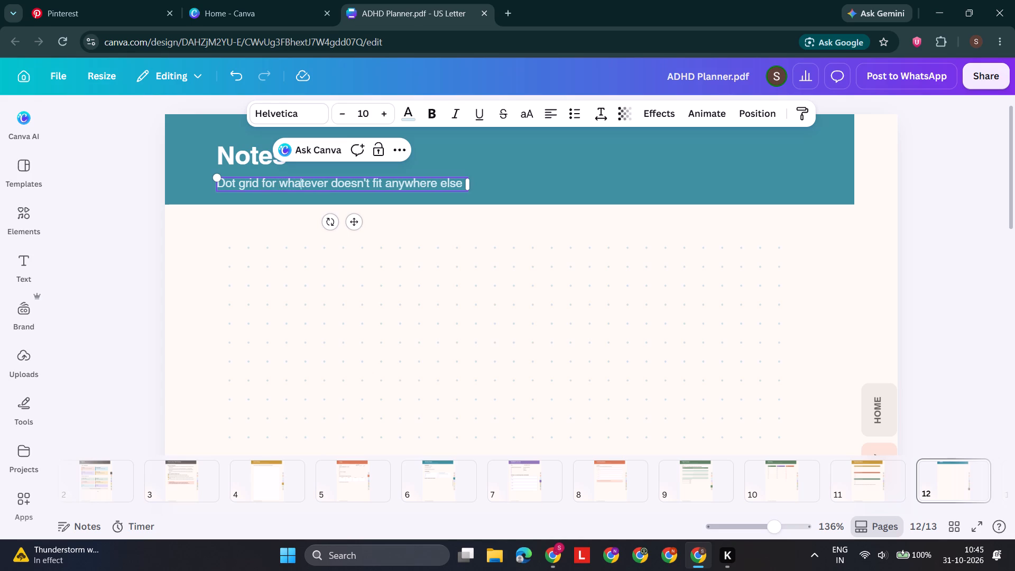
key("Right")
key("Right")
key("Right")
key("Right")
key("Right")
key("Right")
key("Right")
key("Right")
key("Right")
key("Right")
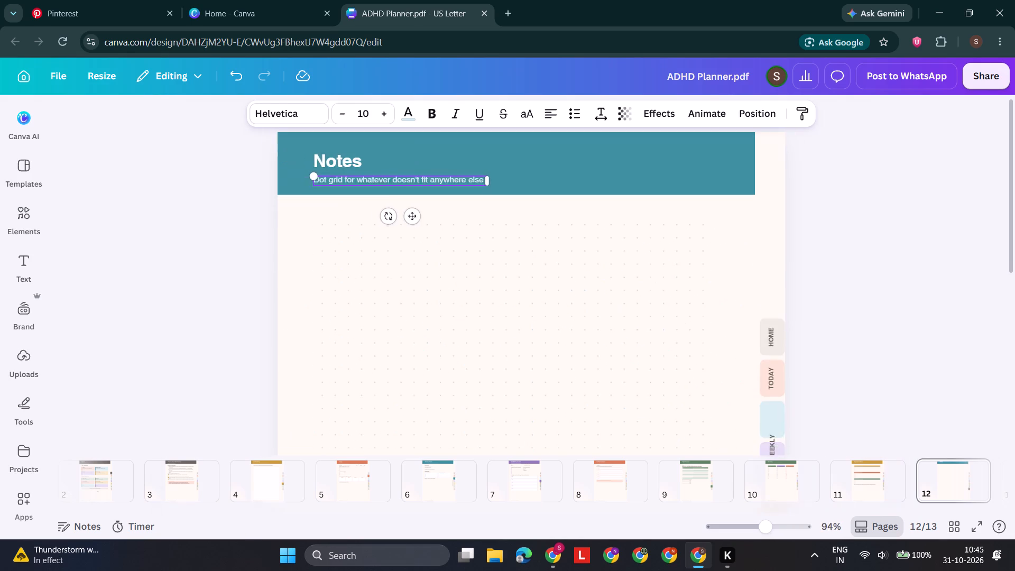
left_click(812, 288)
Recolour the dot grid on the Notes page to the Azure teal #3e8fa0.
scroll(812, 288, "down", 2)
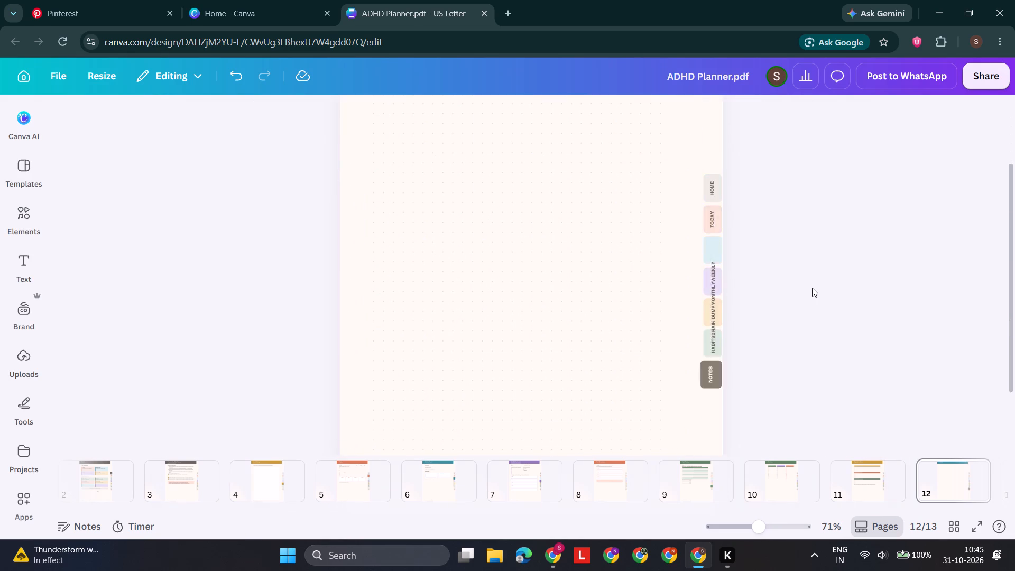
scroll(812, 288, "down", 1)
scroll(717, 326, "down", 1)
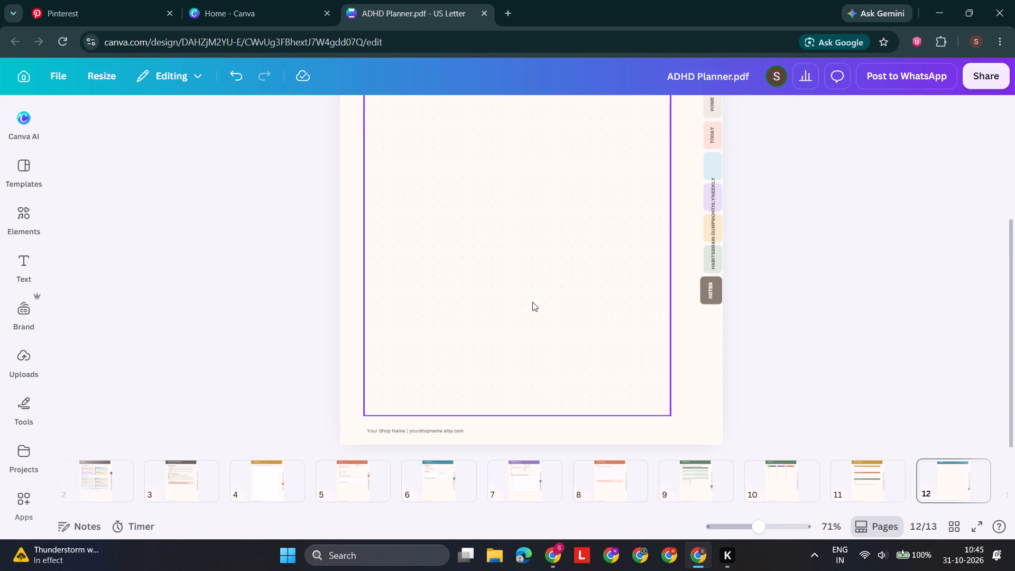
left_click(532, 302)
left_click(438, 121)
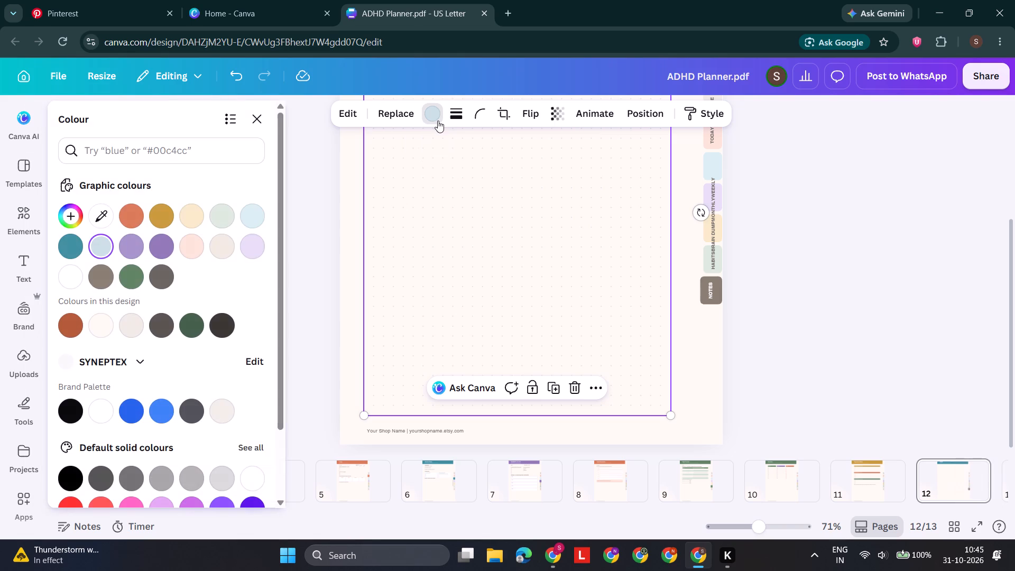
left_click(76, 241)
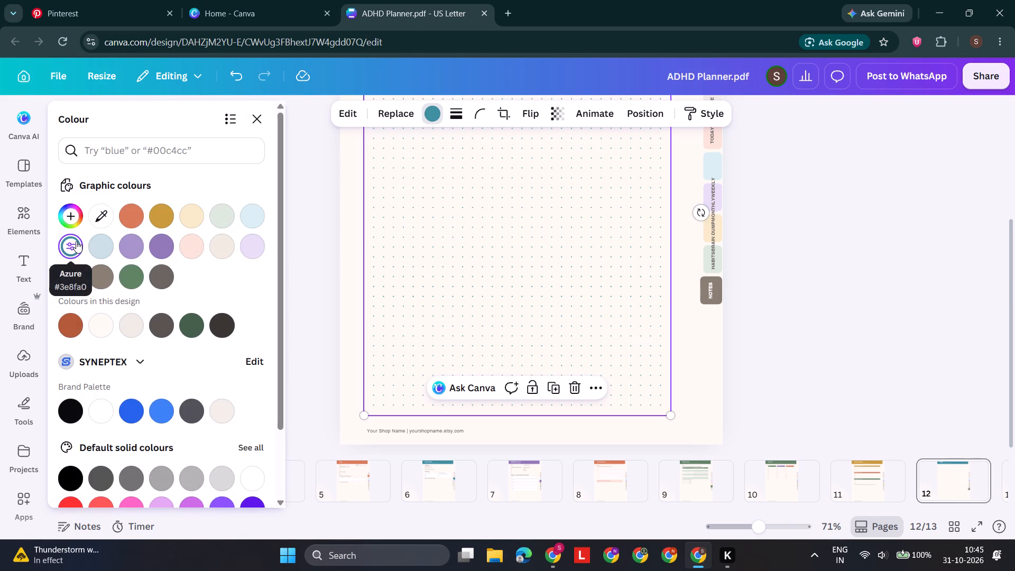
left_click(741, 383)
scroll(741, 383, "up", 1)
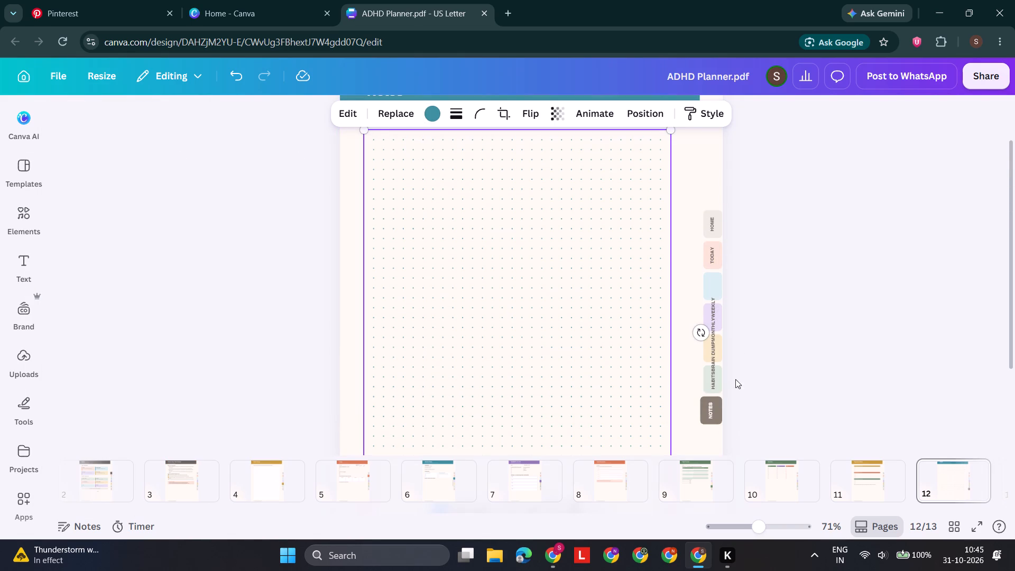
left_click(685, 285)
scroll(811, 260, "up", 1)
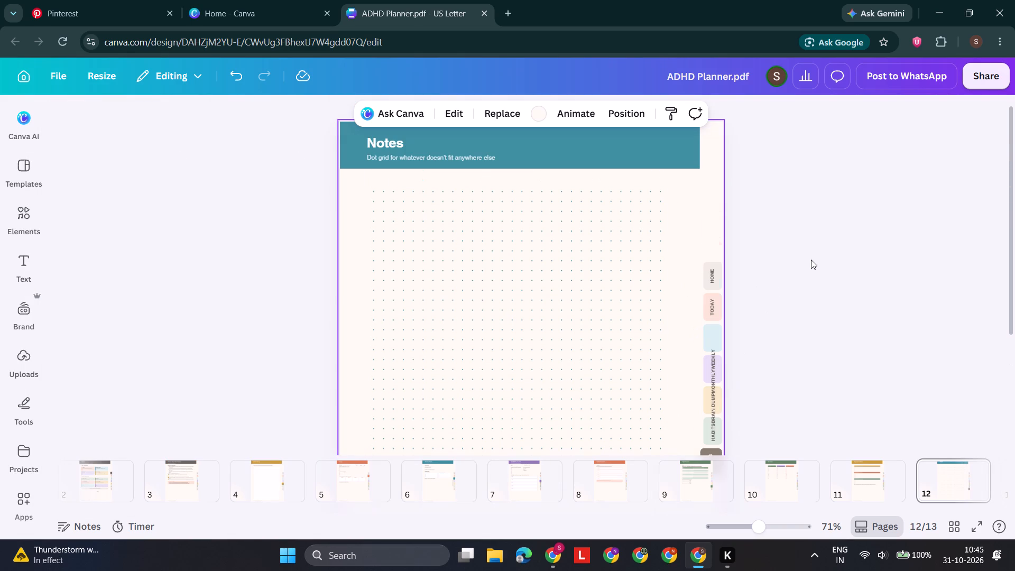
scroll(811, 260, "up", 2)
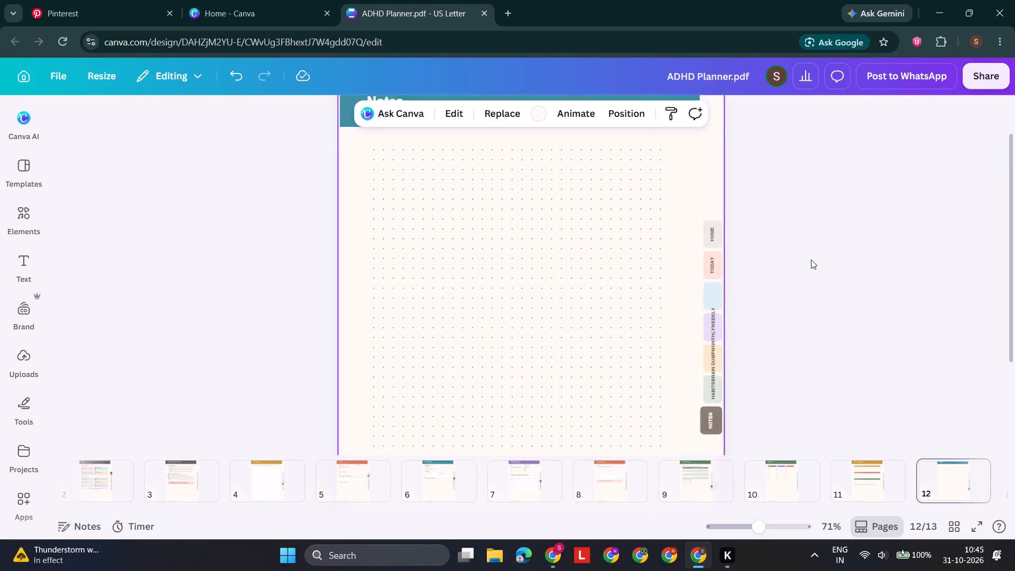
scroll(811, 260, "up", 2)
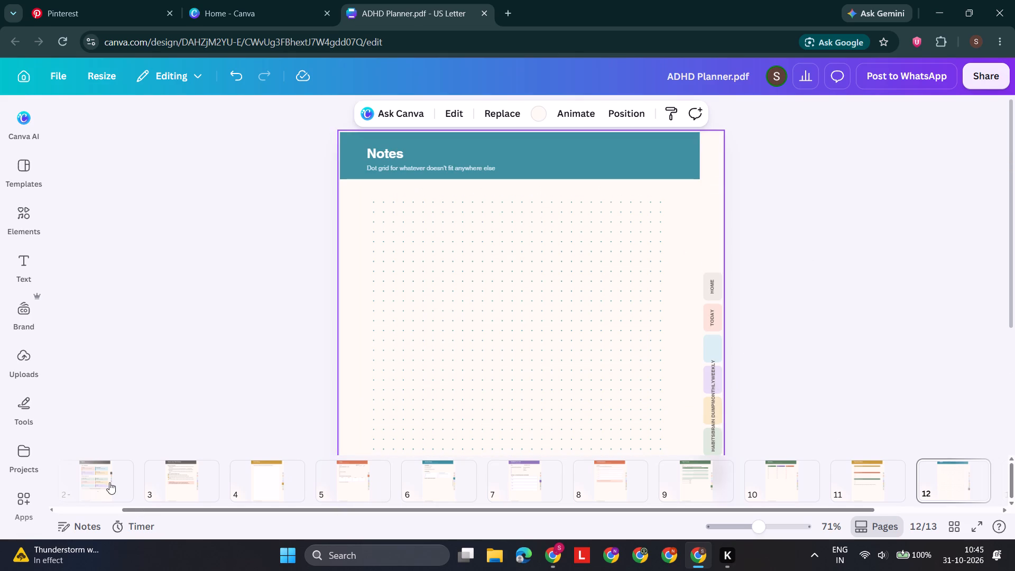
On the page 1 cover, replace the placeholder shop name and web address line with "Digital Shop By Emma".
scroll(164, 474, "right", 6)
left_click(107, 471)
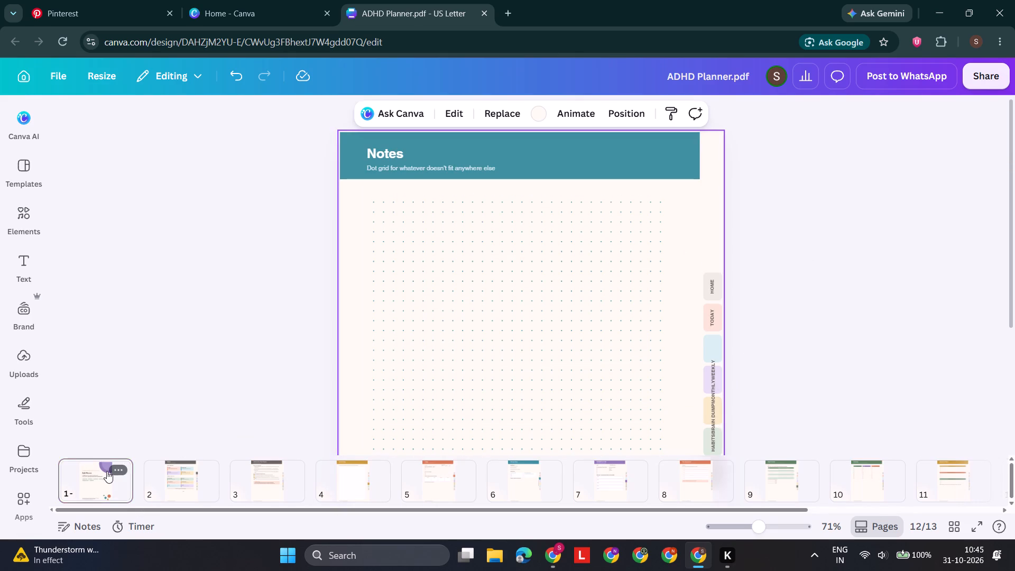
scroll(516, 409, "down", 3)
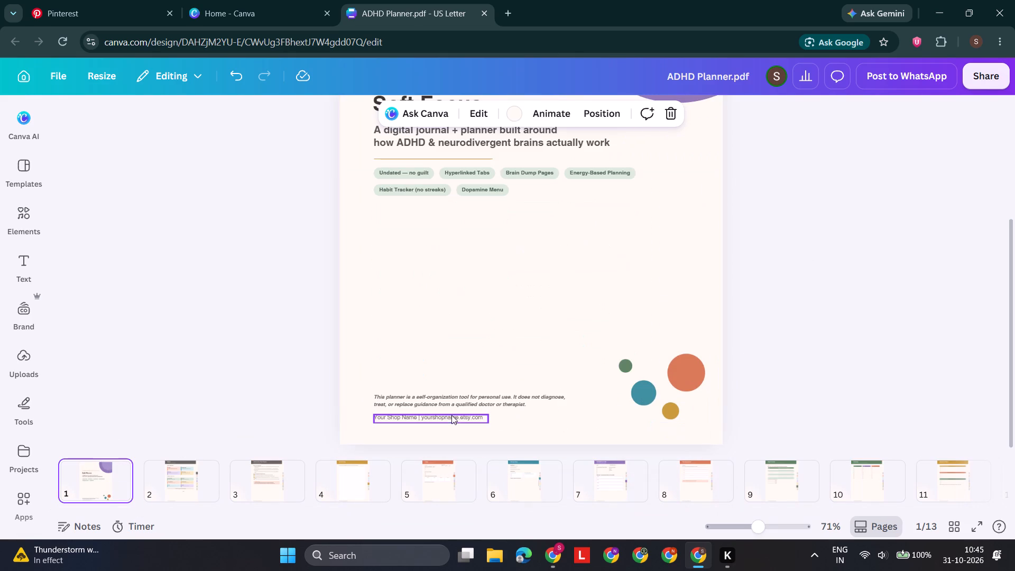
double_click(449, 421)
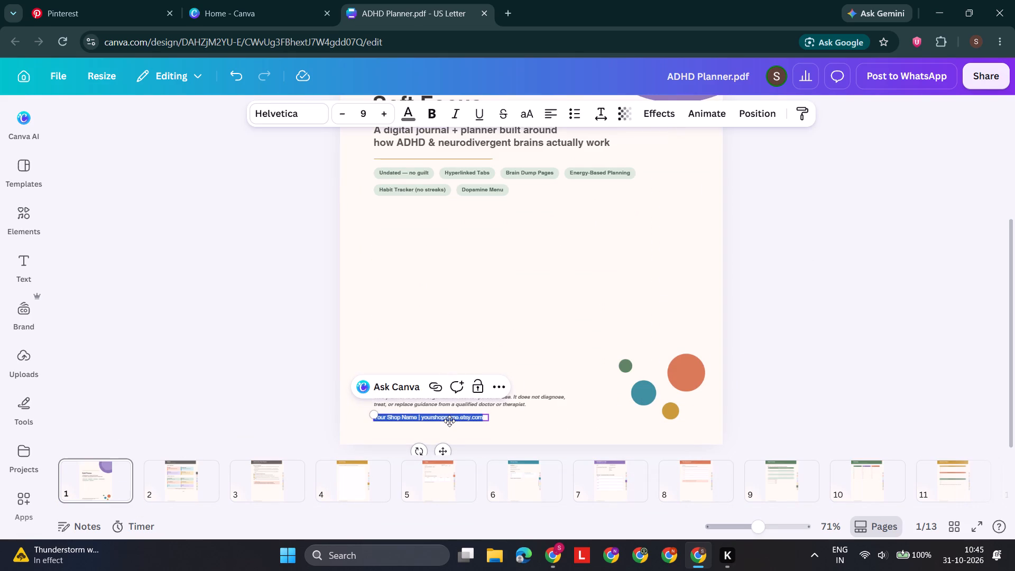
type("Digital shop")
key("space")
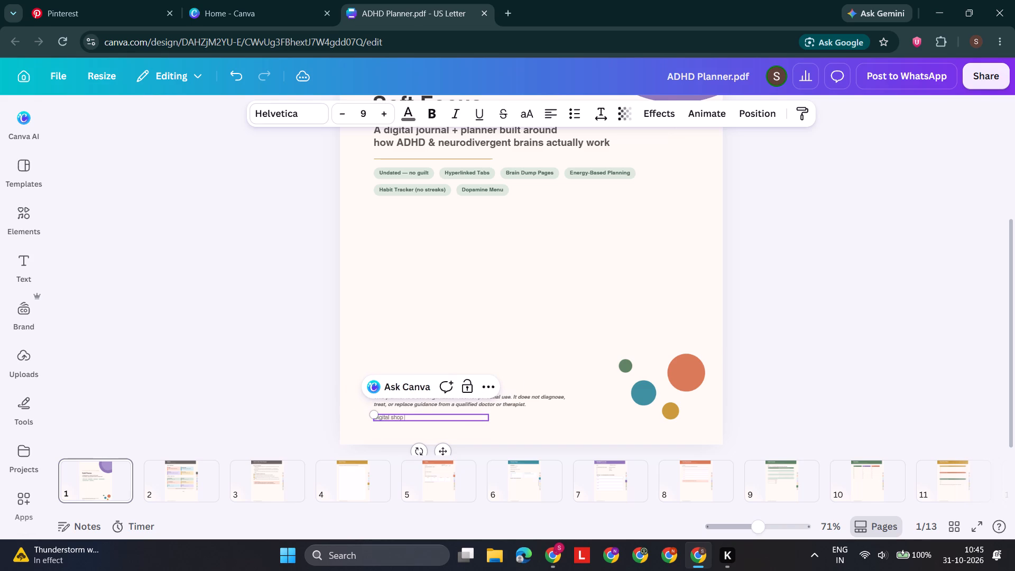
key("Left")
key("Left")
key("Left")
key("Left")
key("BackSpace")
key("shift+s")
key("Right")
key("Right")
key("Right")
key("space")
type("By Emma")
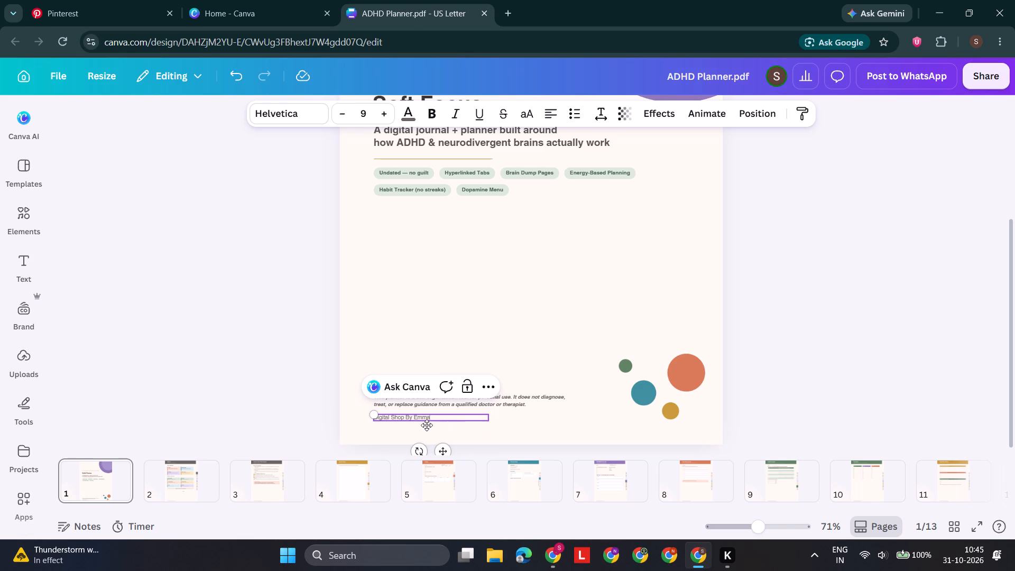
Copy the cover's "Digital Shop By Emma" line and replace the placeholder shop footers on pages 2, 3 and 4 with it.
double_click(437, 419)
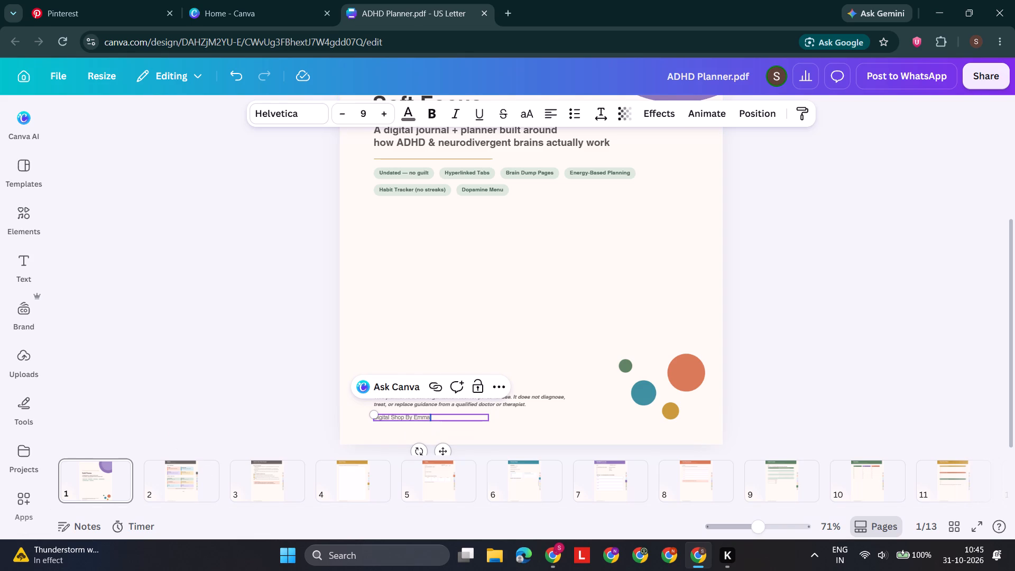
key("ctrl+a")
key("ctrl+c")
left_click(190, 493)
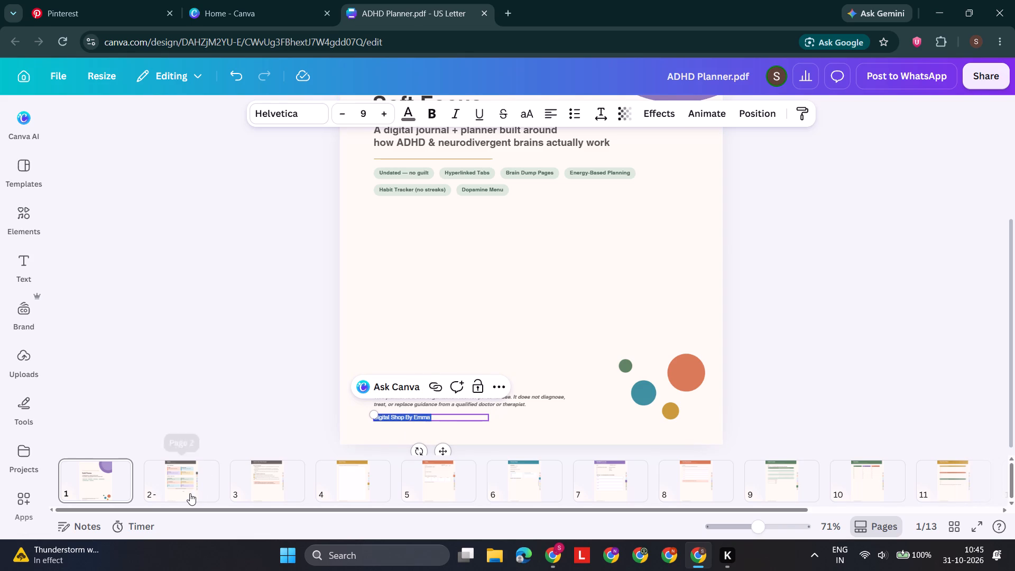
scroll(477, 373, "down", 1)
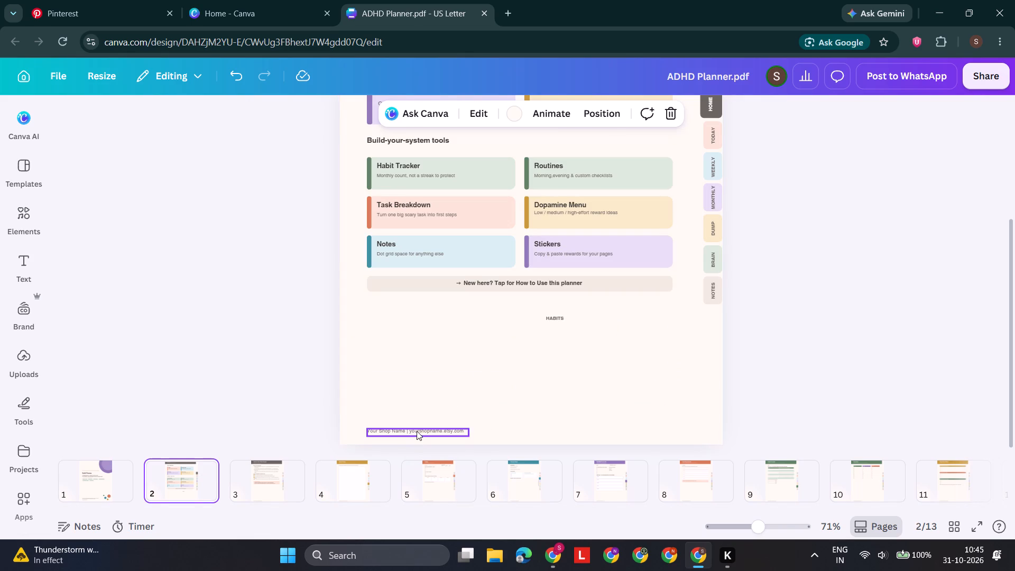
double_click(417, 431)
key("ctrl+v")
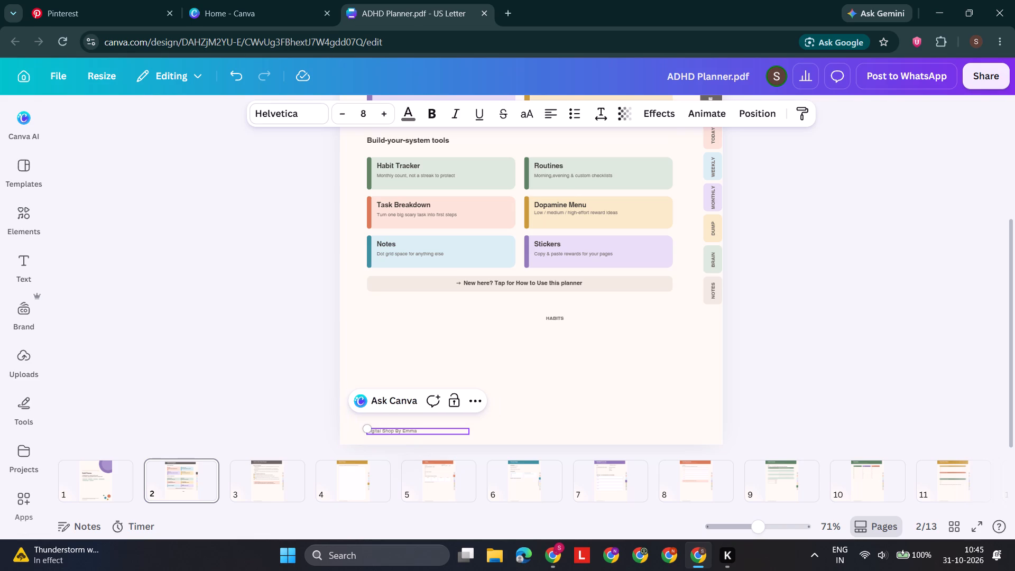
left_click(257, 499)
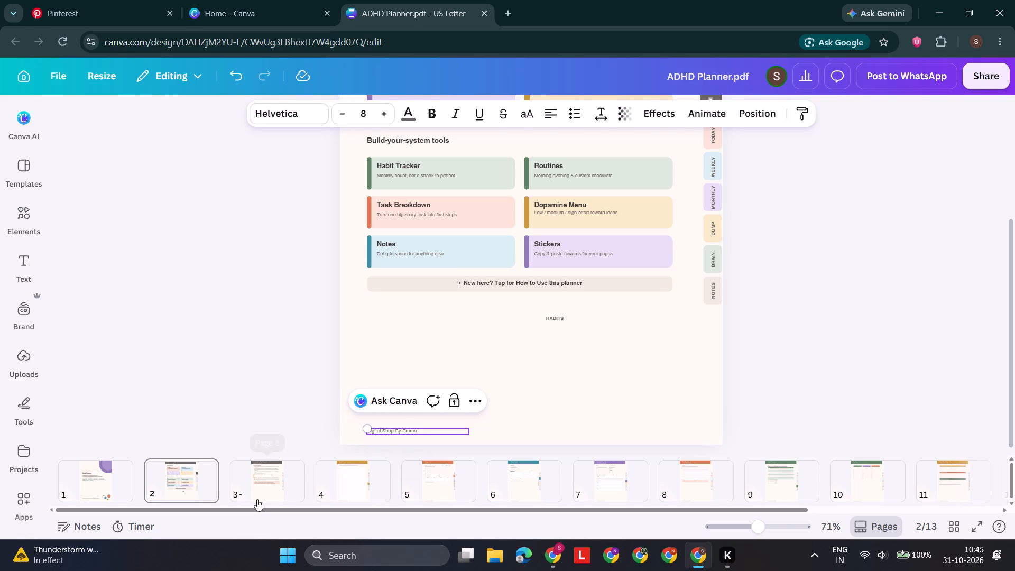
double_click(450, 435)
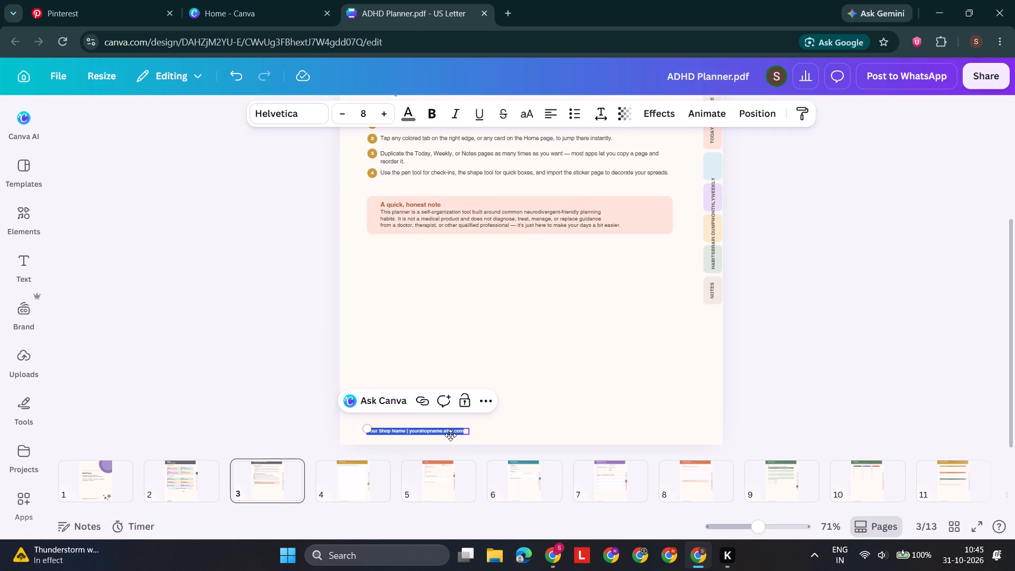
key("ctrl+v")
left_click(344, 499)
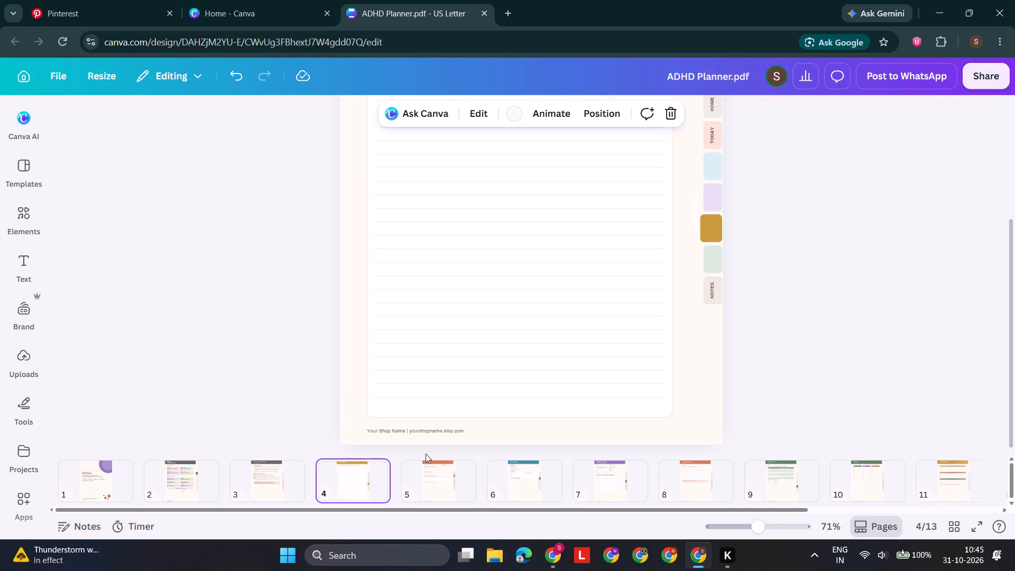
double_click(446, 435)
key("ctrl+v")
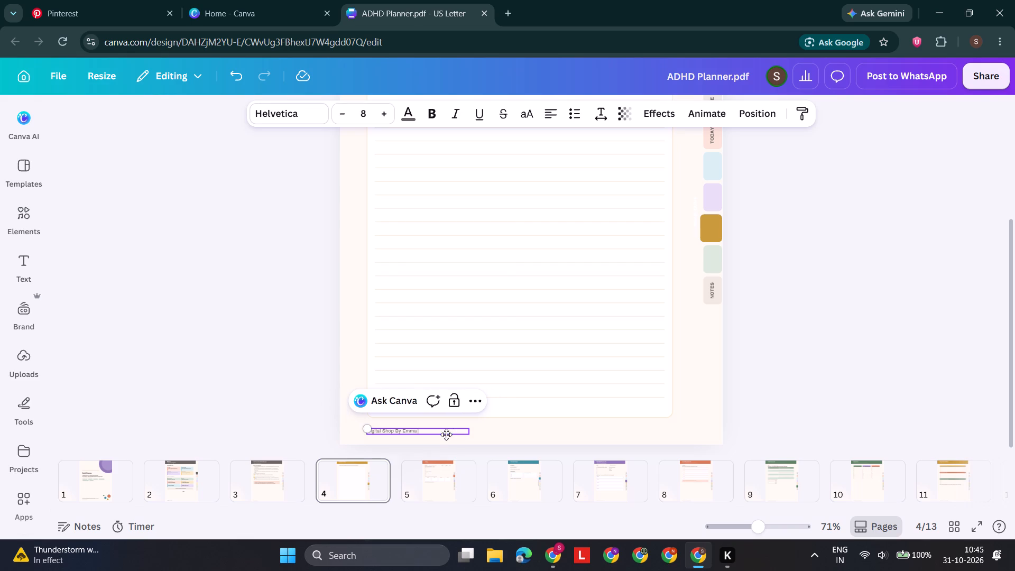
Replace the placeholder shop footers on pages 5, 6 and 7 with the copied "Digital Shop By Emma" text.
left_click(444, 475)
double_click(436, 430)
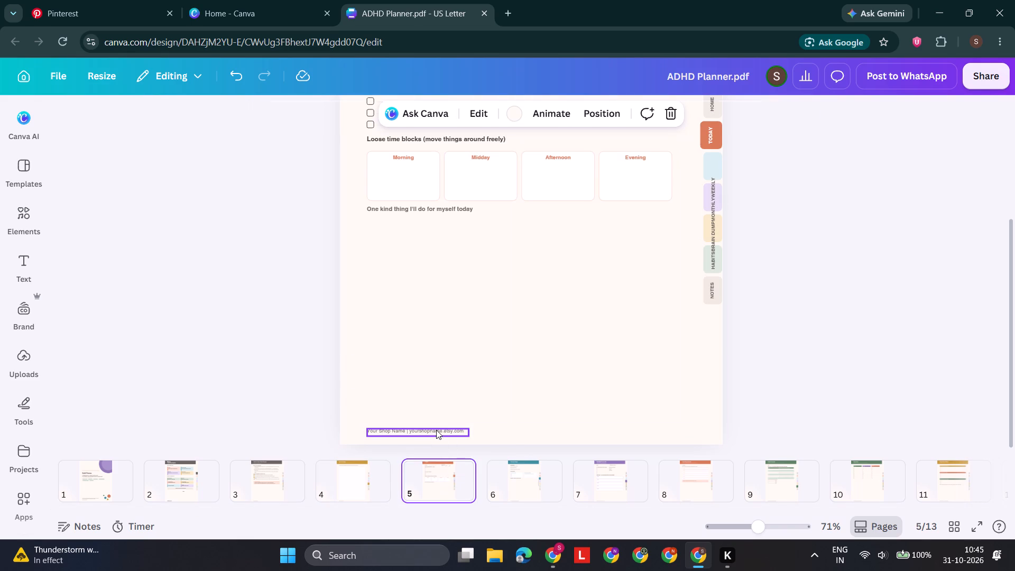
key("ctrl+v")
left_click(525, 473)
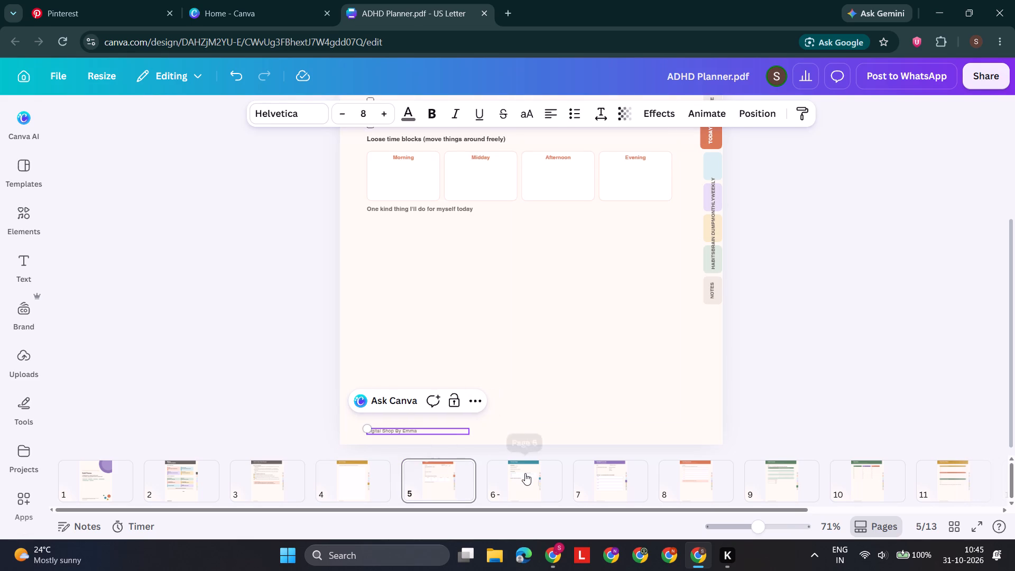
double_click(451, 434)
key("ctrl+v")
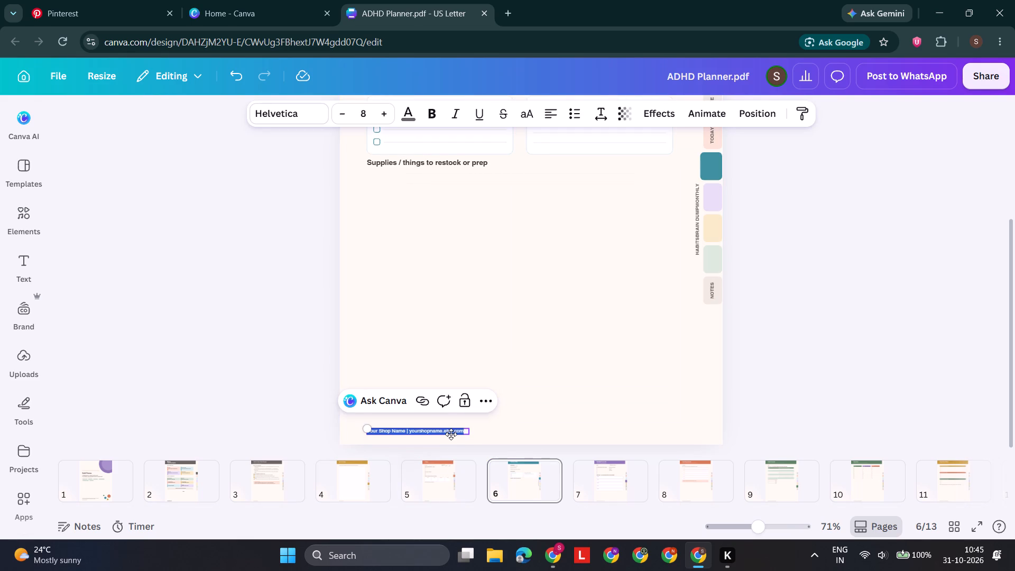
left_click(594, 473)
double_click(445, 432)
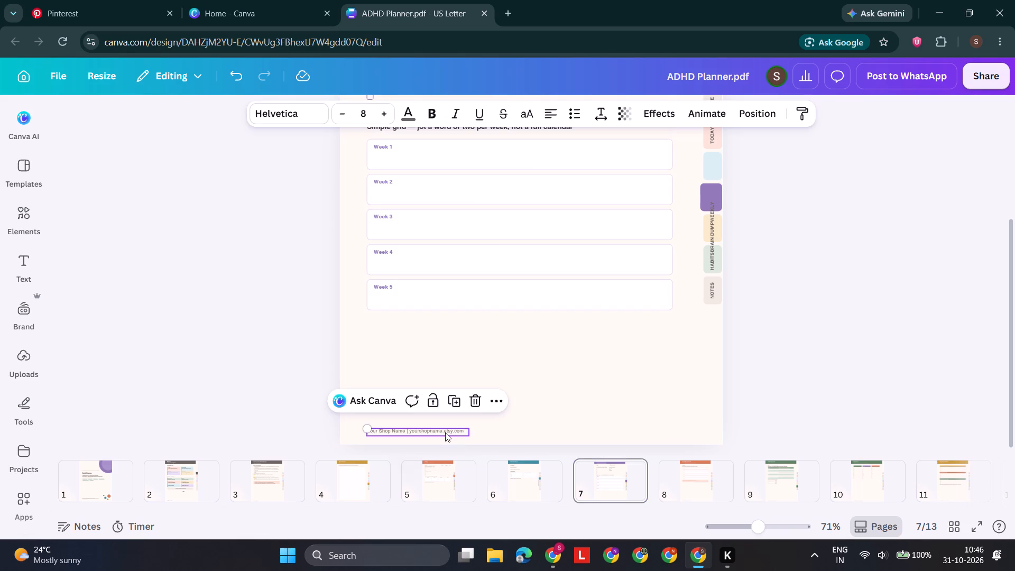
key("ctrl+v")
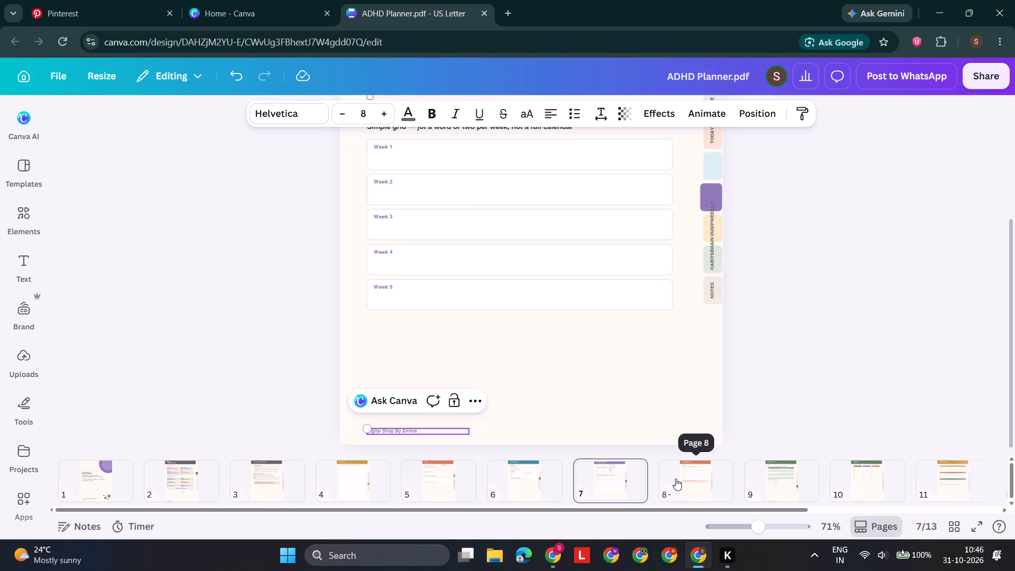
Replace the placeholder shop footers on pages 8, 9 and 10 with the copied "Digital Shop By Emma" text.
left_click(676, 478)
double_click(437, 433)
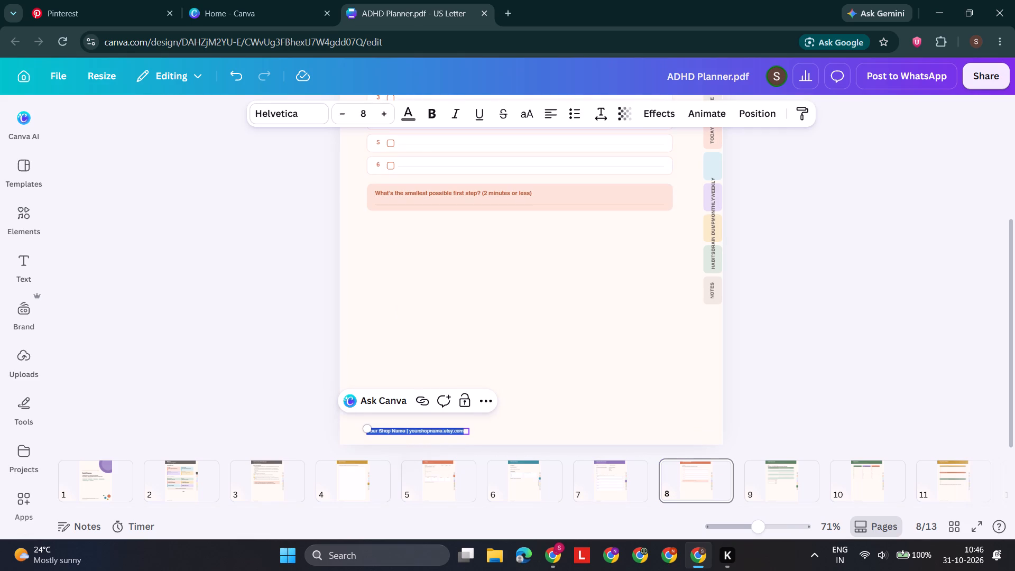
key("ctrl+v")
left_click(782, 487)
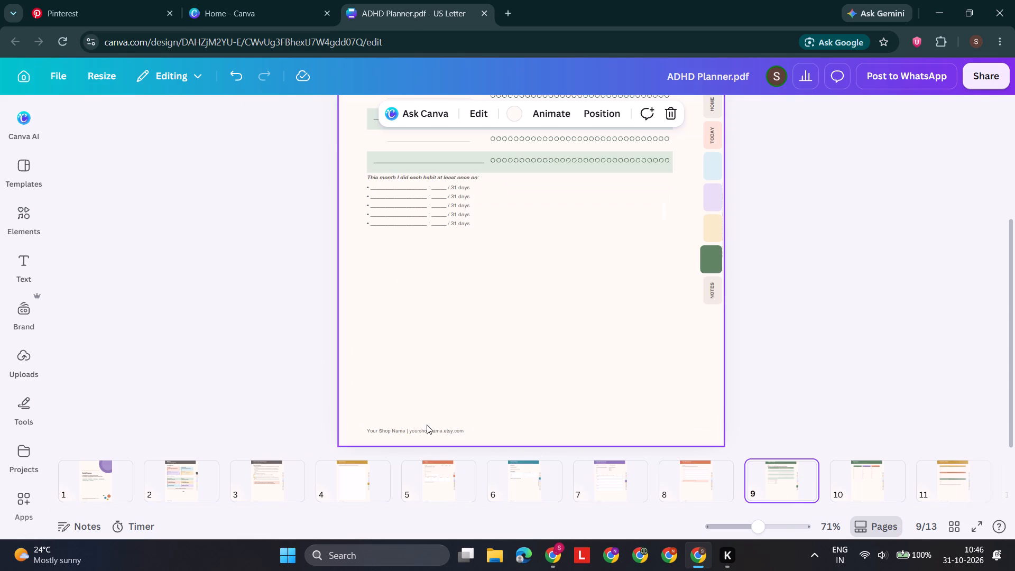
double_click(427, 430)
key("ctrl+v")
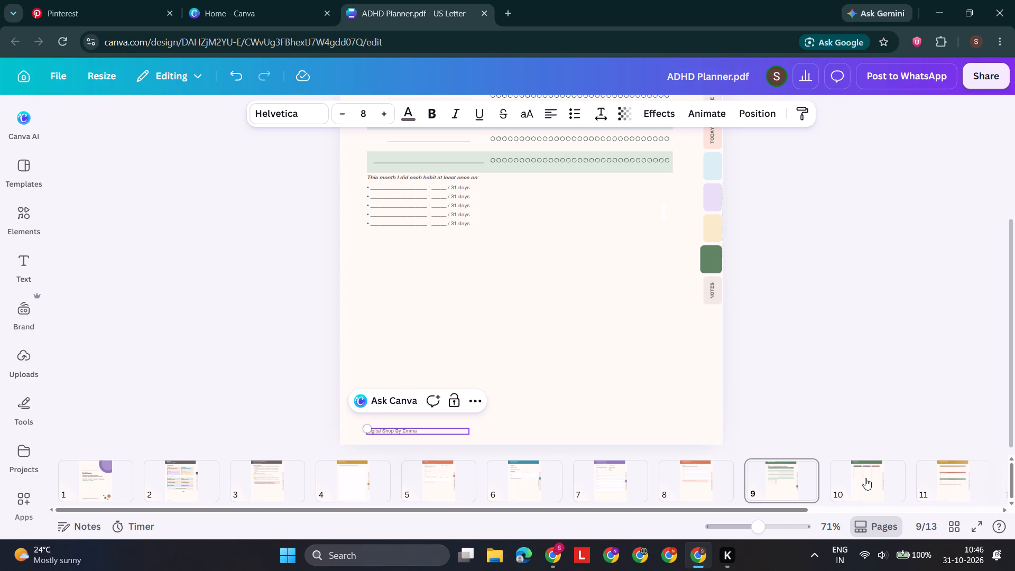
left_click(825, 473)
left_click(860, 480)
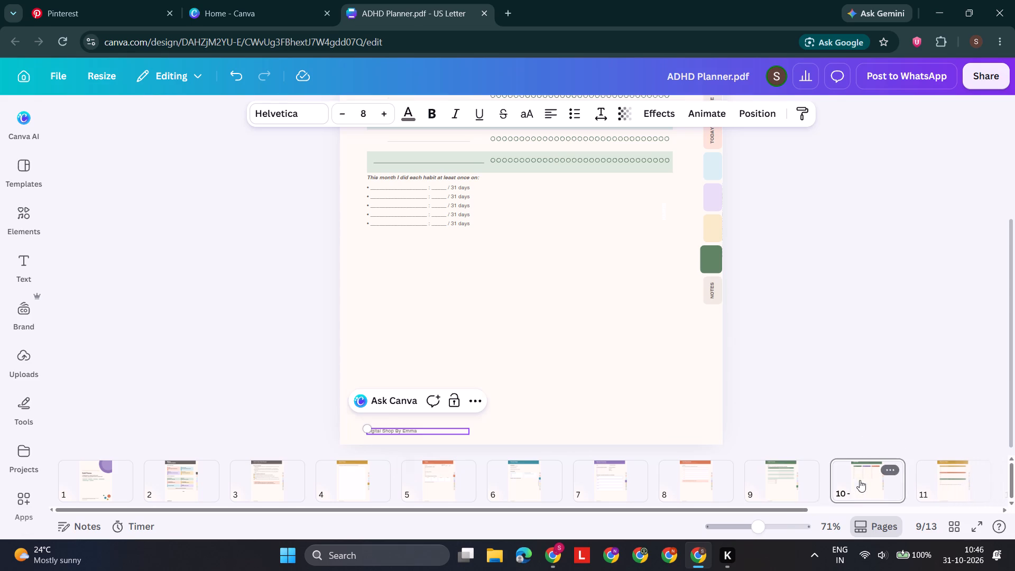
double_click(450, 431)
key("ctrl+v")
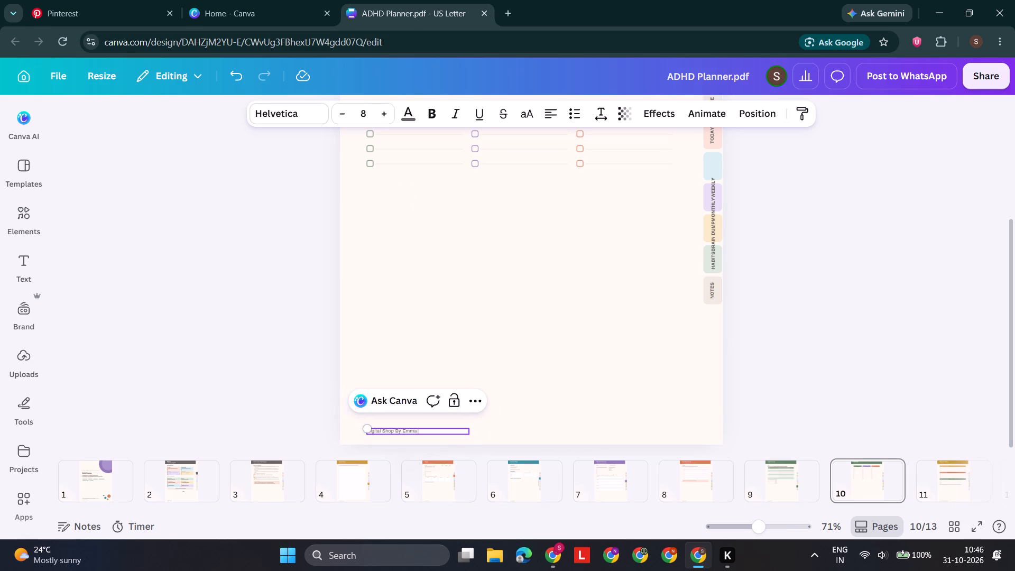
Replace the placeholder shop footers on pages 11, 12 and 13 with the copied "Digital Shop By Emma" text.
scroll(883, 482, "left", 3)
left_click(724, 484)
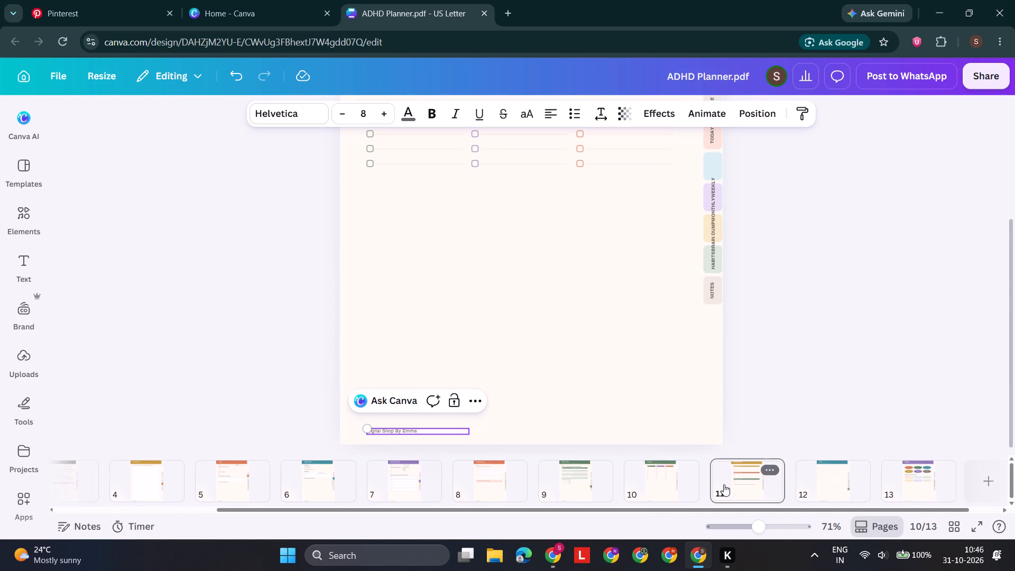
double_click(429, 432)
key("ctrl+v")
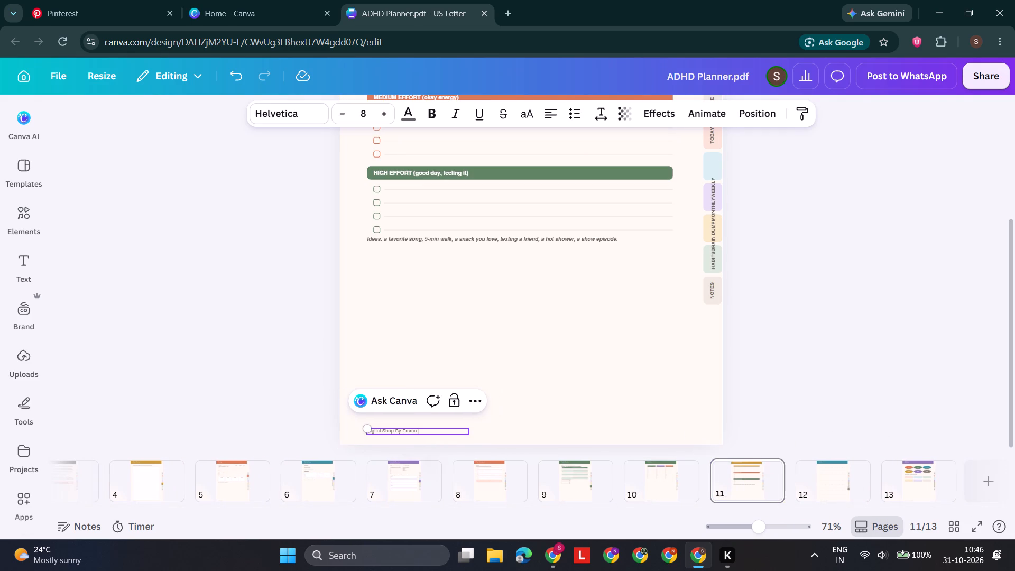
left_click(805, 476)
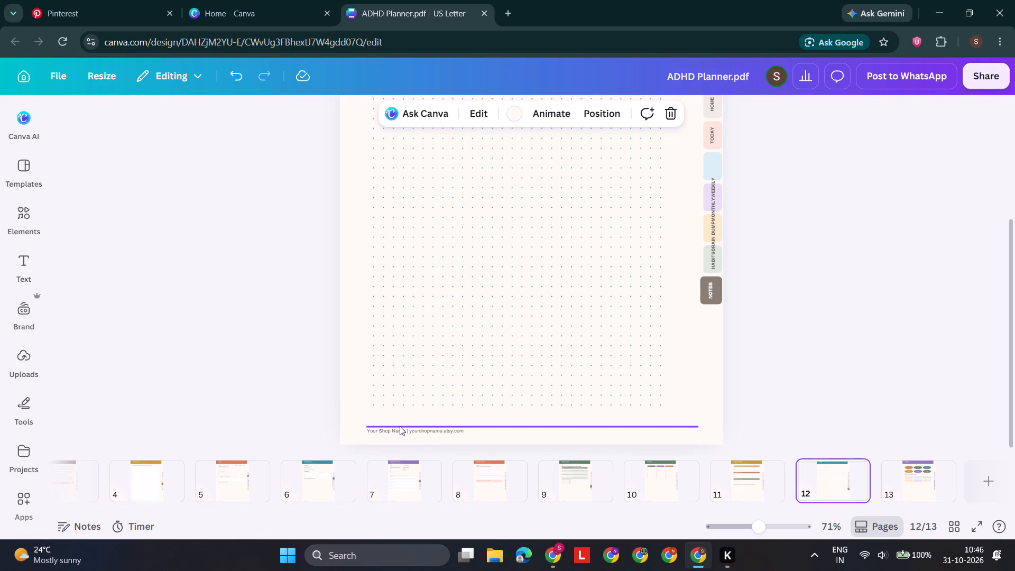
double_click(400, 431)
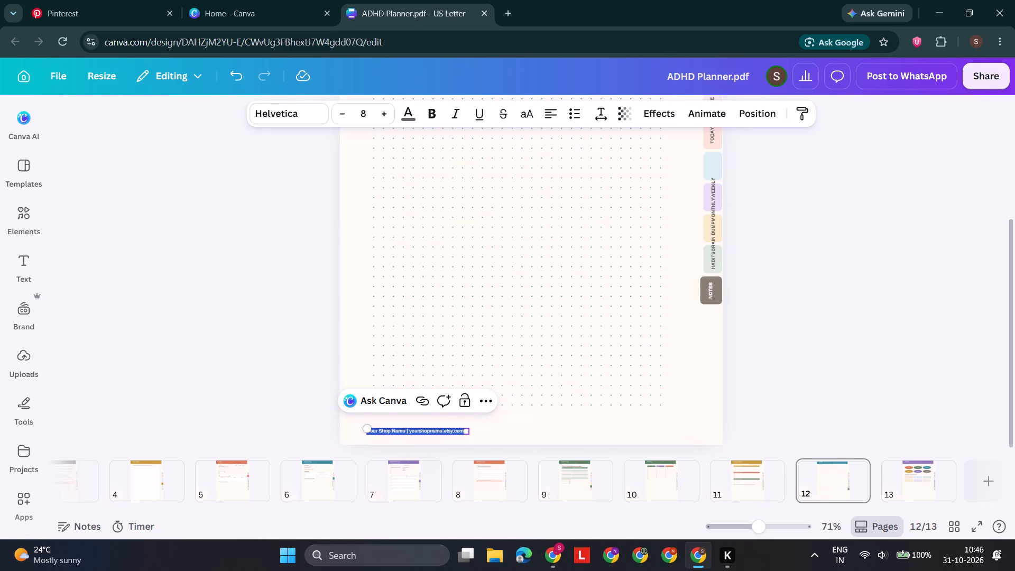
key("ctrl+v")
left_click(920, 478)
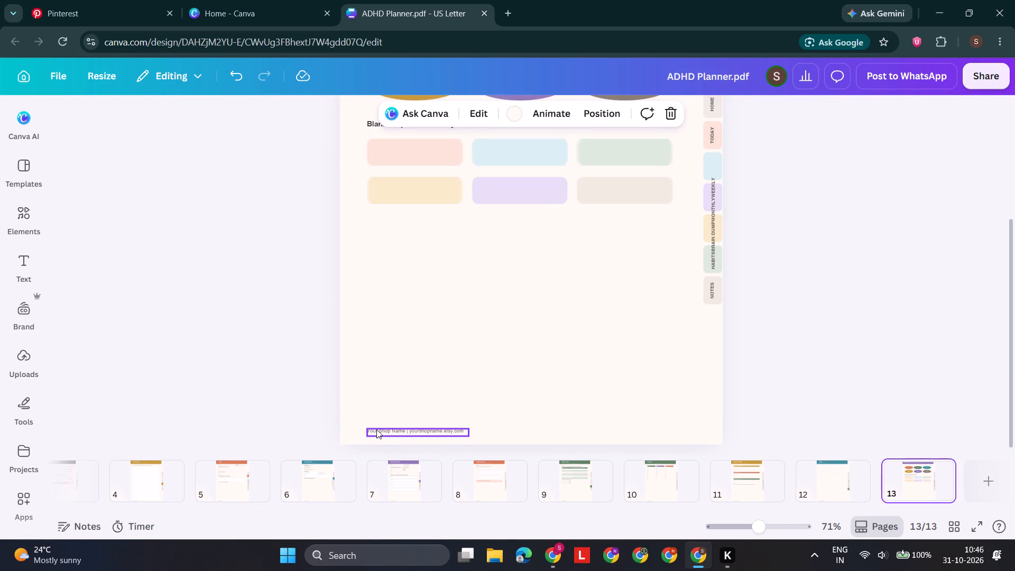
double_click(379, 430)
key("ctrl+v")
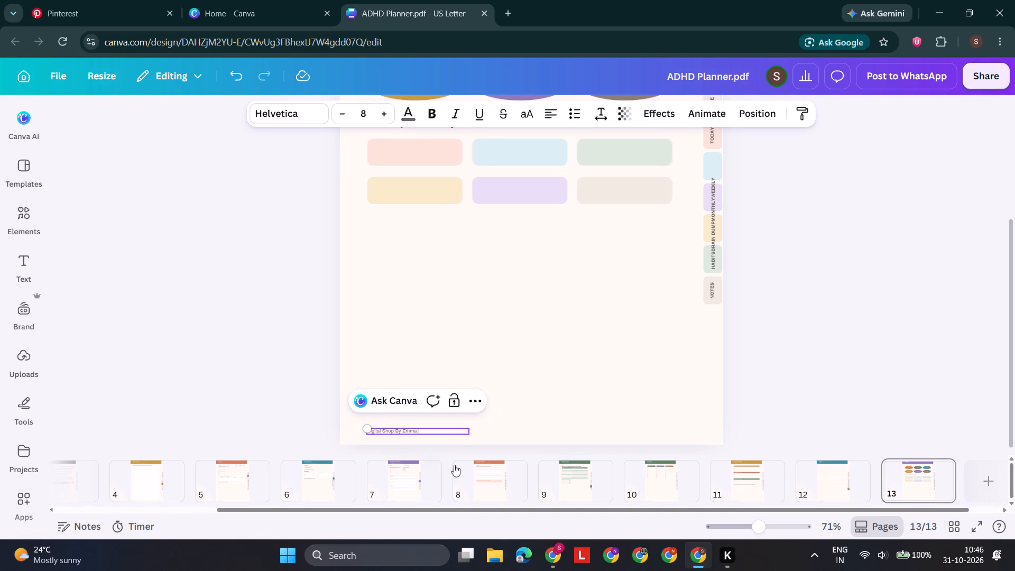
On page 2, narrow the stray HABITS label's text box to fit its word.
scroll(467, 471, "right", 5)
left_click(109, 482)
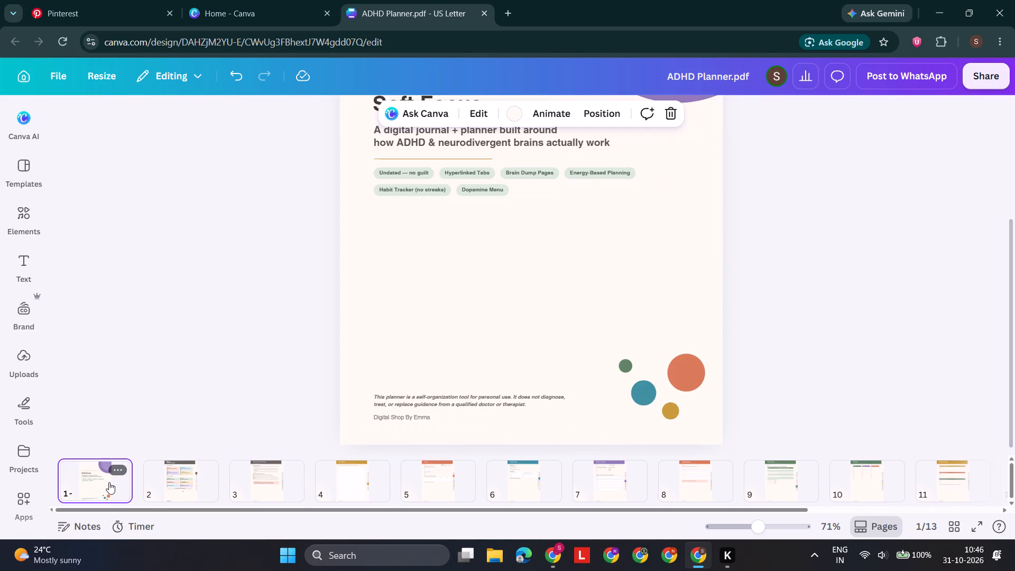
left_click(191, 481)
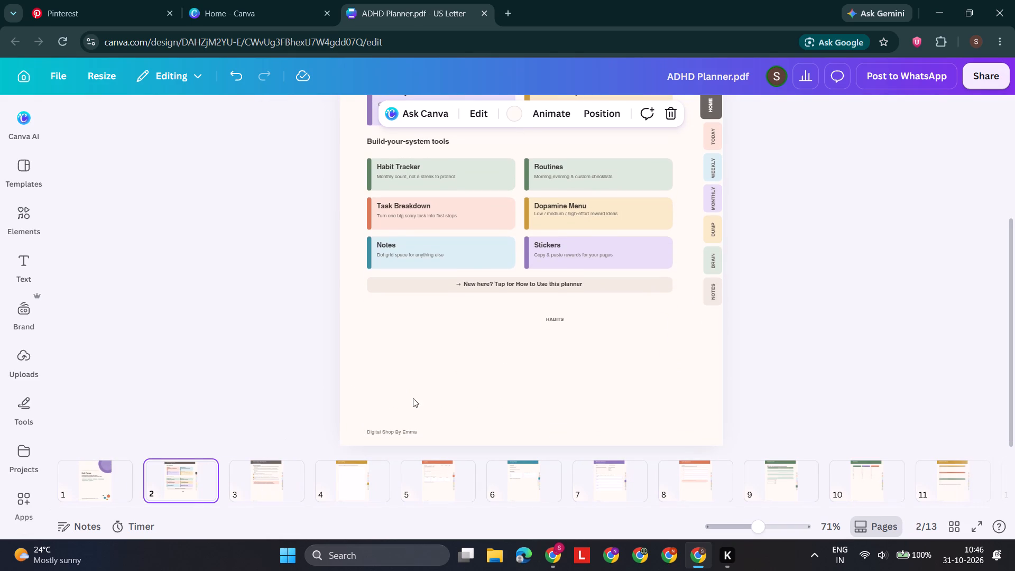
left_click(549, 317)
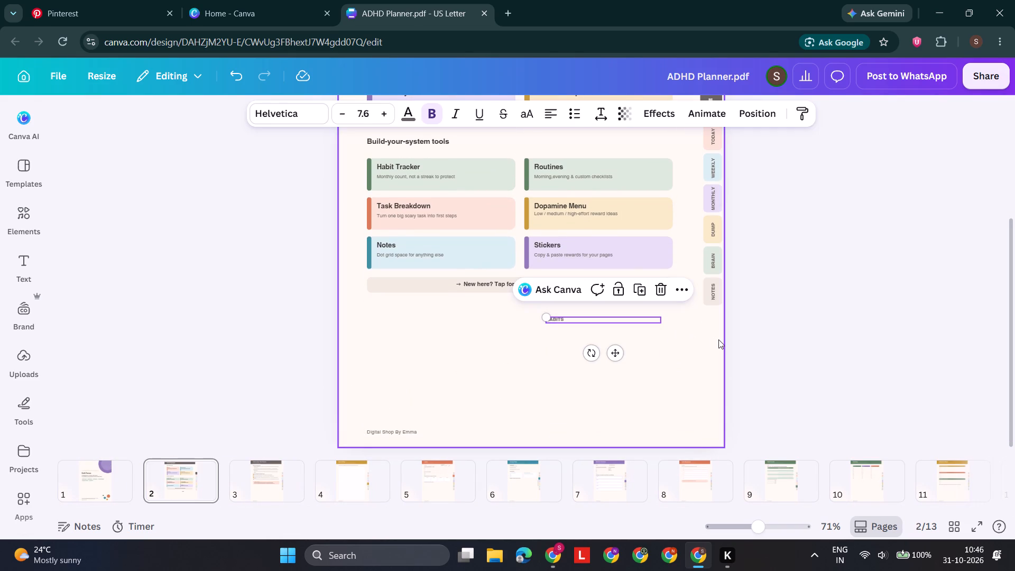
scroll(718, 339, "up", 2)
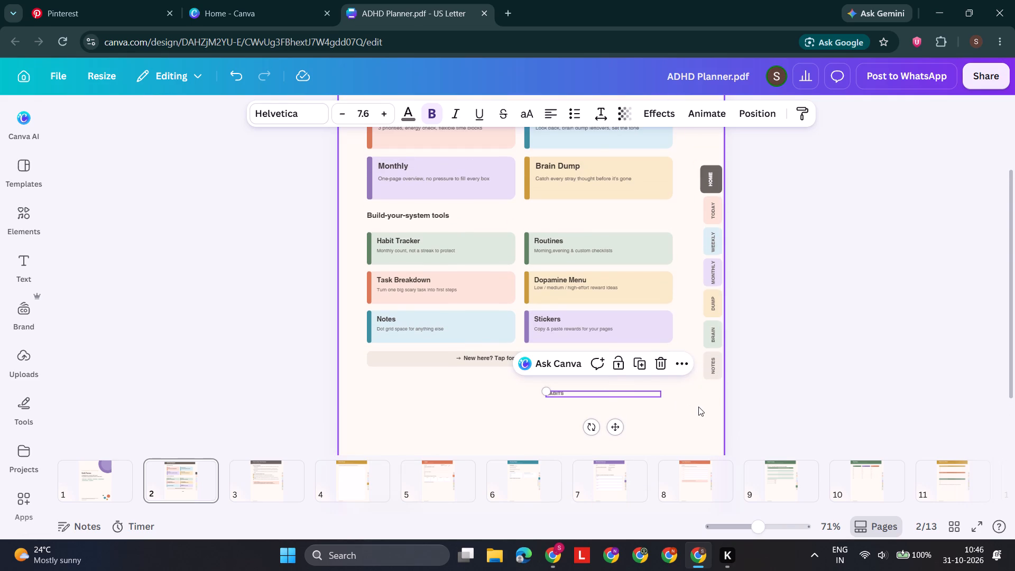
left_click_drag(851, 380, 850, 380)
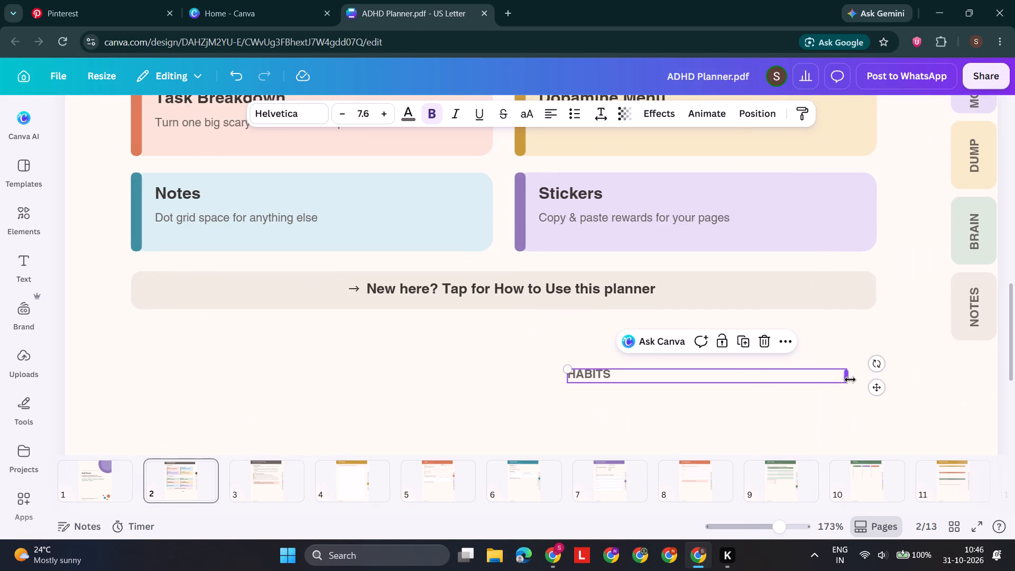
left_click_drag(850, 380, 616, 379)
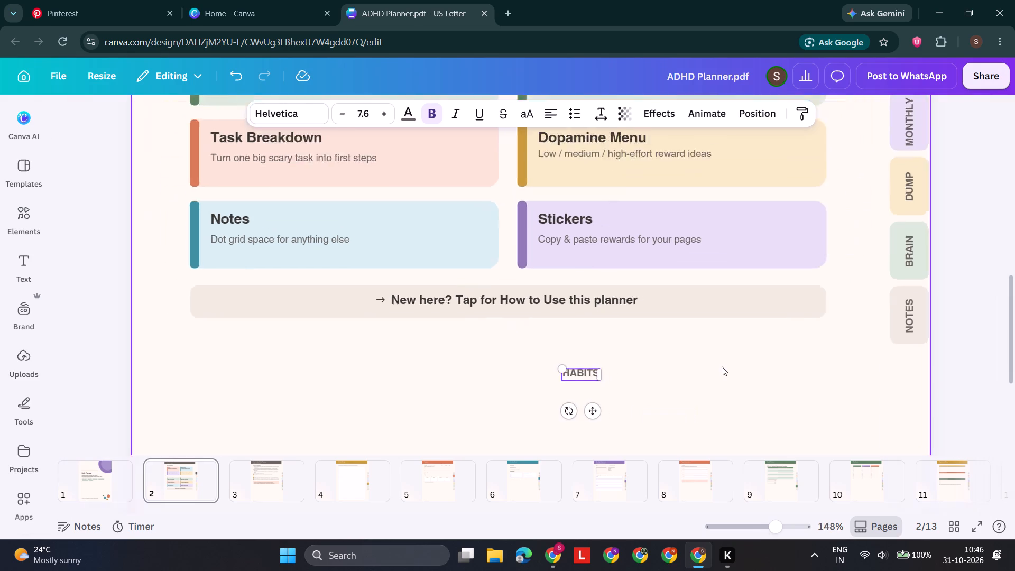
Move the HABITS label on page 2 beside the side tabs, next to the gap between BRAIN and NOTES.
scroll(679, 390, "up", 1)
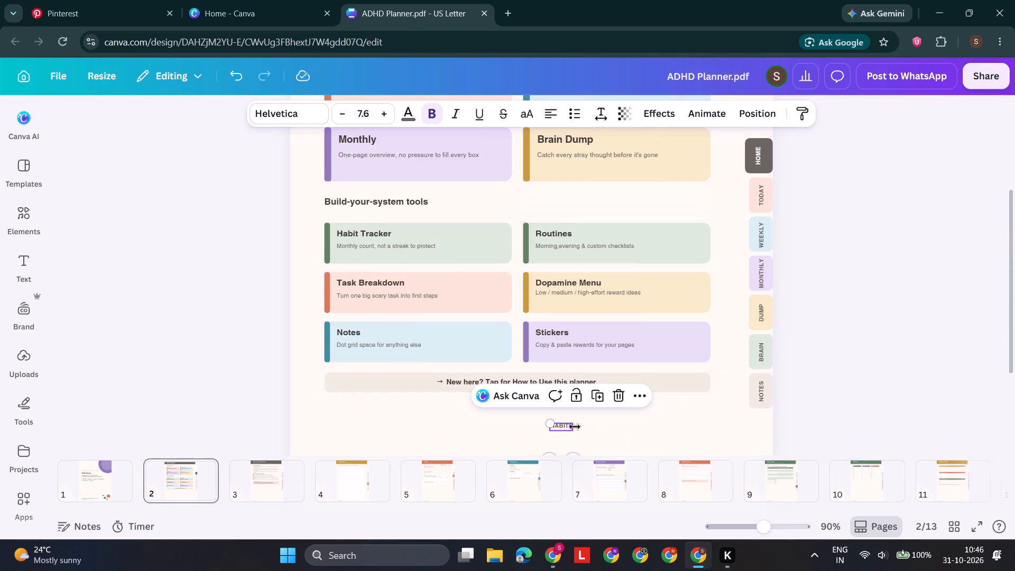
left_click_drag(560, 426, 735, 370)
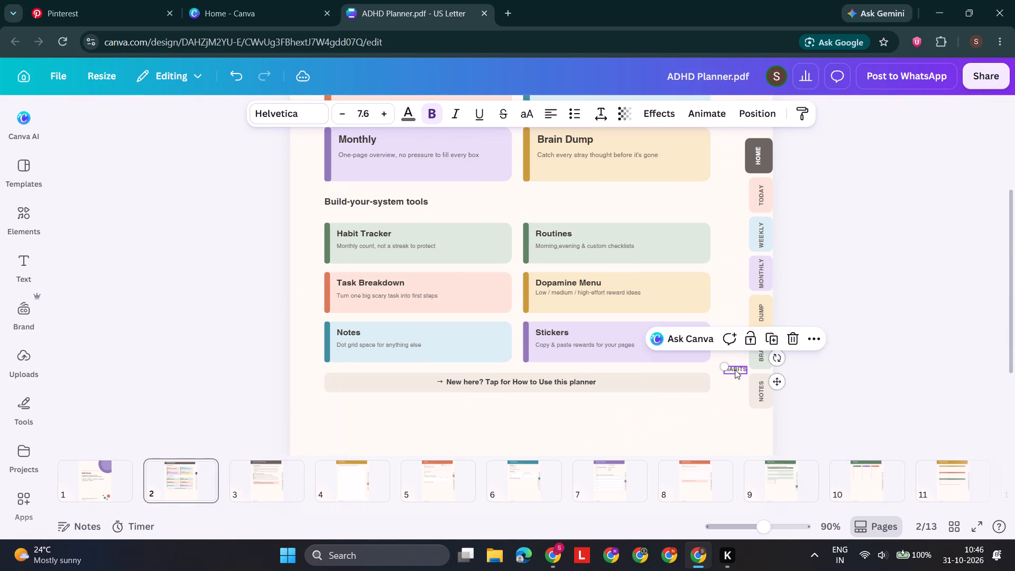
scroll(735, 370, "left", 4)
scroll(857, 364, "left", 3)
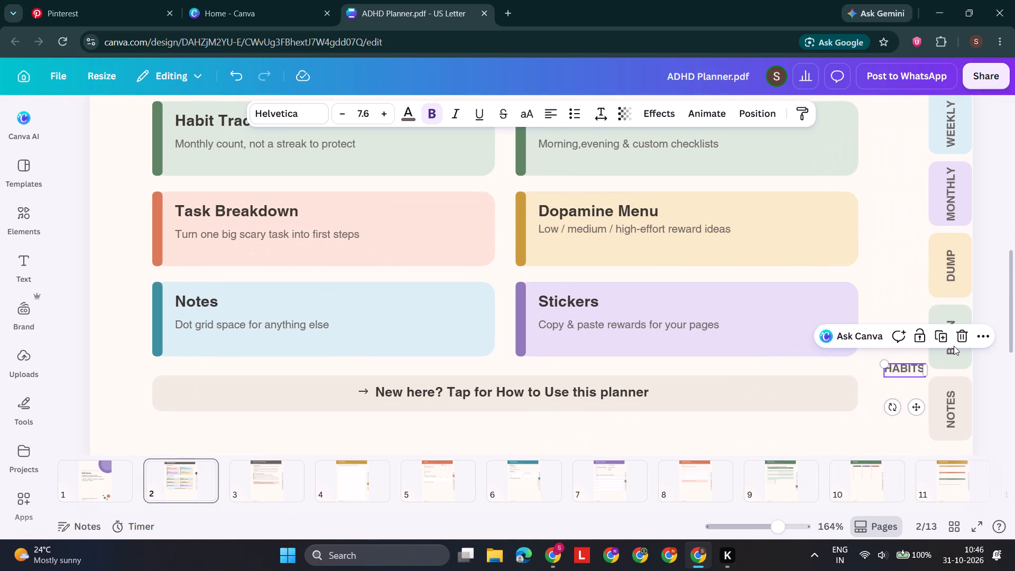
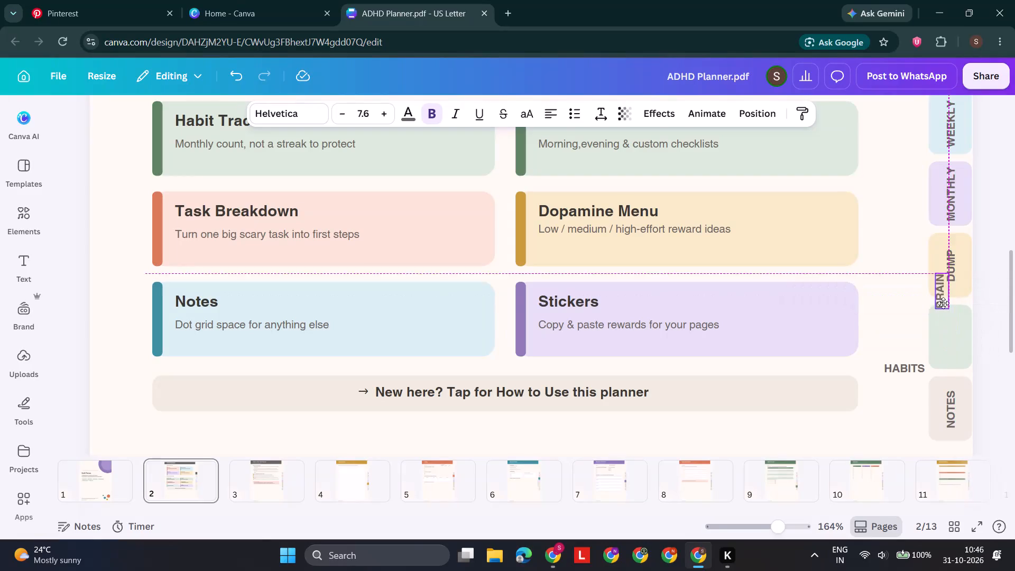
On page 2, move the word BRAIN into the DUMP label's text so that it reads "BRAIN DUMP".
double_click(890, 301)
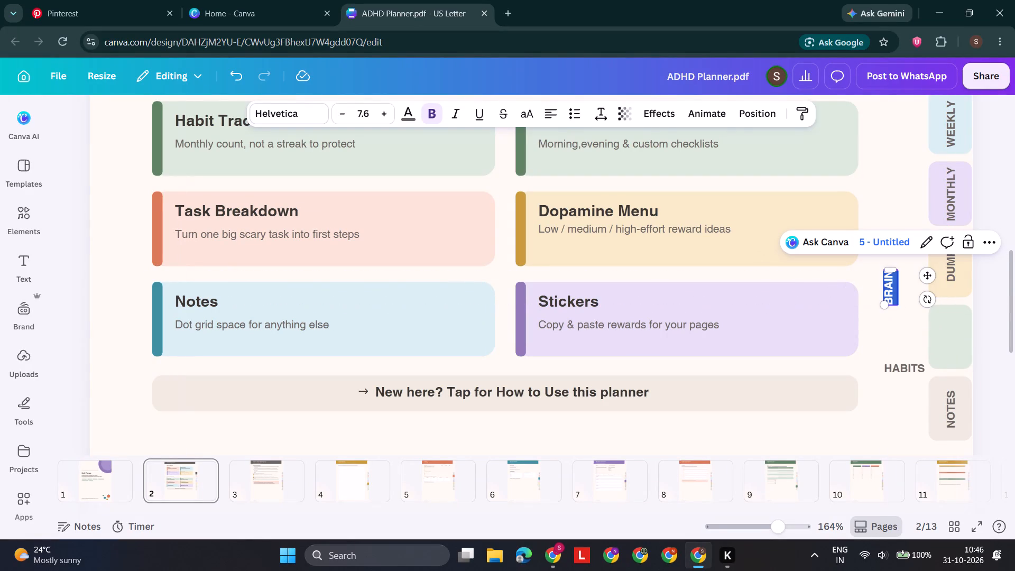
key("ctrl+x")
double_click(953, 272)
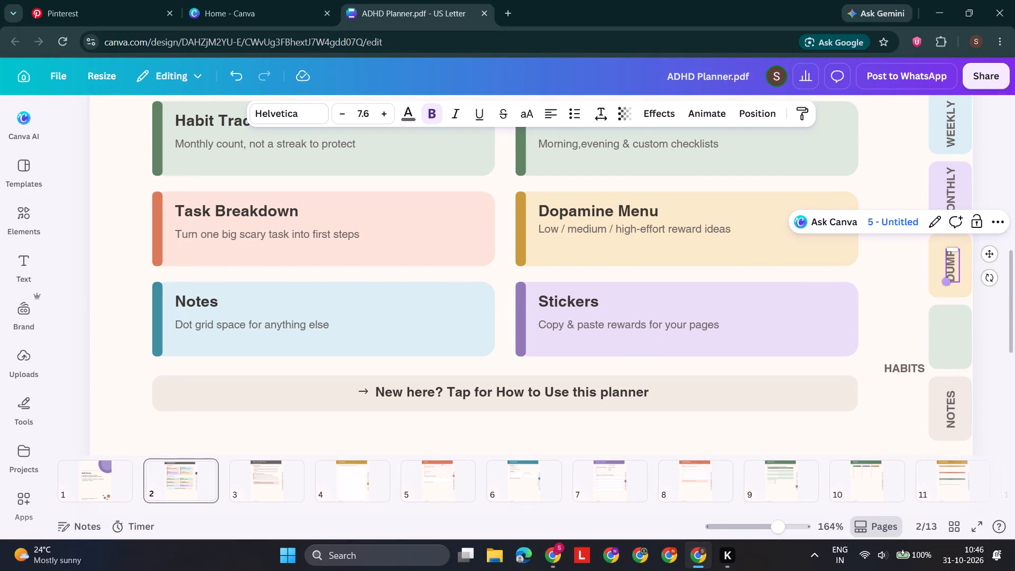
left_click(954, 280)
key("ctrl+v")
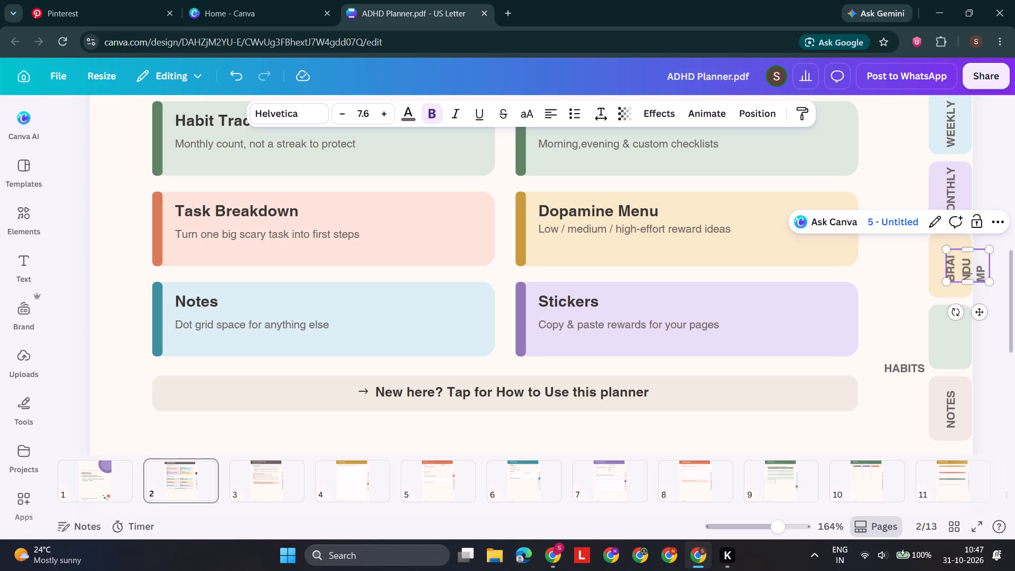
key("space")
Resize the BRAIN DUMP label to fit on two lines, centre-align its text and position it in the middle of the yellow side tab.
left_click_drag(970, 248, 969, 243)
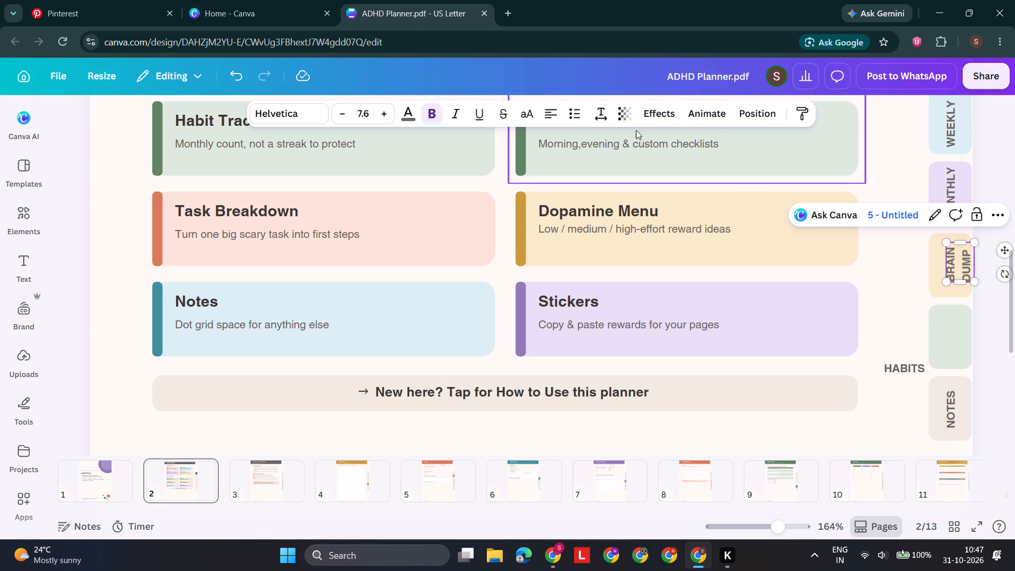
left_click(547, 112)
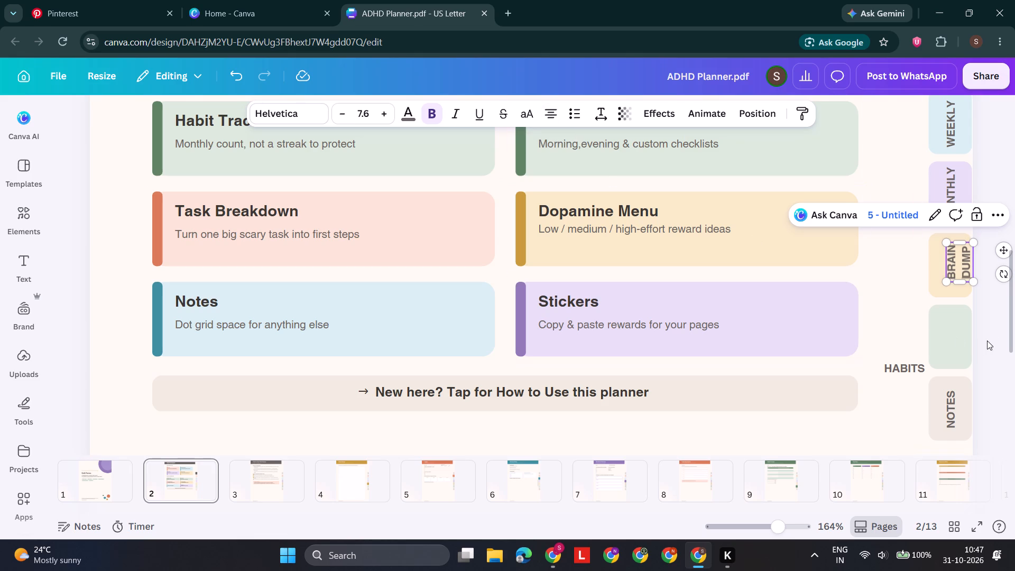
left_click(991, 332)
left_click_drag(963, 263, 956, 263)
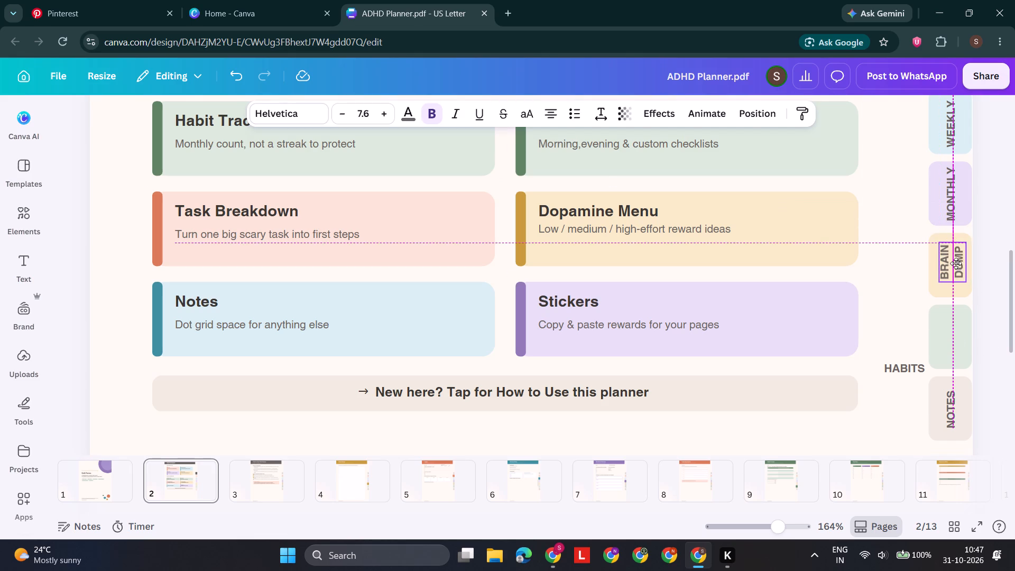
left_click_drag(956, 263, 957, 266)
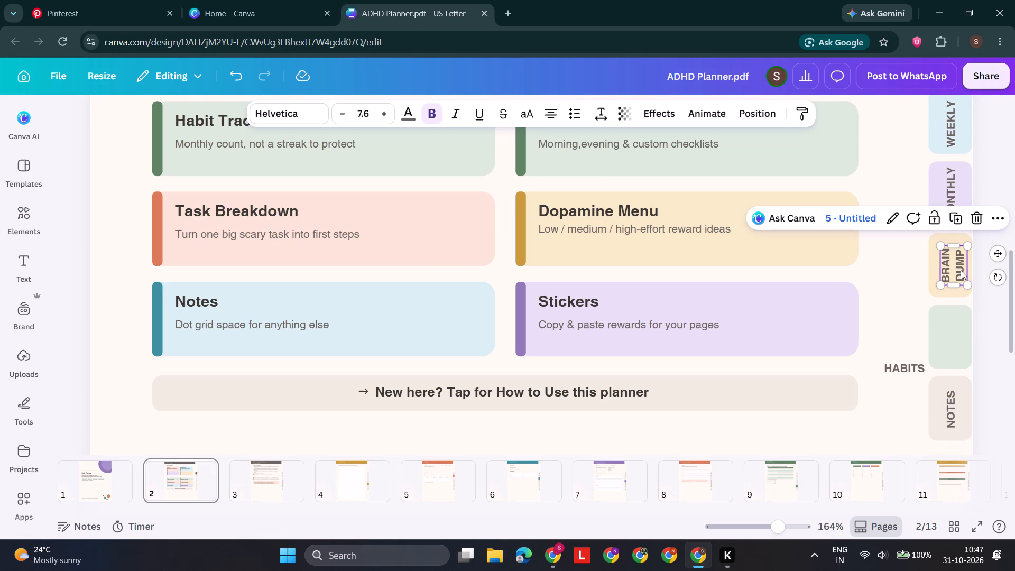
left_click(958, 269)
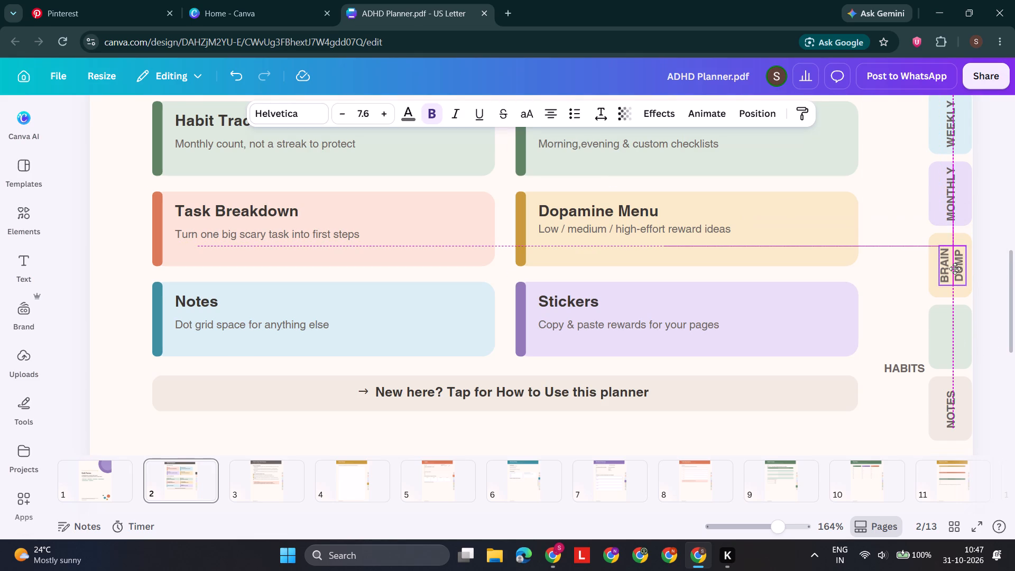
left_click(955, 269)
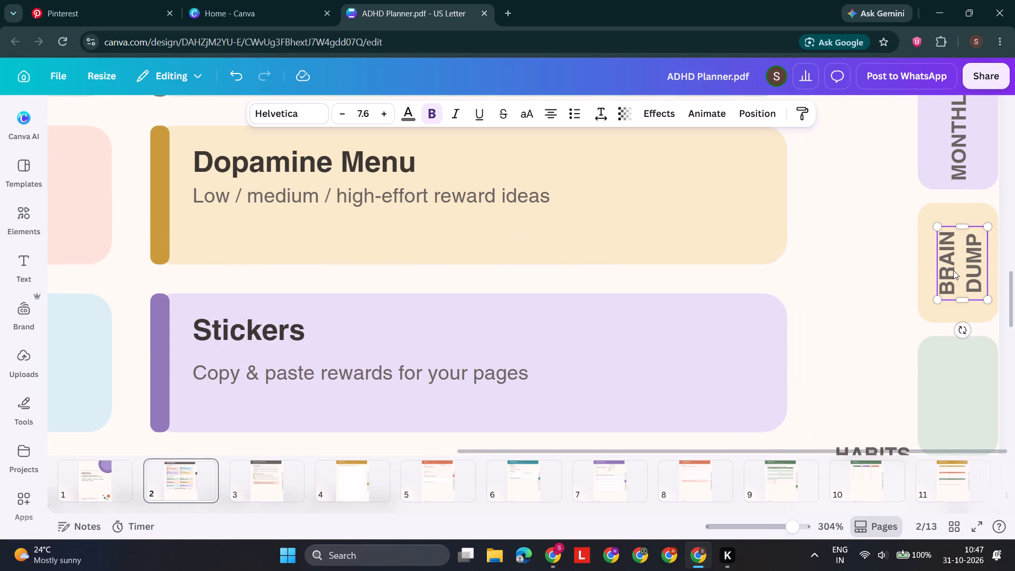
left_click(771, 306)
Rotate the HABITS label vertically to match the other tab labels and place it centred on the empty green side tab.
scroll(771, 306, "down", 1)
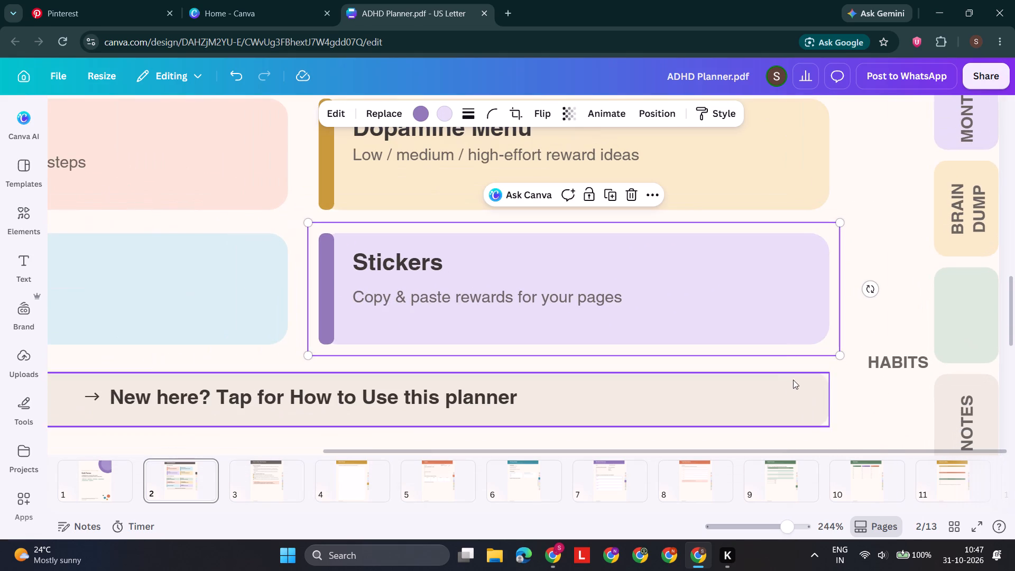
left_click_drag(902, 363, 899, 274)
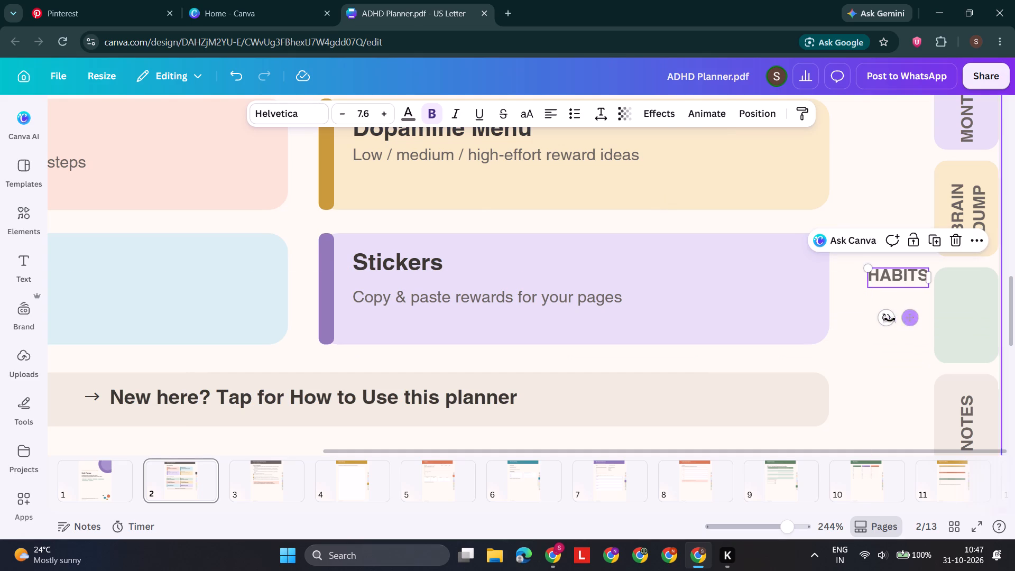
left_click_drag(881, 319, 953, 288)
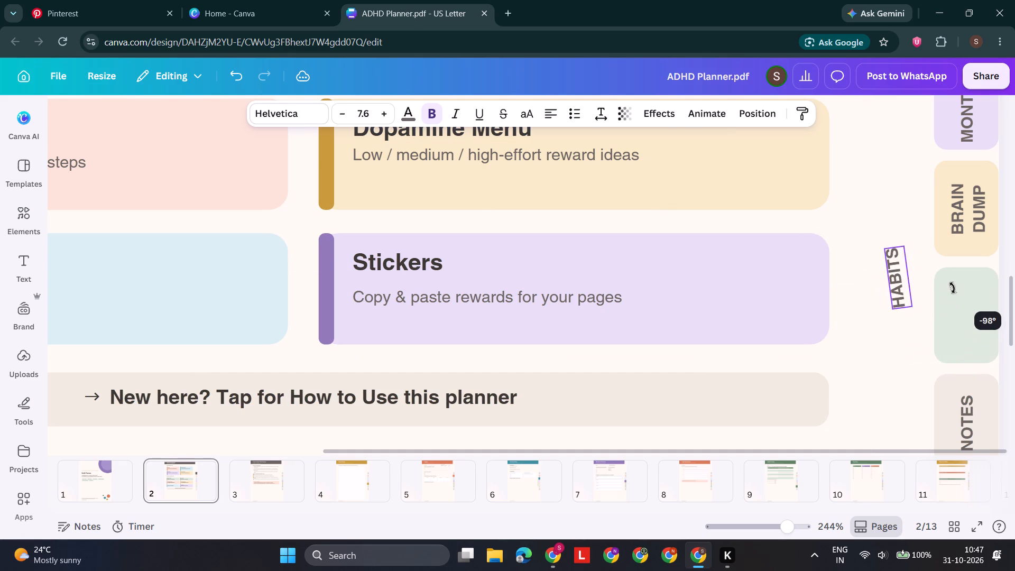
left_click_drag(953, 288, 953, 295)
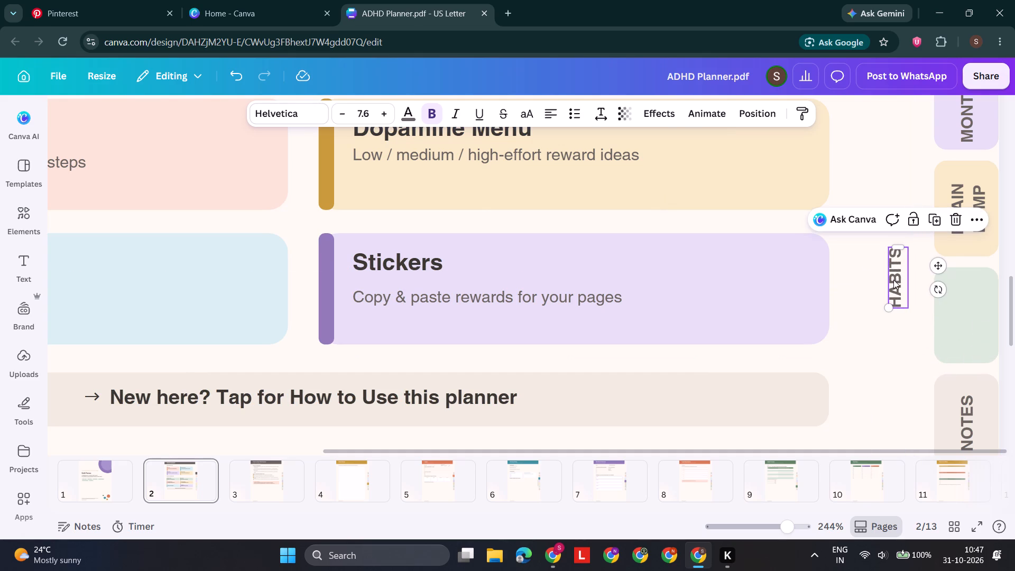
left_click_drag(893, 280, 968, 316)
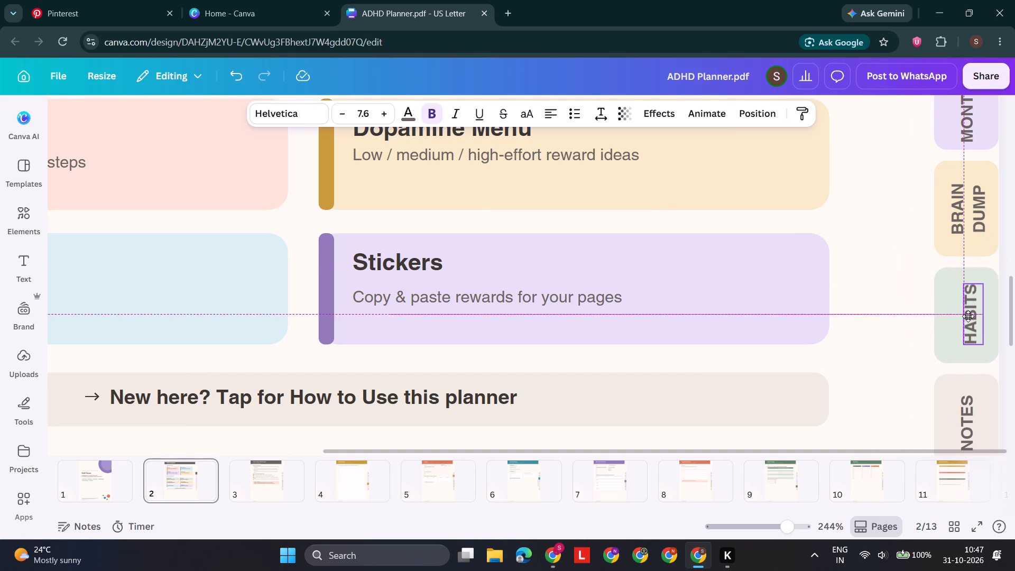
left_click_drag(968, 316, 965, 318)
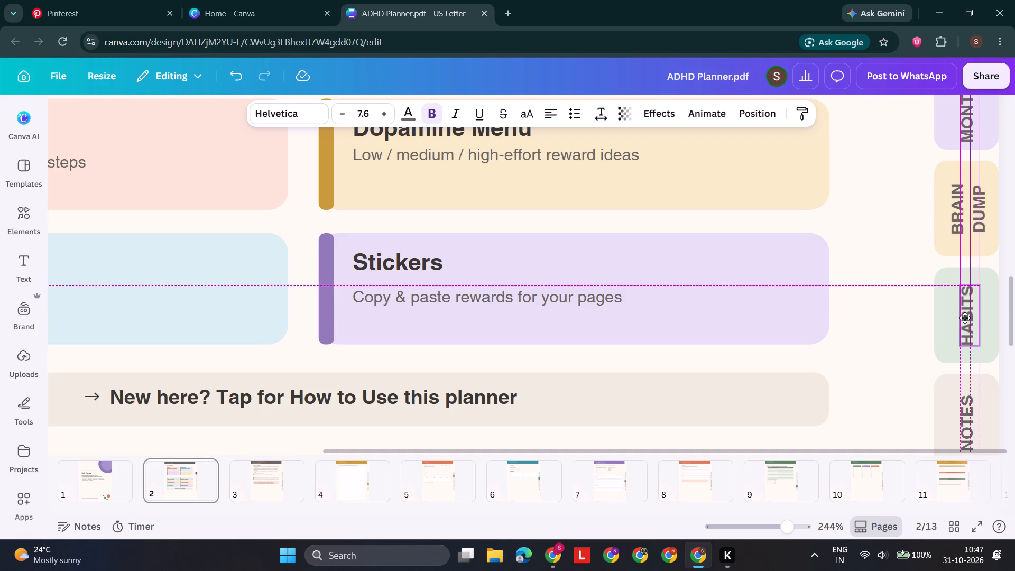
left_click_drag(965, 318, 965, 318)
left_click(917, 346)
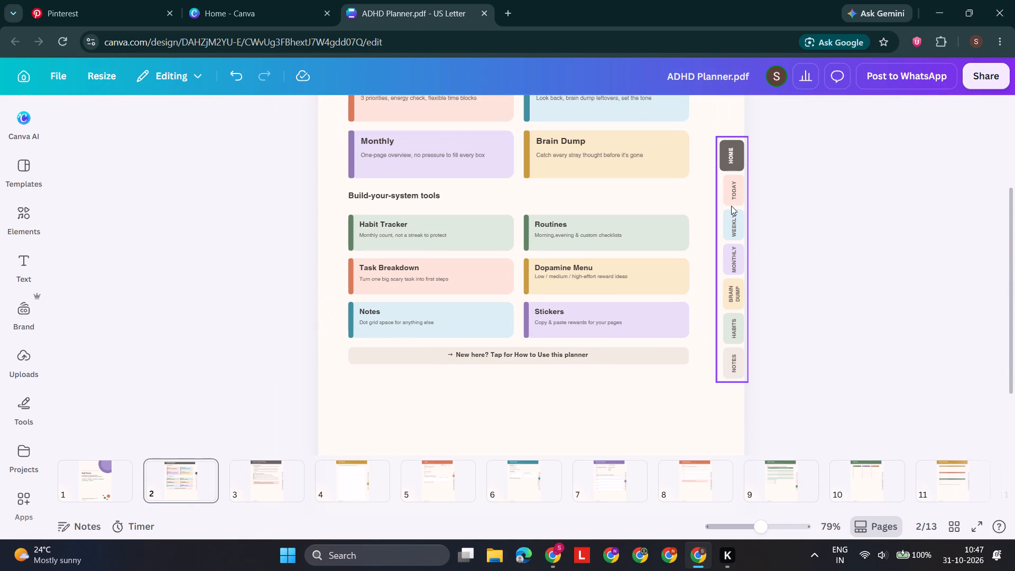
Lock the side-tab background graphic on page 2.
left_click(719, 192)
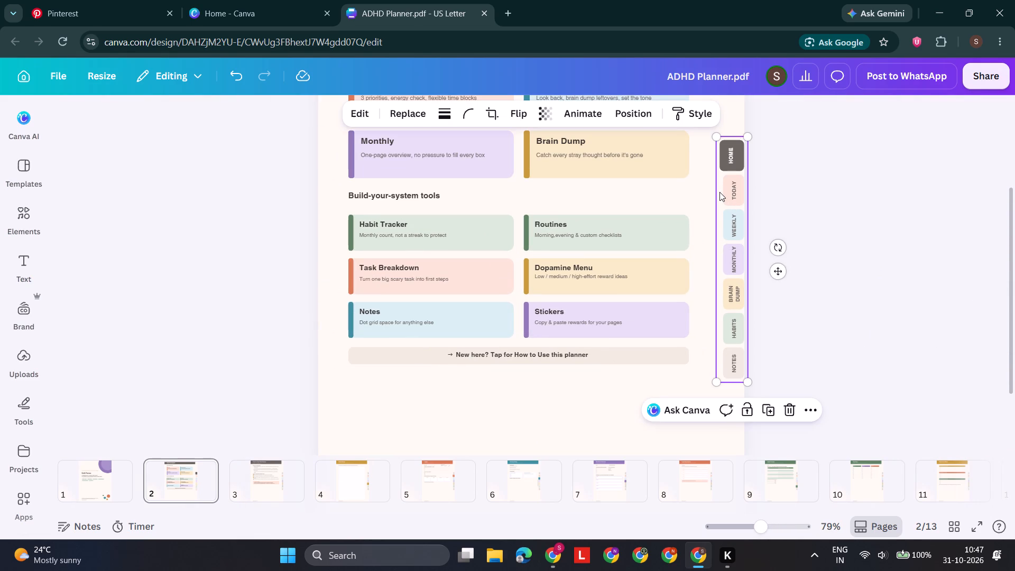
left_click(743, 407)
left_click(813, 198)
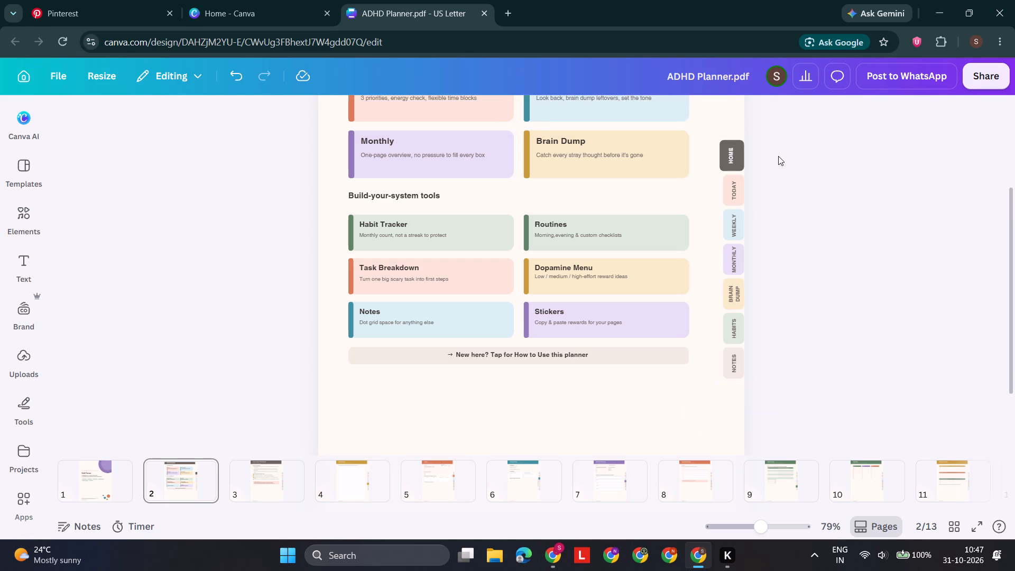
Copy the six side-tab labels from TODAY to NOTES on page 2 together.
left_click_drag(706, 187, 670, 274)
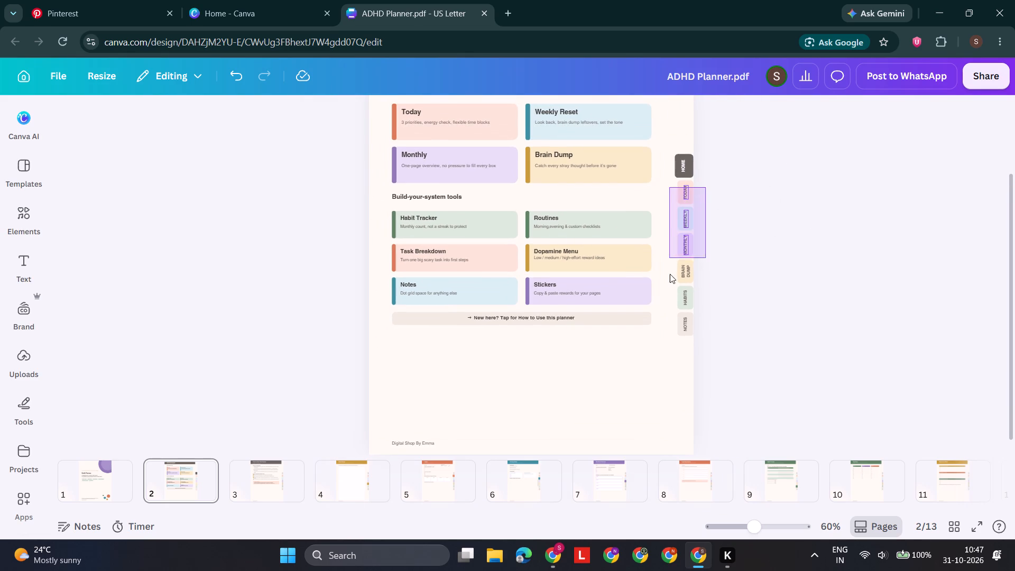
left_click_drag(670, 274, 675, 333)
scroll(793, 317, "down", 1)
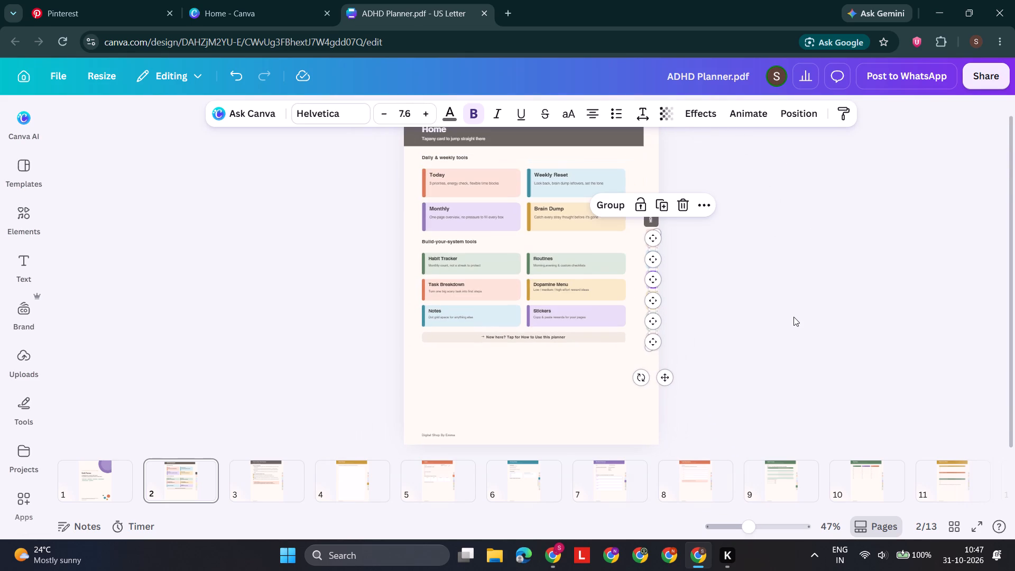
key("ctrl+c")
scroll(793, 317, "down", 1)
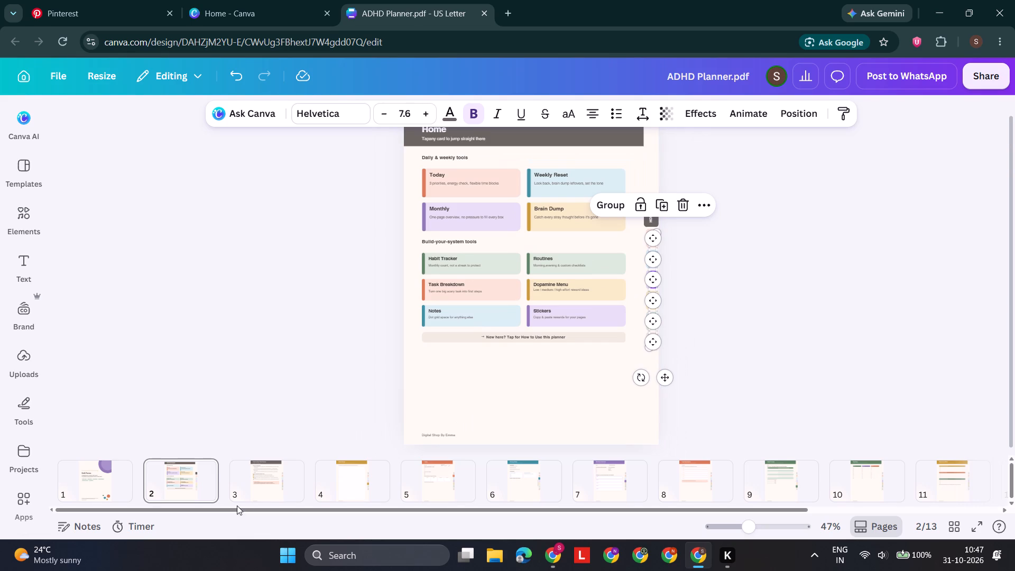
On page 3, delete the run-together WEEKLY, MONTHLY, BRAIN DUMP and HABITS label and the NOTES label from the side tabs.
left_click(269, 487)
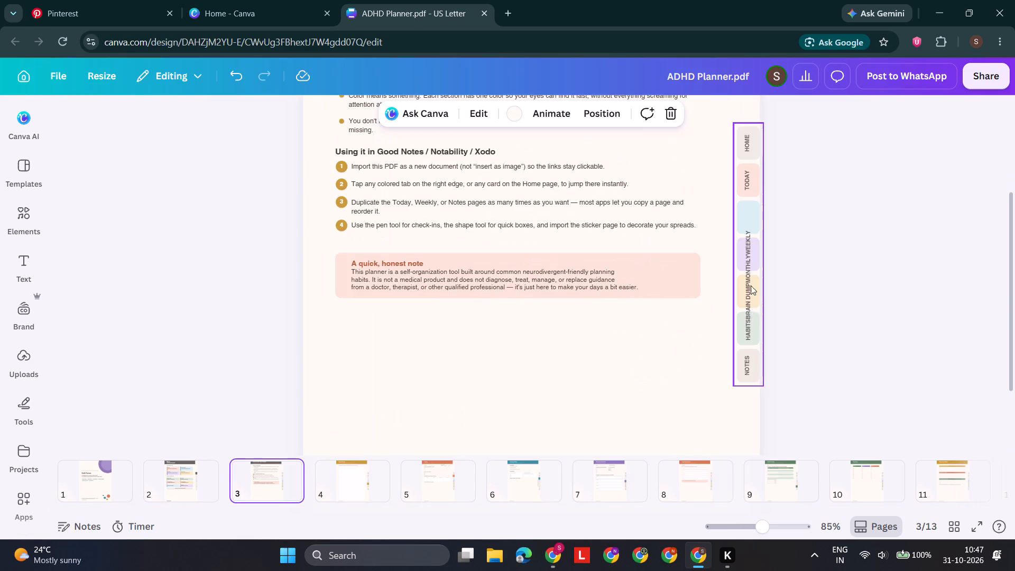
left_click(750, 281)
key("Delete")
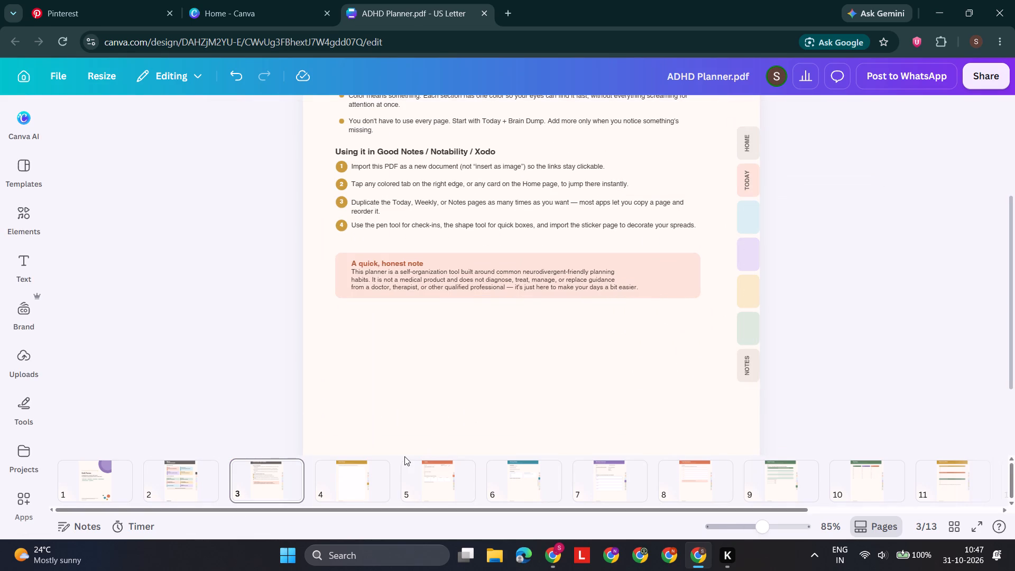
left_click(744, 368)
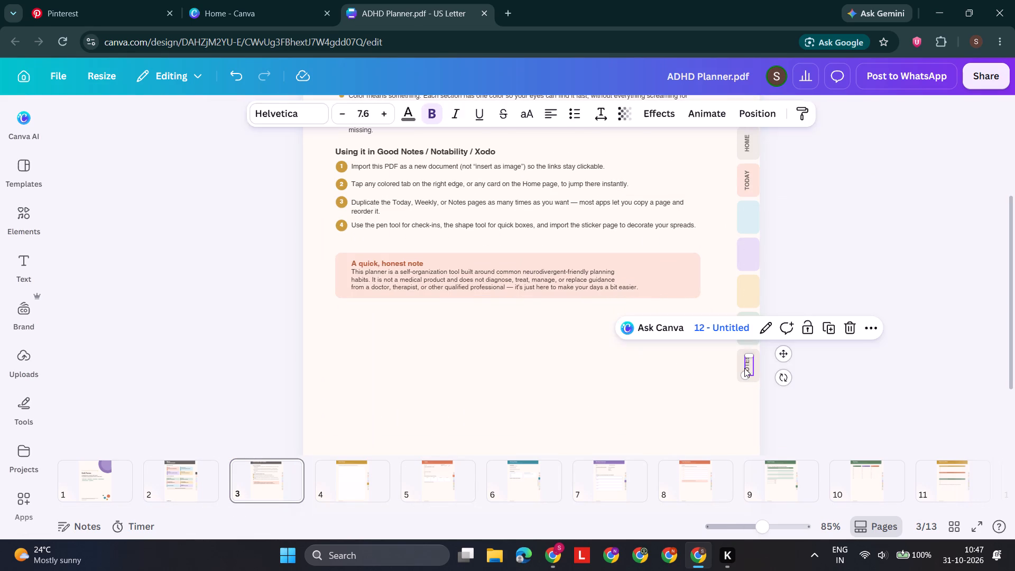
key("Delete")
left_click(746, 183)
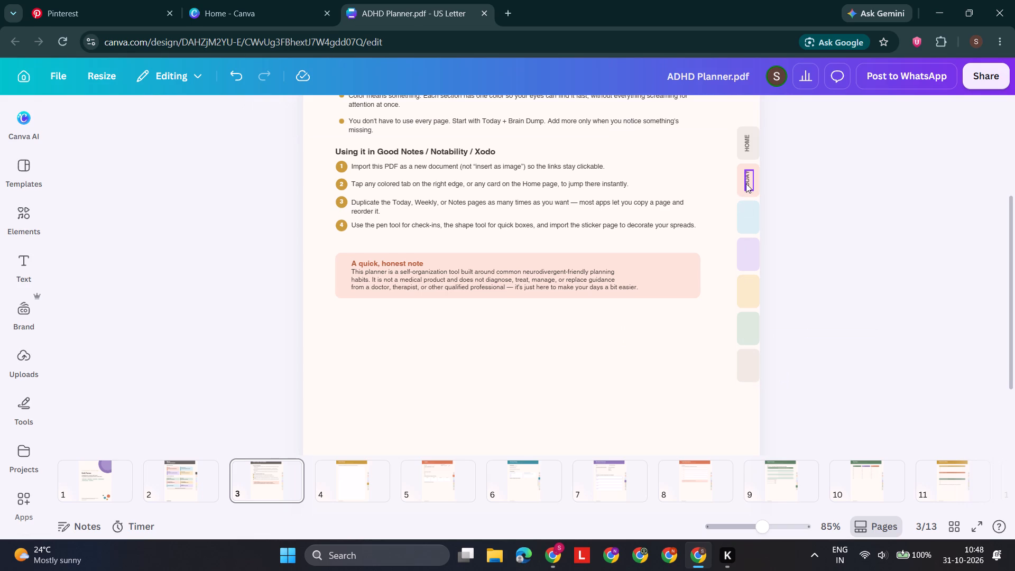
Compare the side tabs on page 2 with those on page 3, including the HOME tab's styling.
left_click(202, 478)
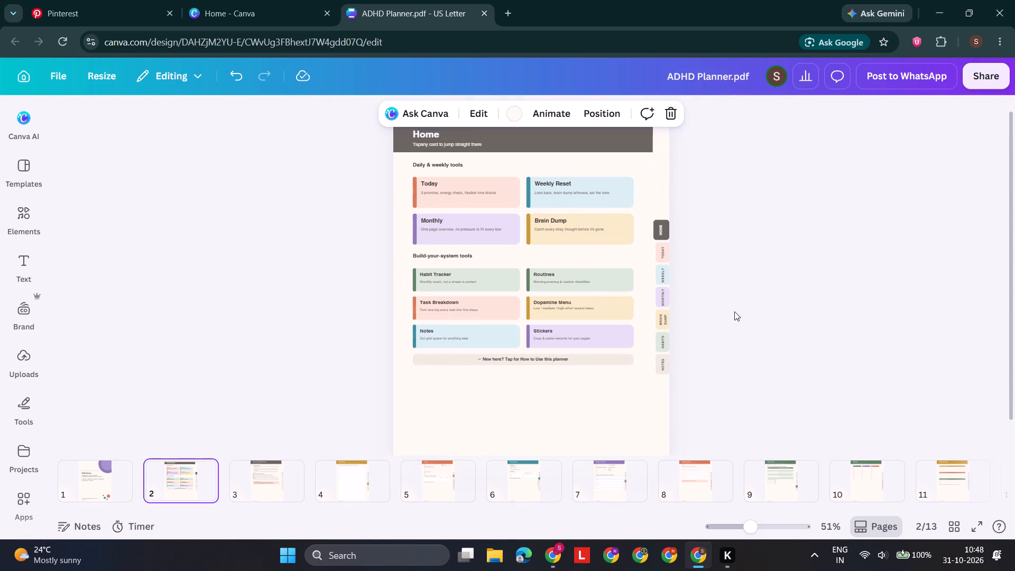
left_click(659, 228)
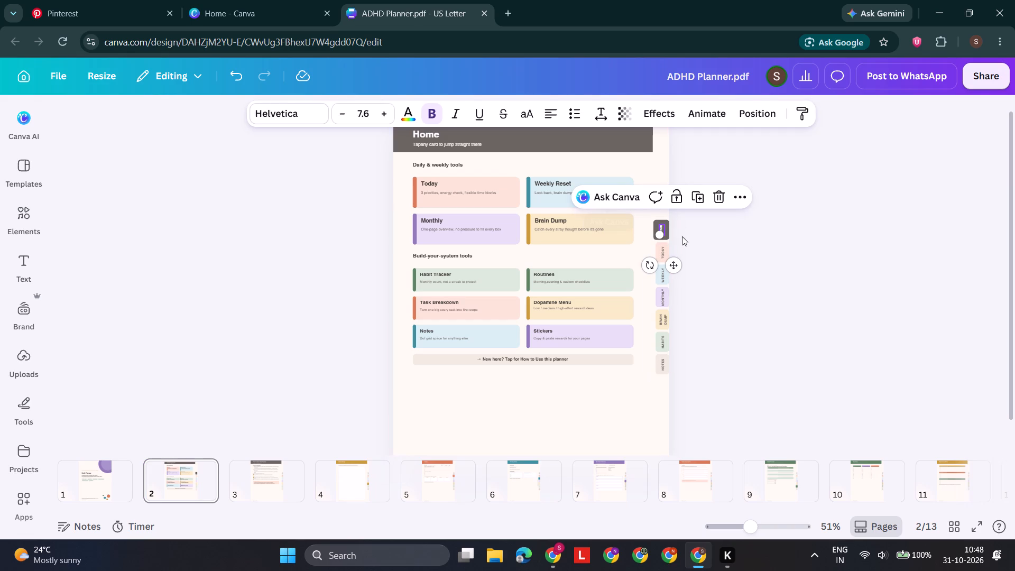
left_click(686, 259)
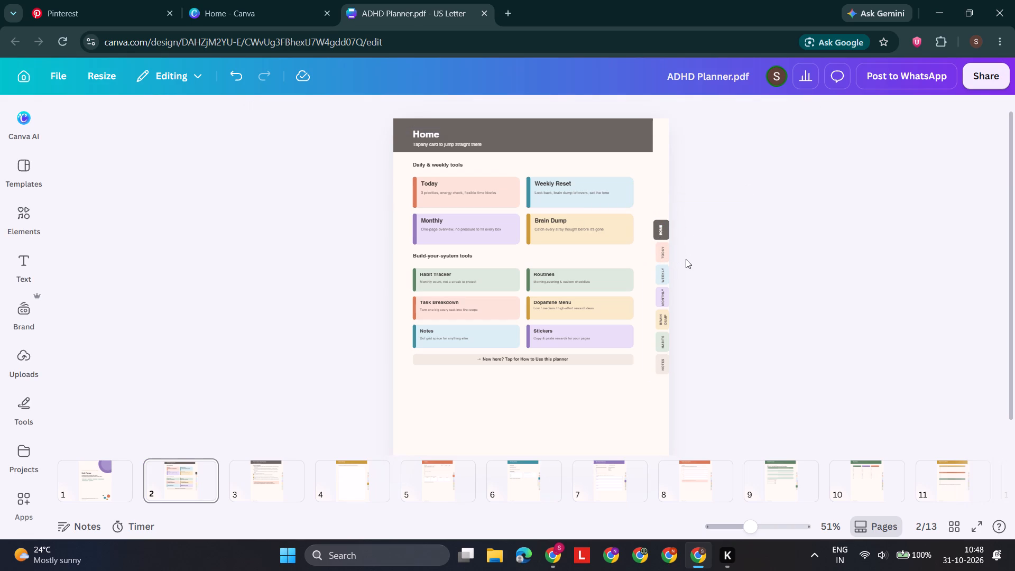
scroll(686, 259, "up", 4)
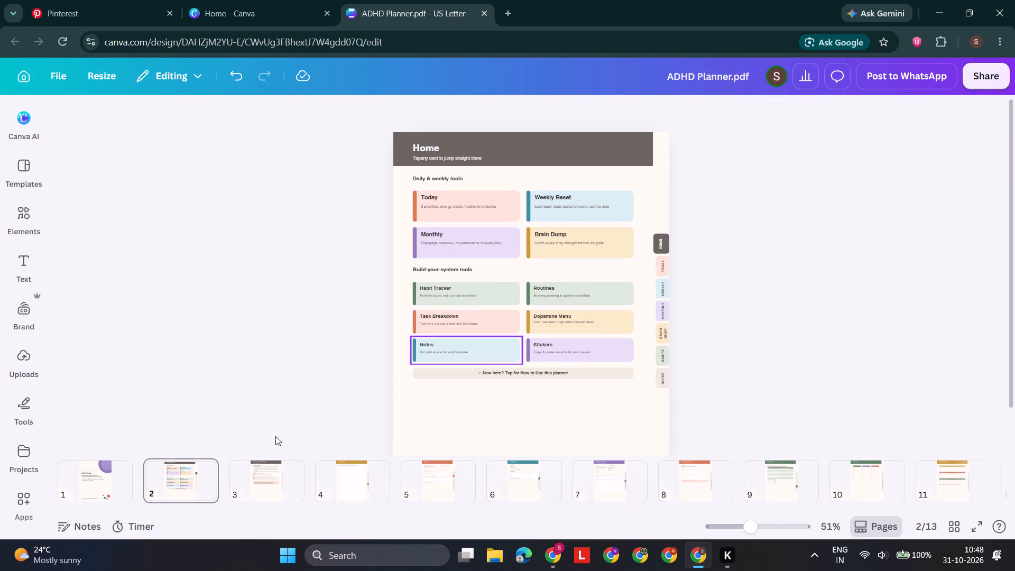
left_click(294, 480)
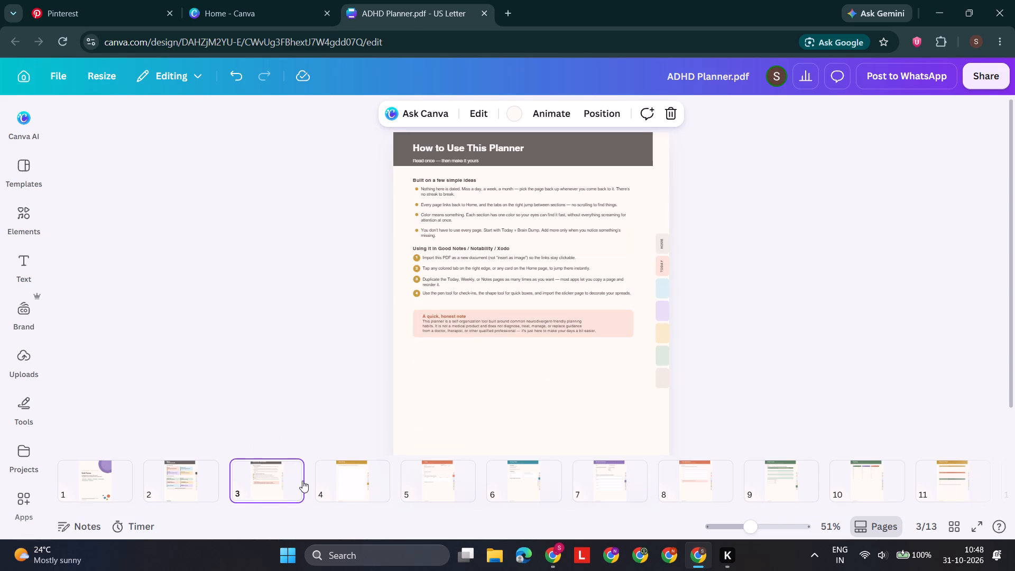
left_click(186, 479)
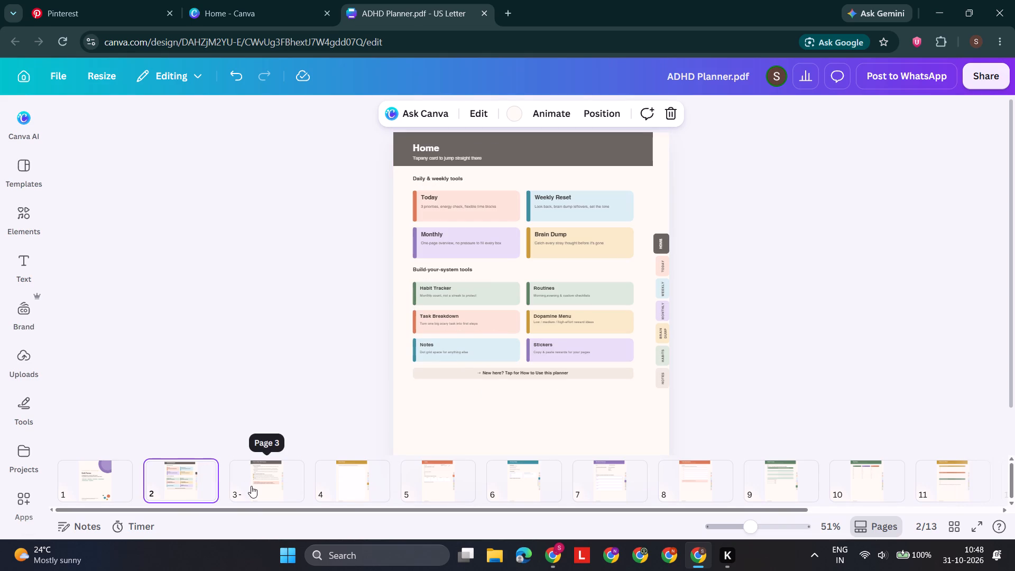
Follow the page link on page 2's "New here? Tap for How to Use this planner" text.
left_click(542, 376)
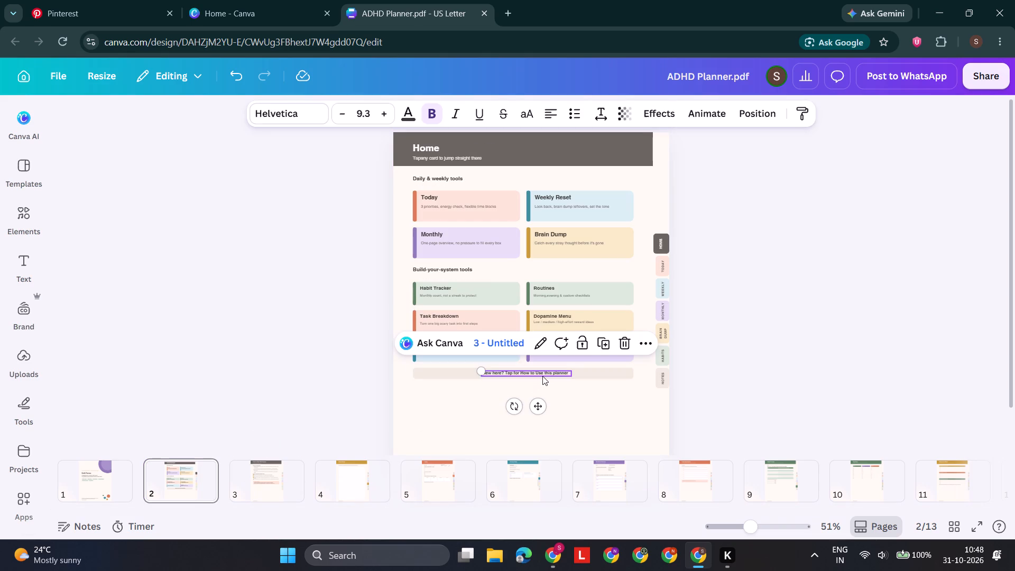
left_click(494, 335)
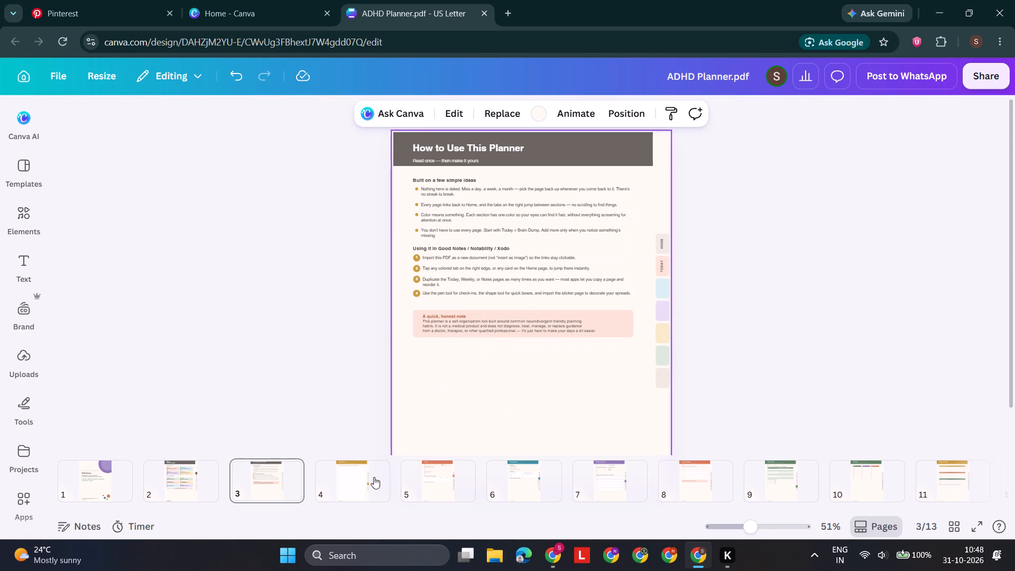
On page 4, delete the TODAY and NOTES labels from the side tabs.
left_click(364, 482)
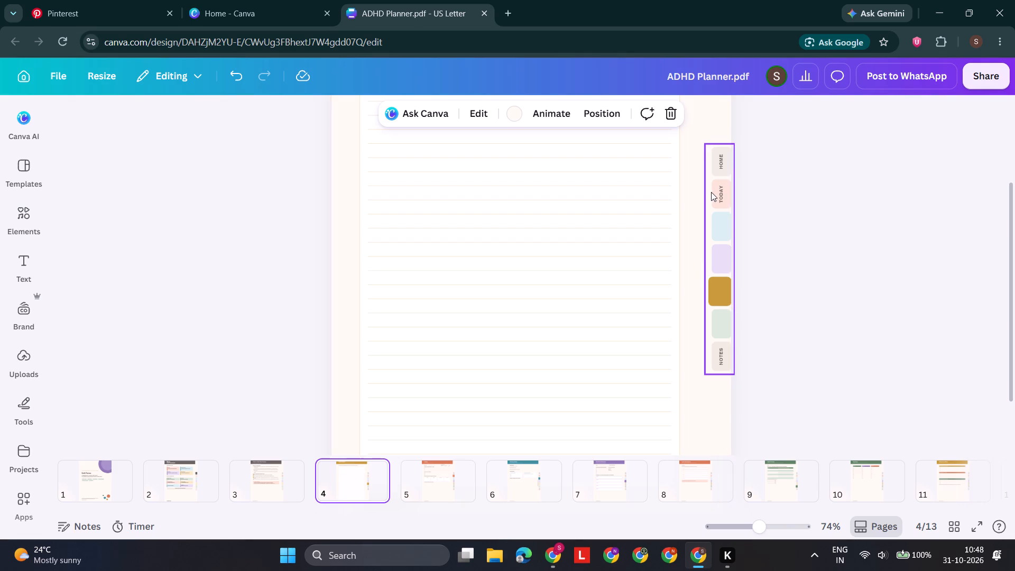
left_click(721, 198)
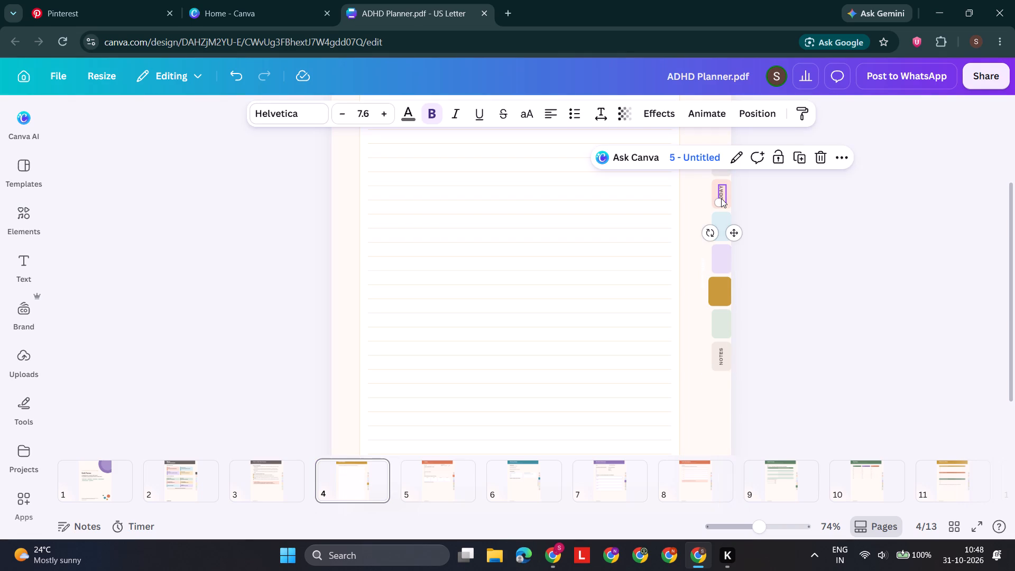
key("Delete")
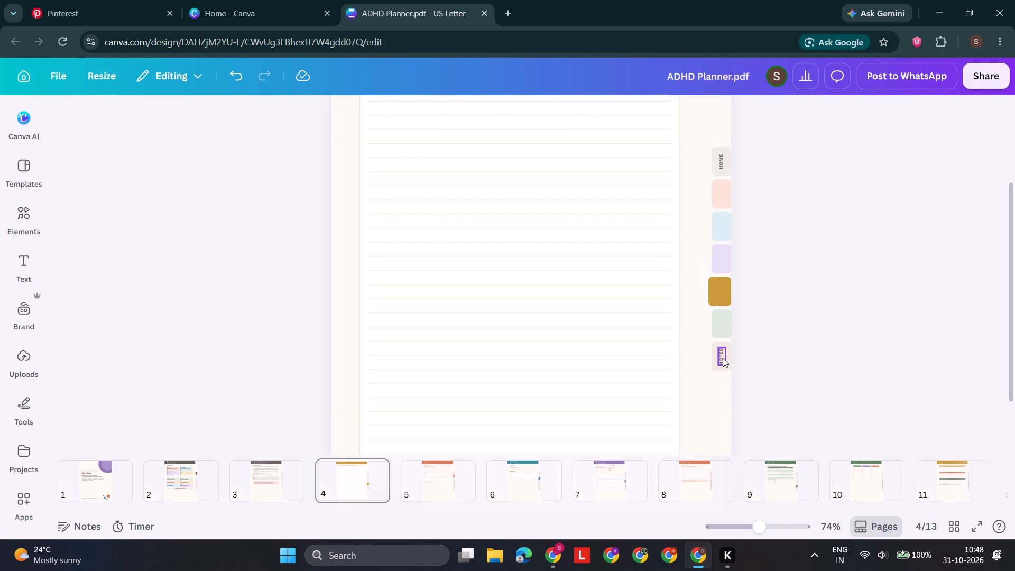
left_click(723, 358)
key("Delete")
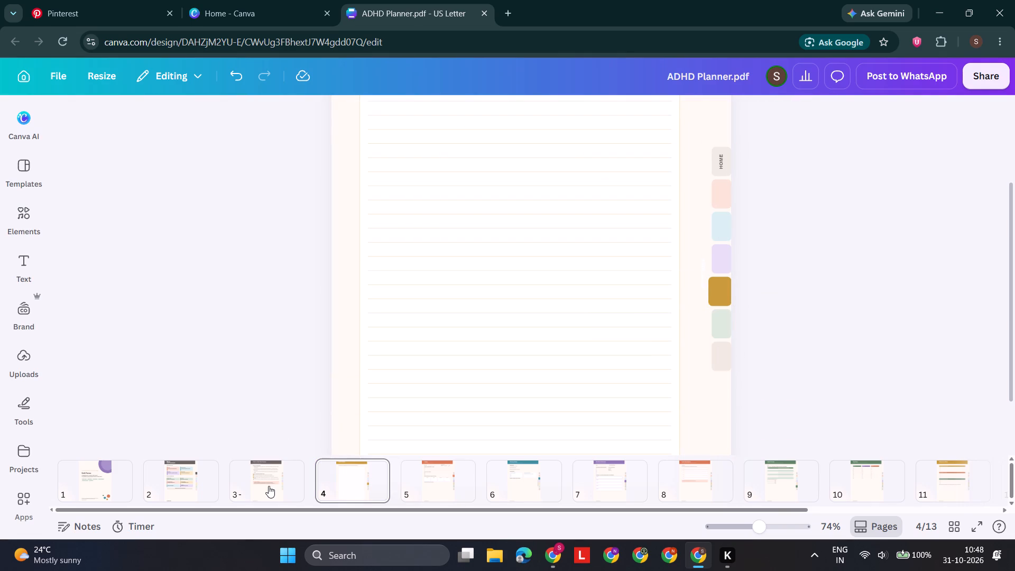
Check which page the TODAY side-tab label on page 2 links to, comparing it with pages 4 and 5.
left_click(269, 486)
left_click(187, 495)
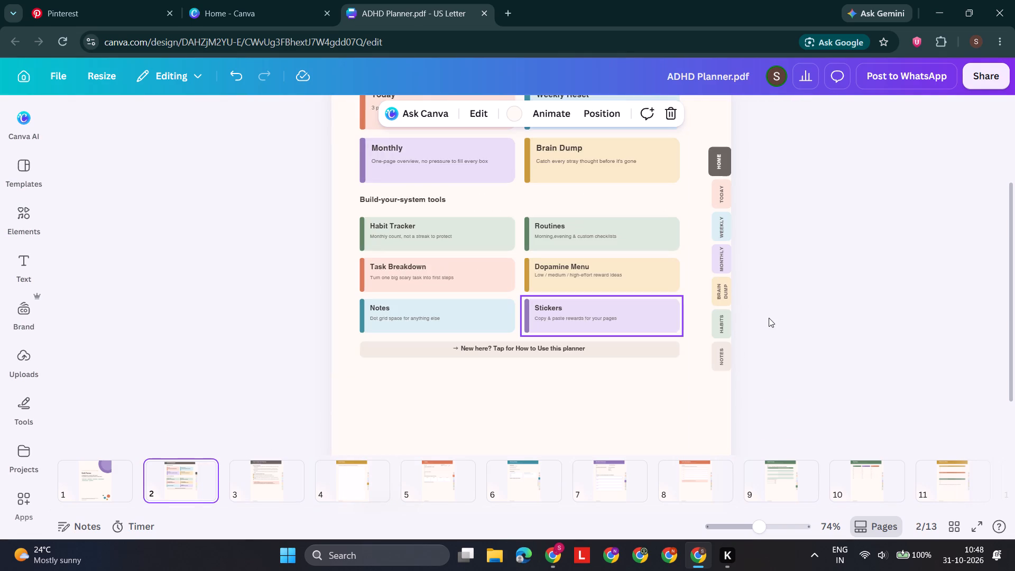
scroll(769, 318, "up", 1)
left_click(722, 301)
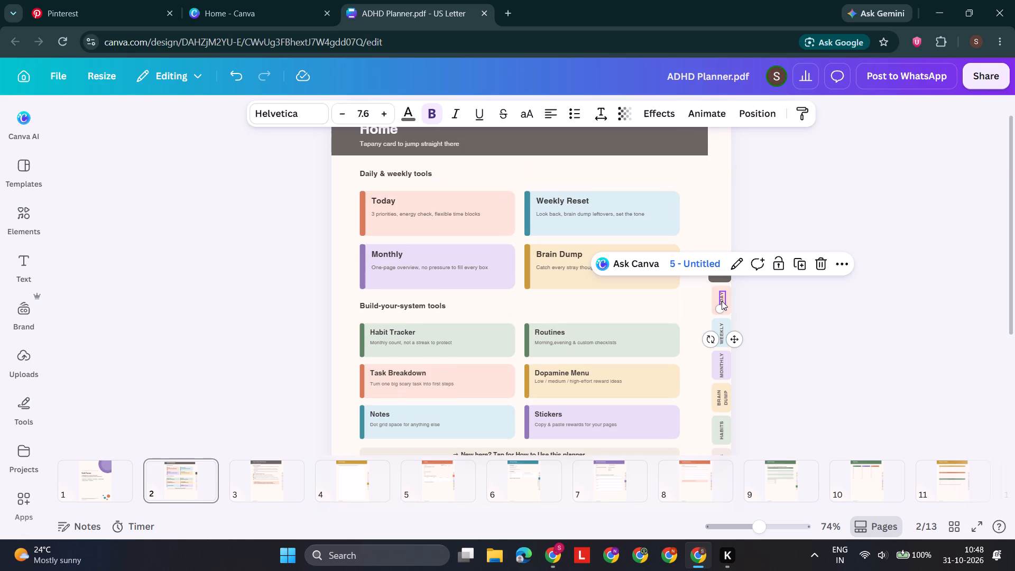
scroll(699, 312, "up", 1)
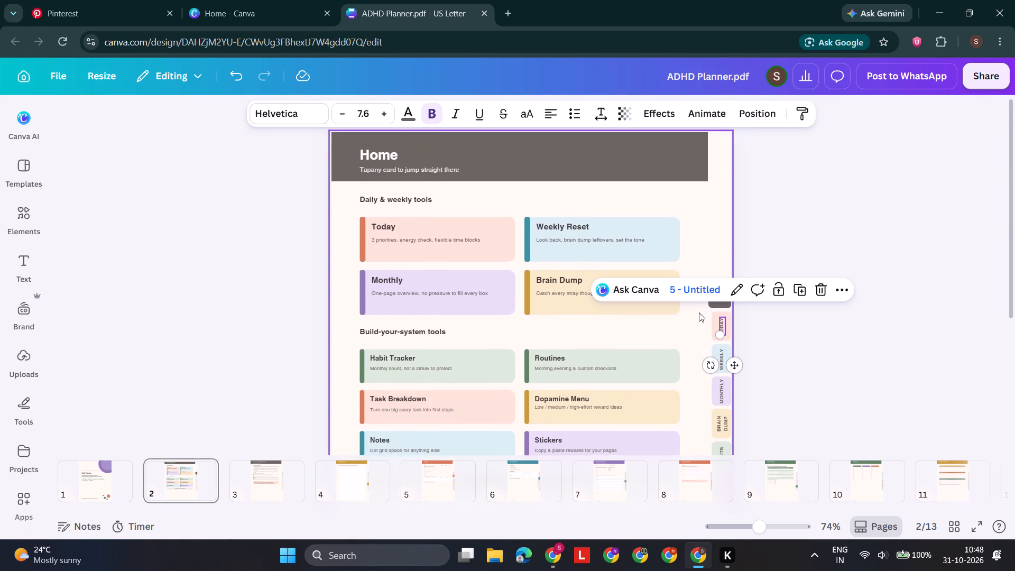
scroll(699, 312, "down", 4)
left_click(338, 473)
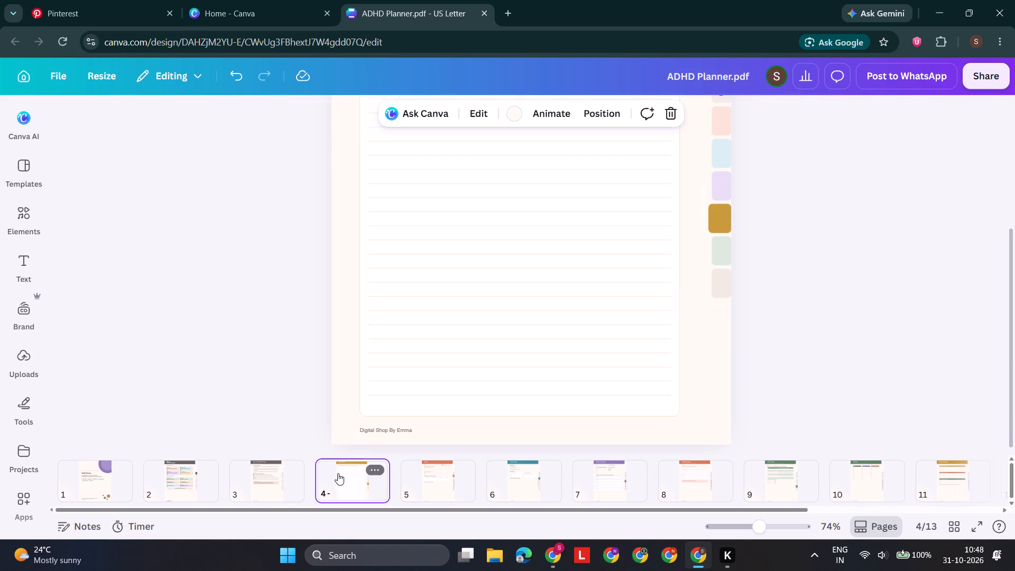
scroll(338, 473, "up", 3)
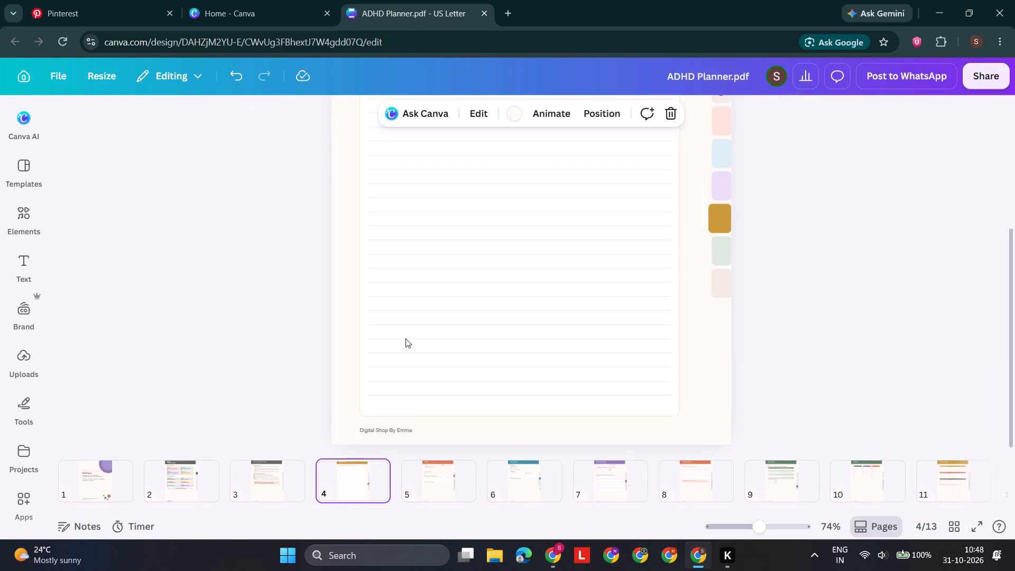
scroll(405, 338, "up", 5)
key("Right")
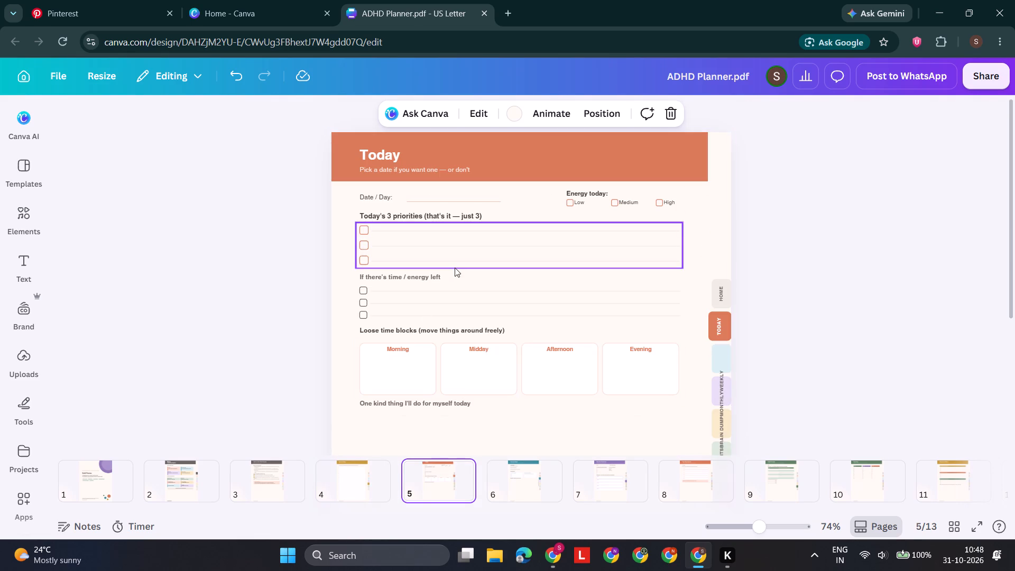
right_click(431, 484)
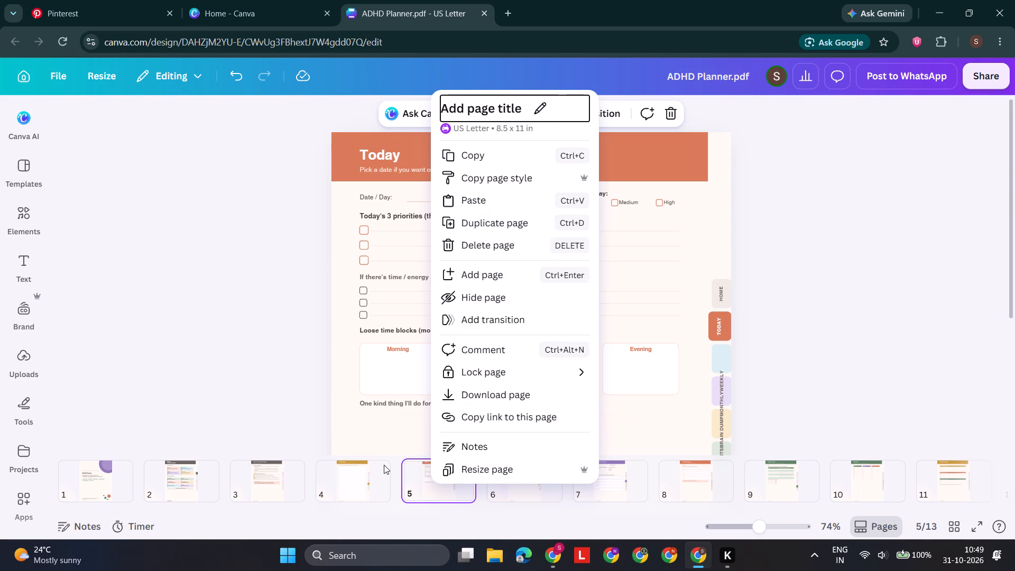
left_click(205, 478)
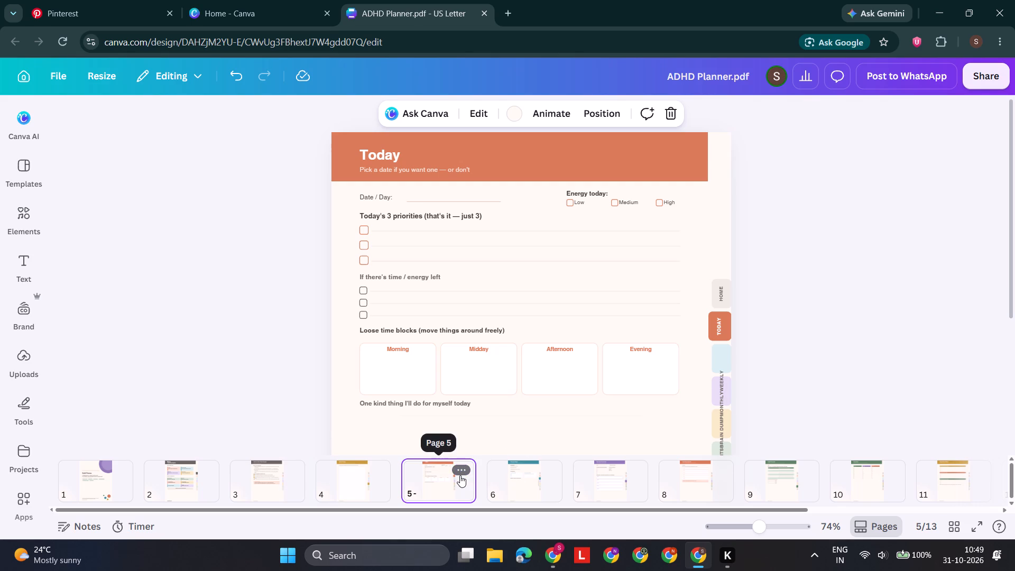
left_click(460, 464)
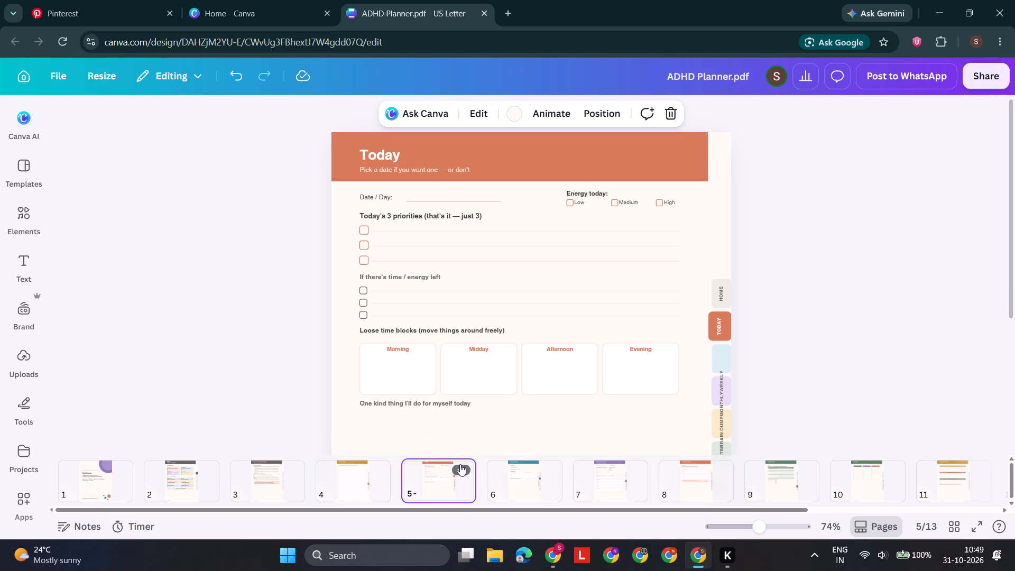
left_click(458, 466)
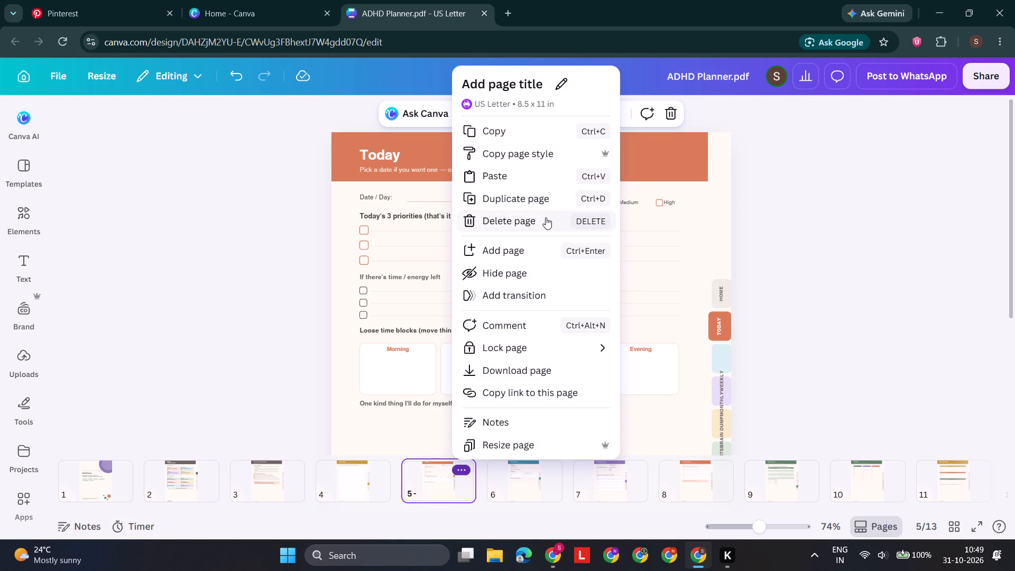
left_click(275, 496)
Inspect the link settings of the TODAY side-tab label on page 2.
left_click(192, 494)
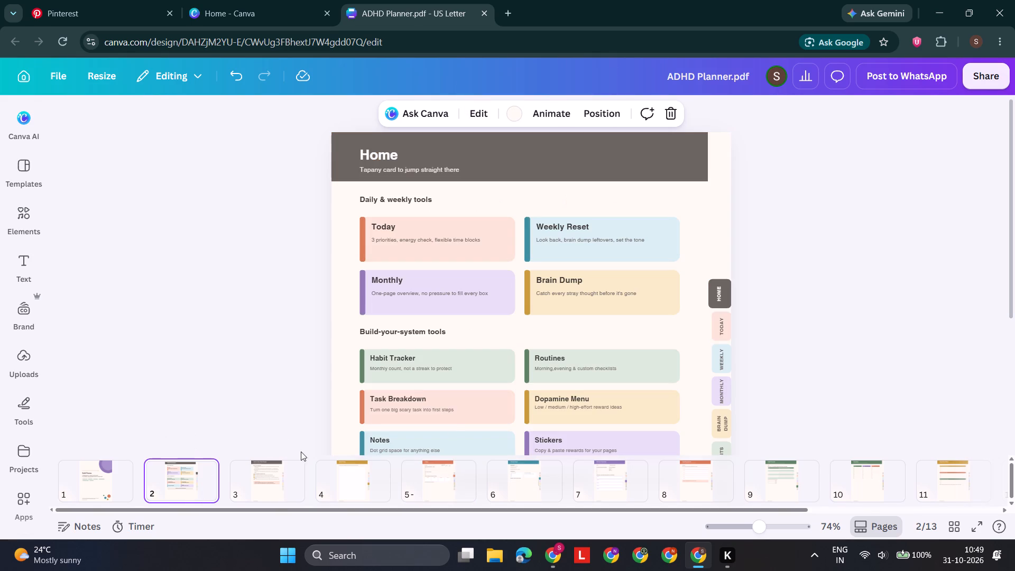
left_click(725, 330)
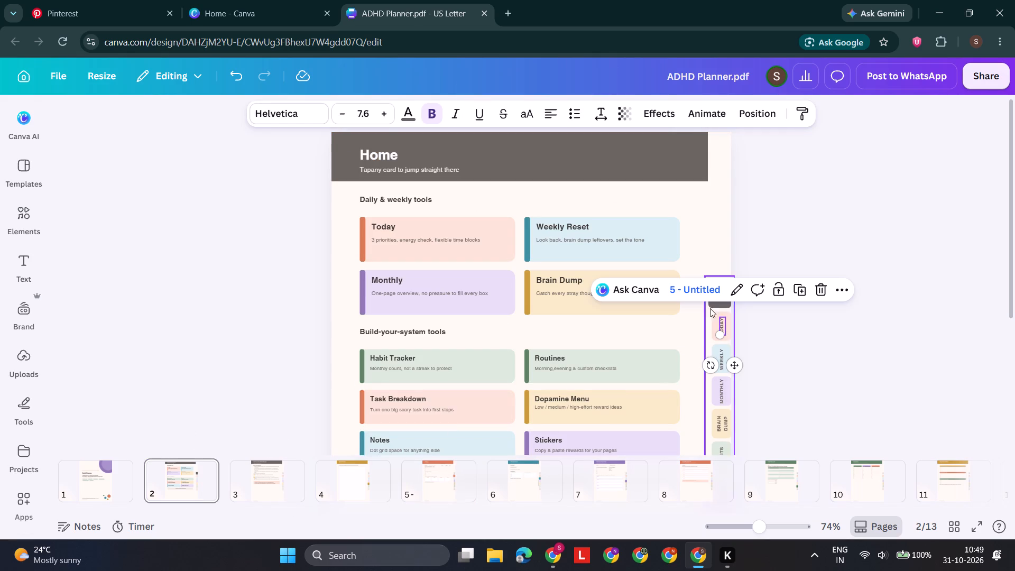
left_click(729, 296)
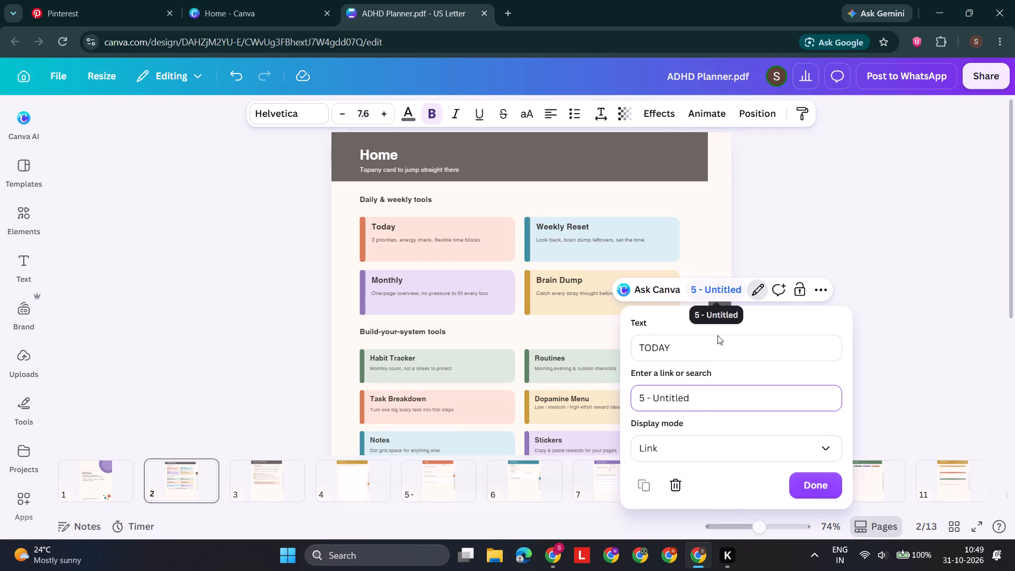
left_click(644, 402)
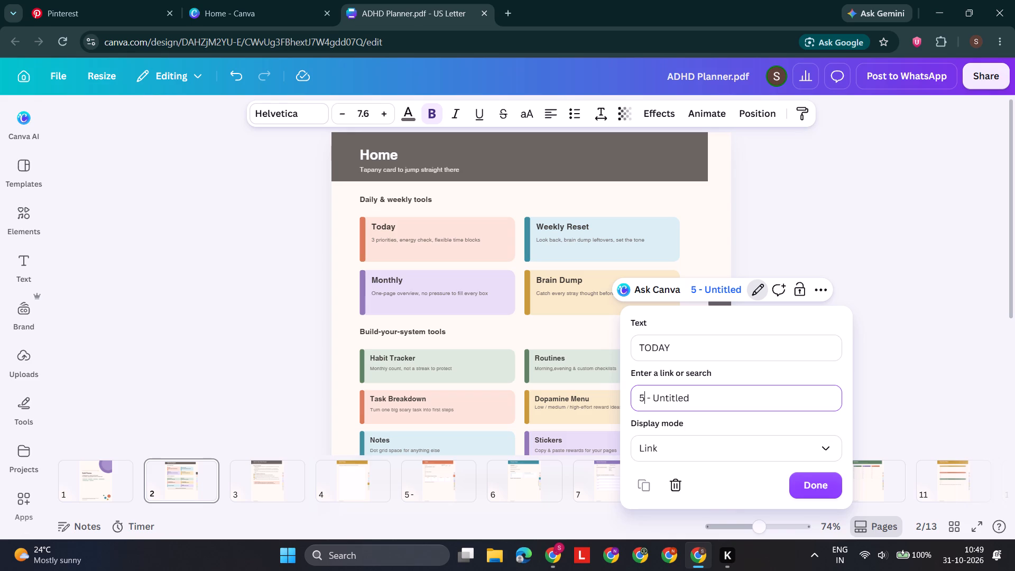
left_click(770, 250)
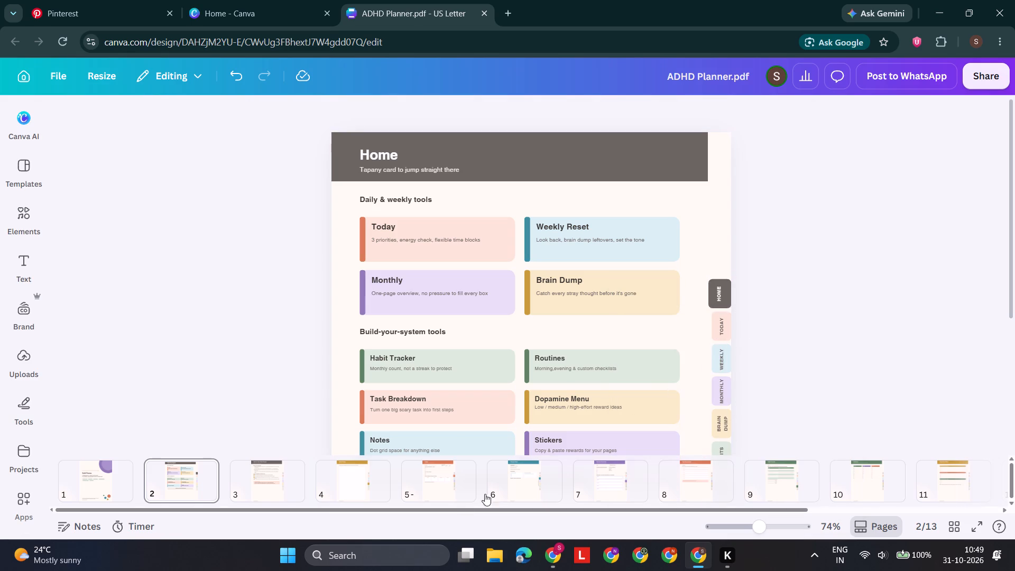
Find the Weekly Reset page and link the WEEKLY side-tab label on page 2 to page 6.
left_click(343, 489)
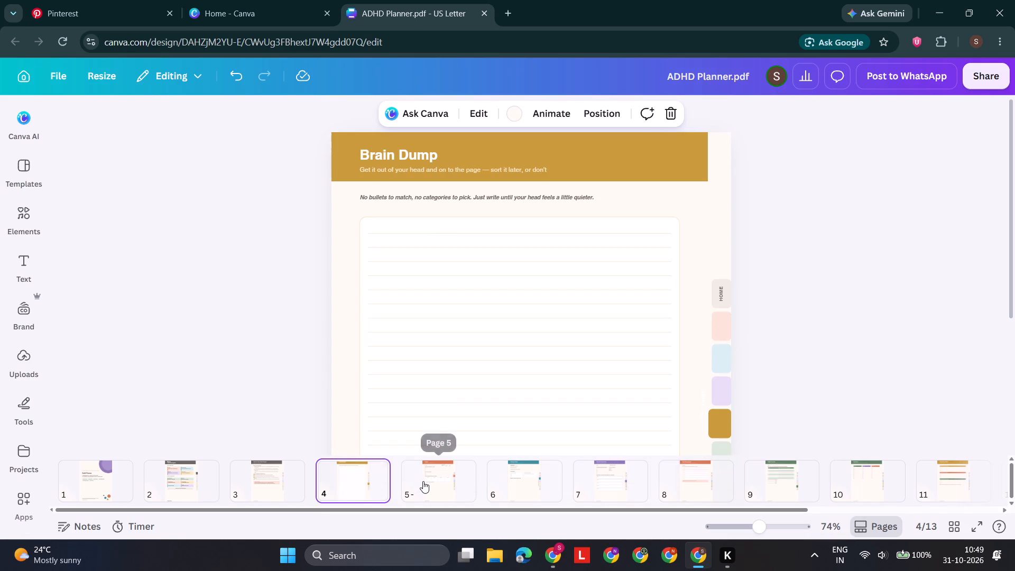
left_click(423, 481)
left_click(516, 478)
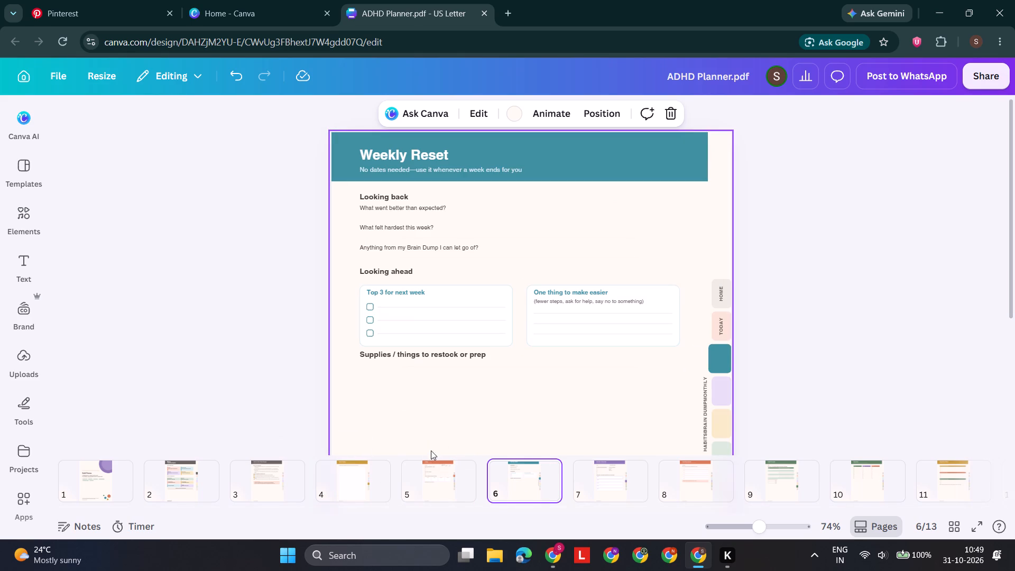
left_click(245, 485)
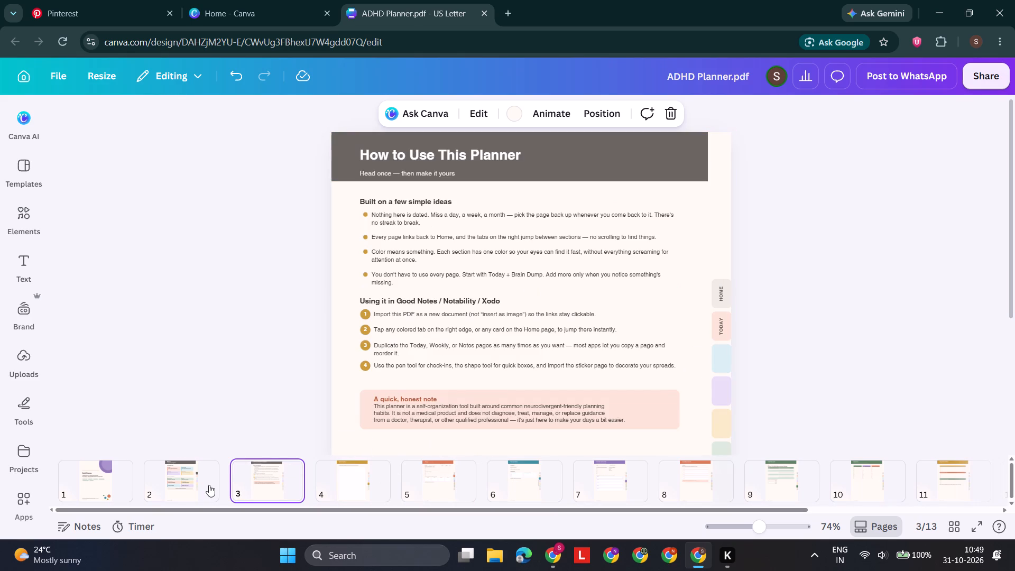
left_click(207, 485)
left_click(725, 359)
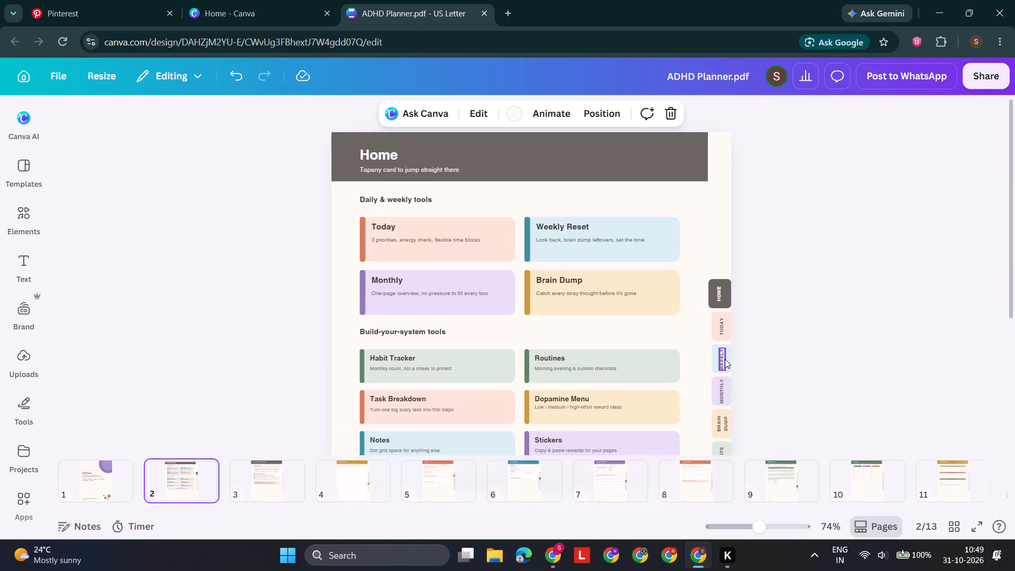
left_click(727, 320)
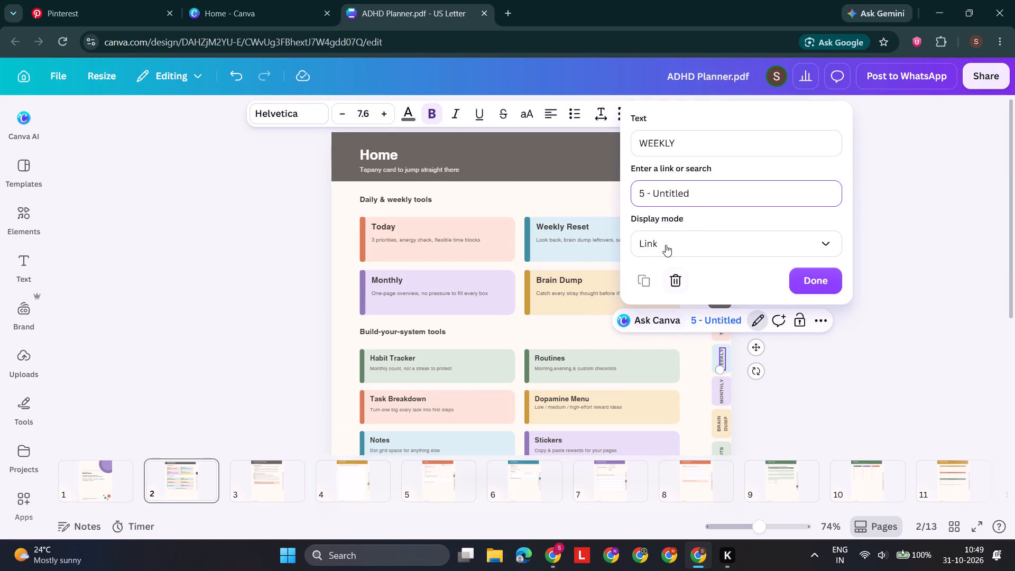
left_click(645, 199)
key("BackSpace")
key("6")
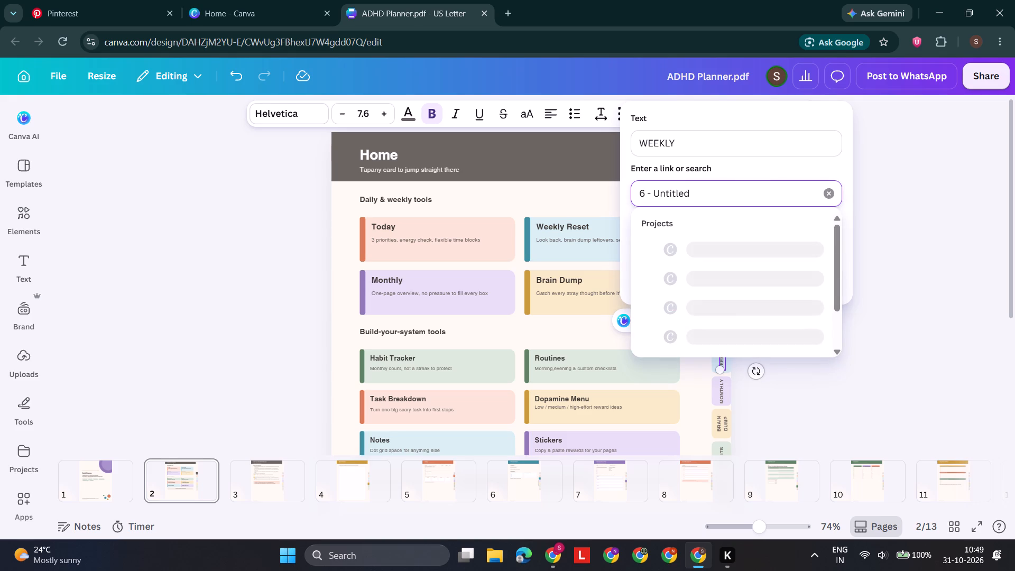
scroll(752, 264, "down", 2)
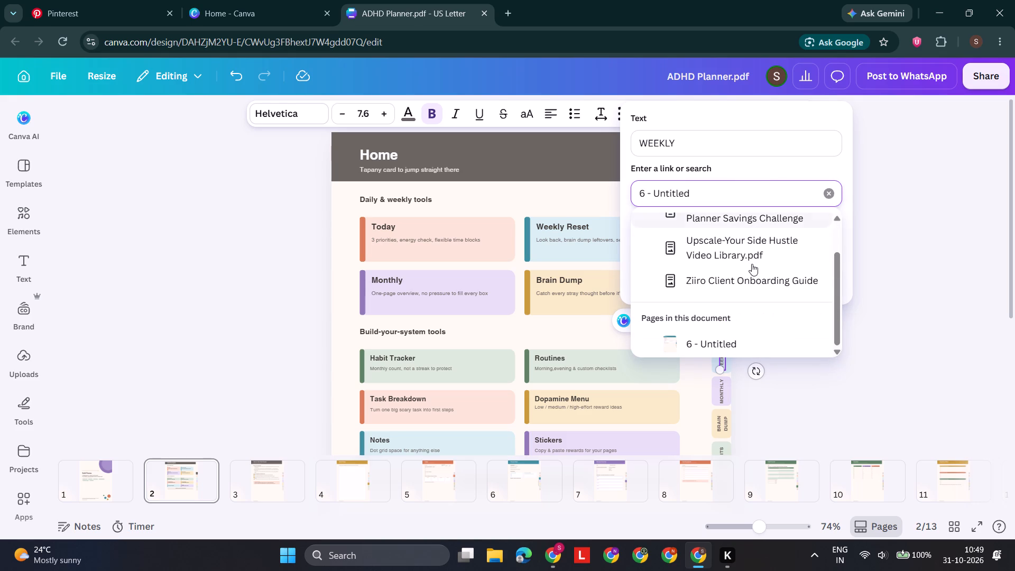
scroll(752, 264, "down", 1)
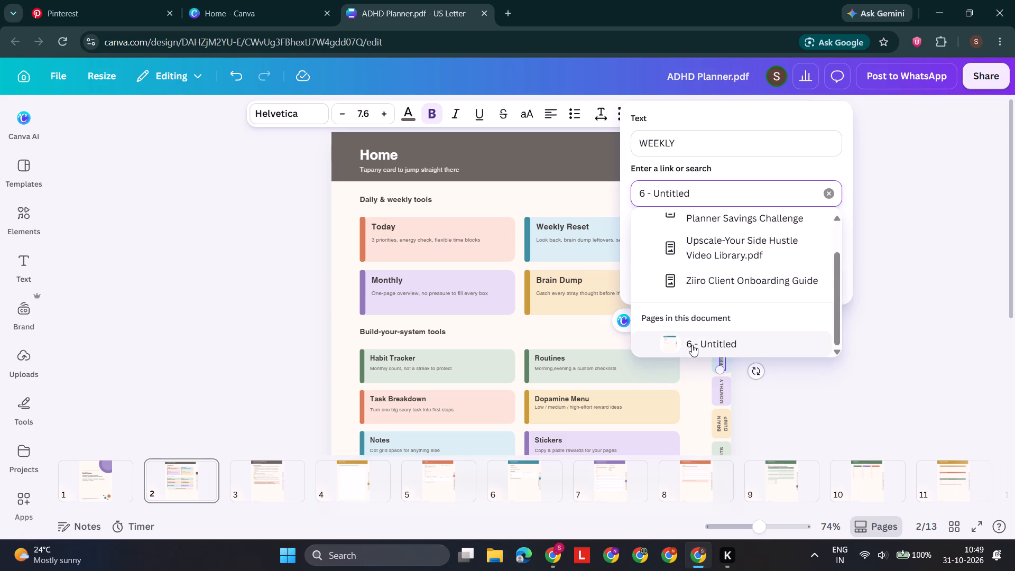
left_click(692, 345)
left_click(821, 279)
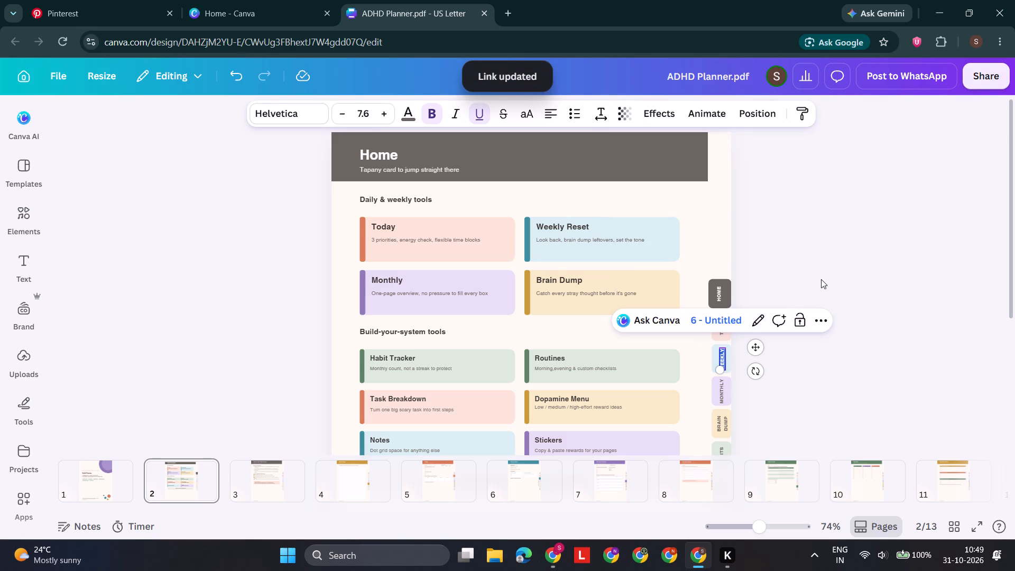
scroll(782, 307, "down", 1)
left_click(773, 363)
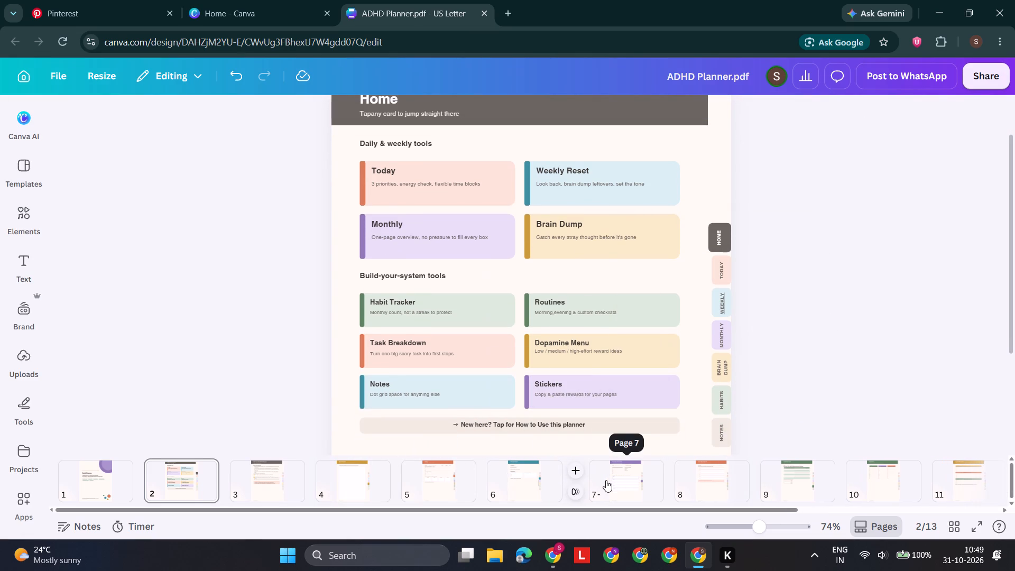
Find the Monthly page and link the MONTHLY side-tab label on page 2 to page 7.
left_click(620, 479)
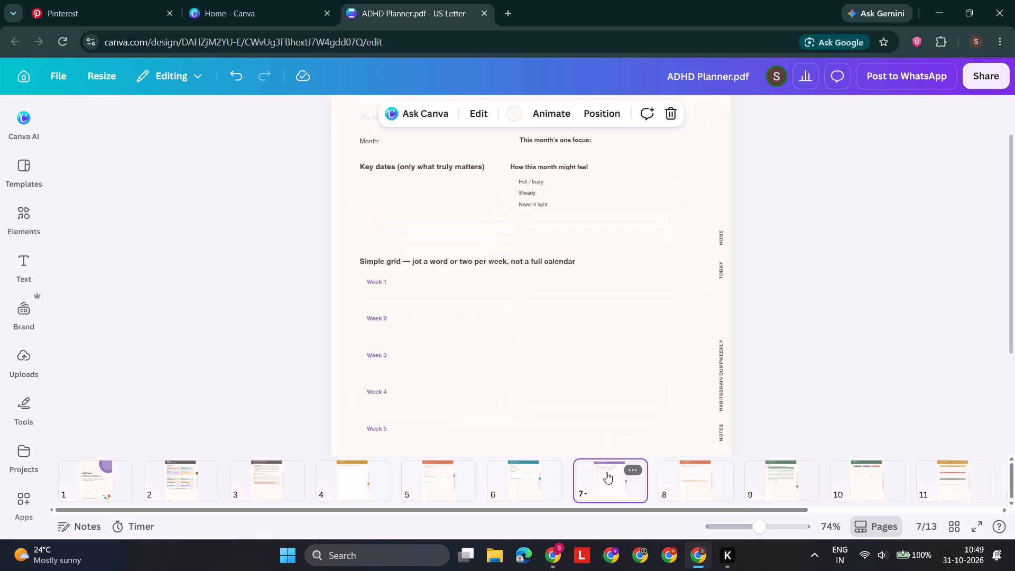
left_click(703, 485)
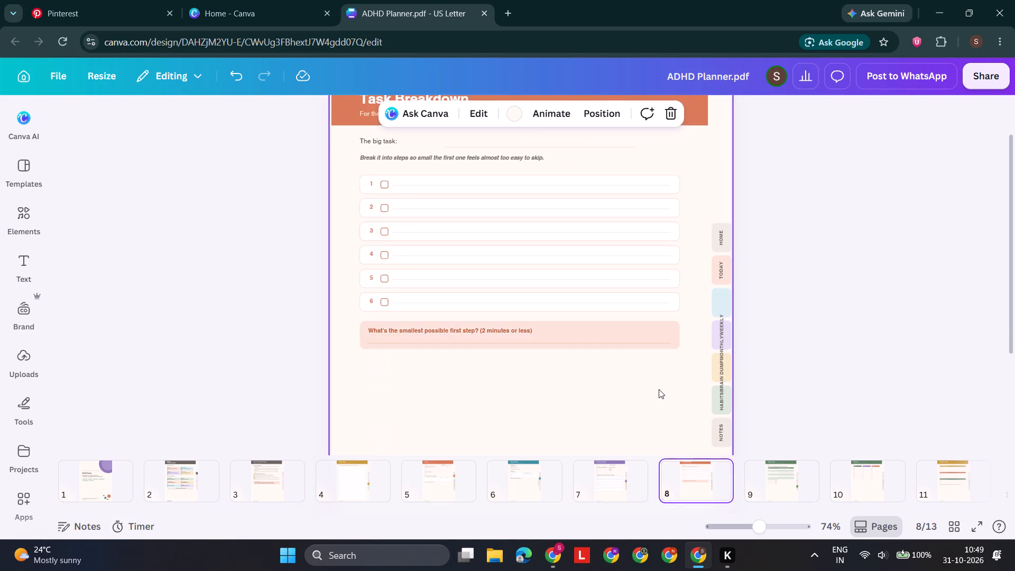
scroll(659, 389, "up", 1)
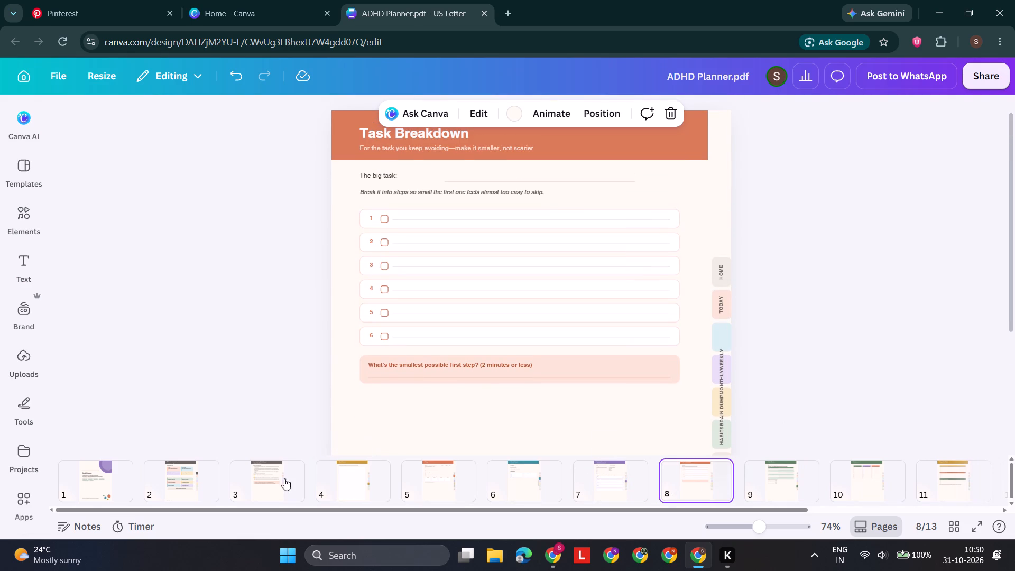
left_click(242, 479)
left_click(204, 481)
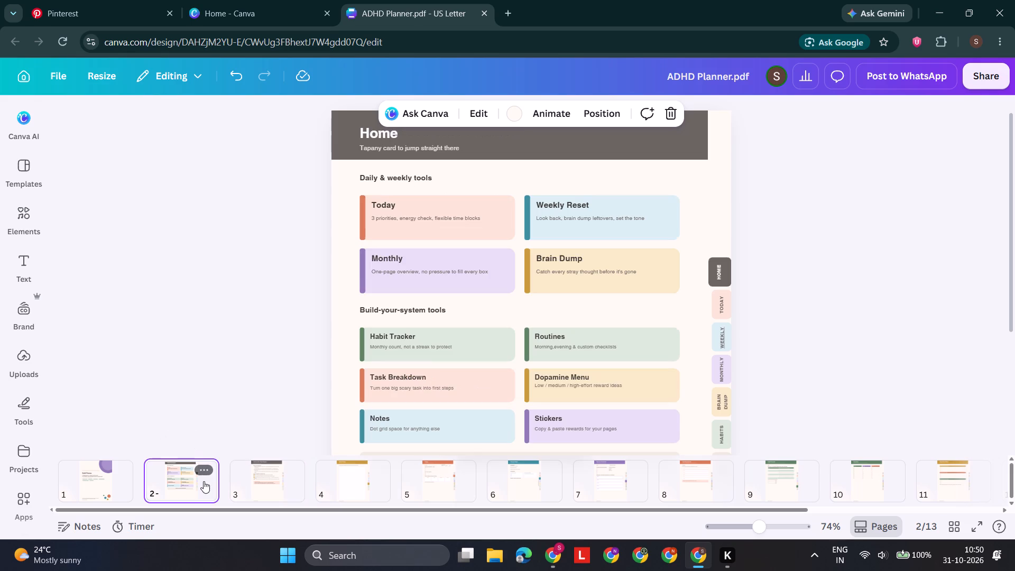
scroll(744, 403, "down", 1)
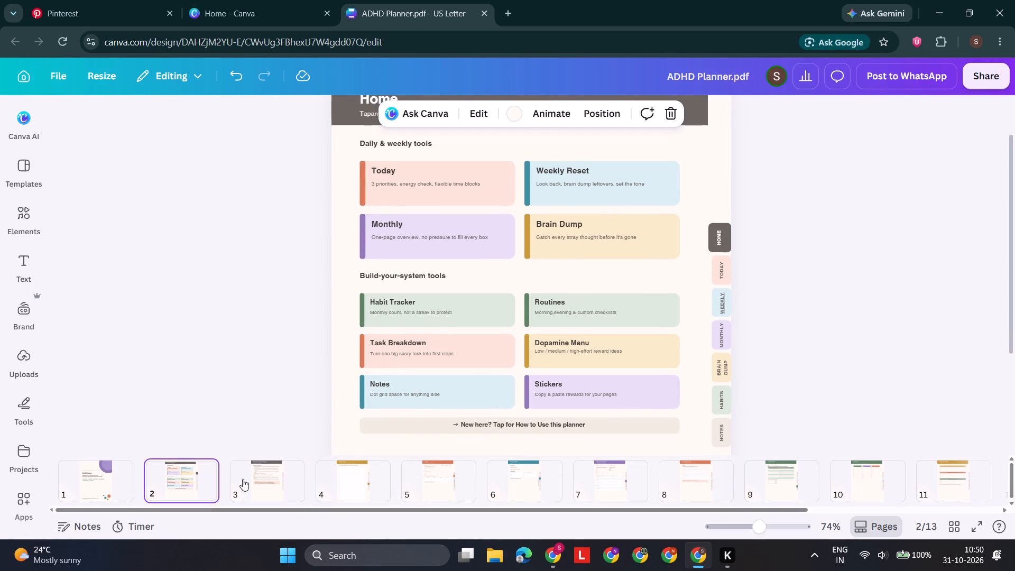
left_click(262, 471)
left_click(176, 489)
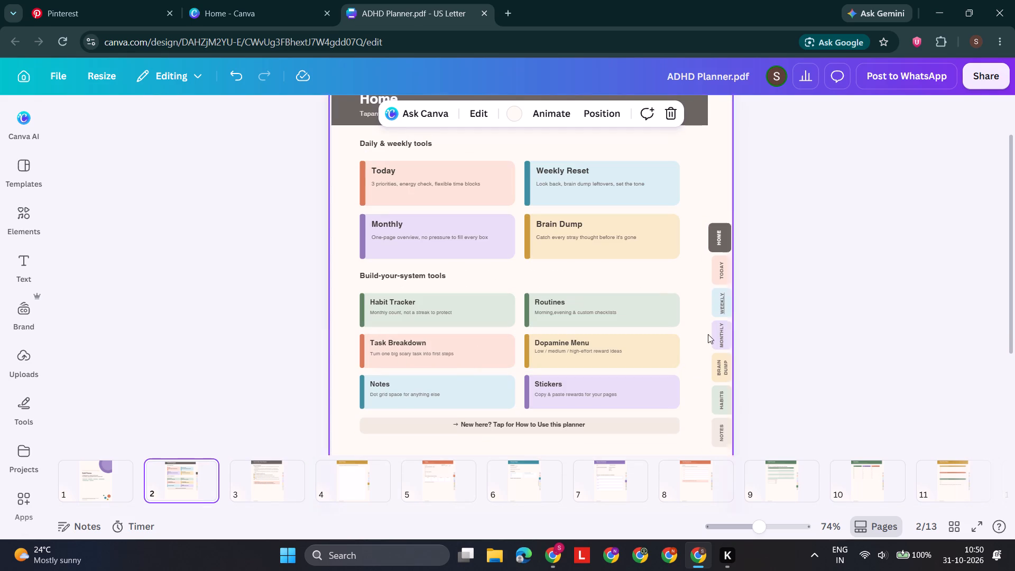
left_click(723, 328)
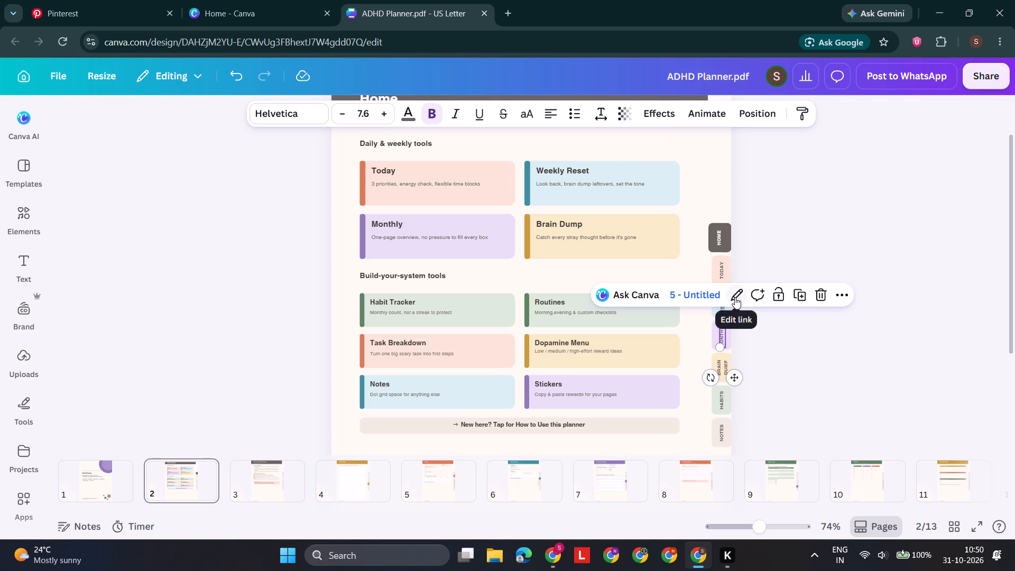
left_click(735, 297)
left_click(647, 408)
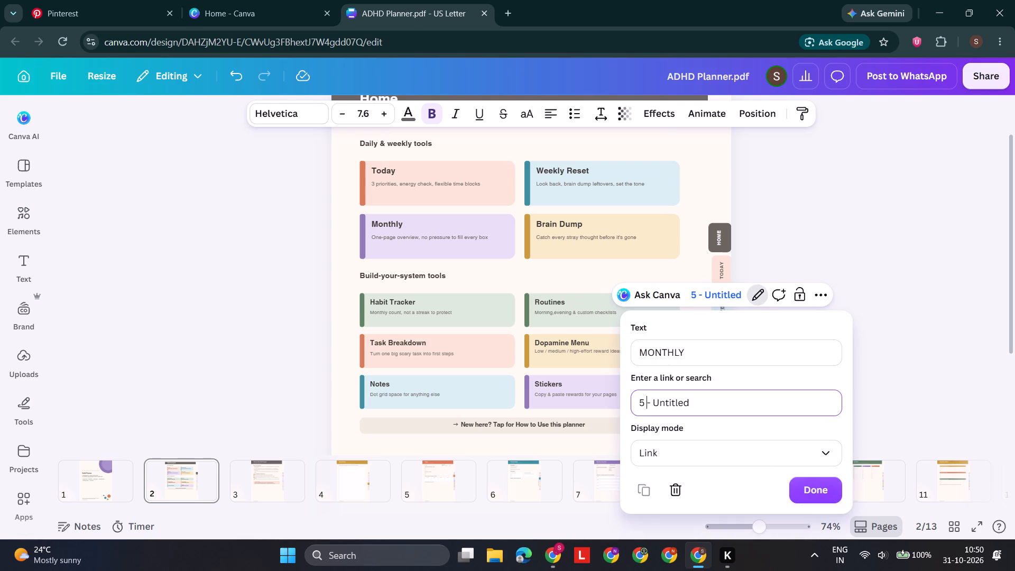
key("Left")
key("BackSpace")
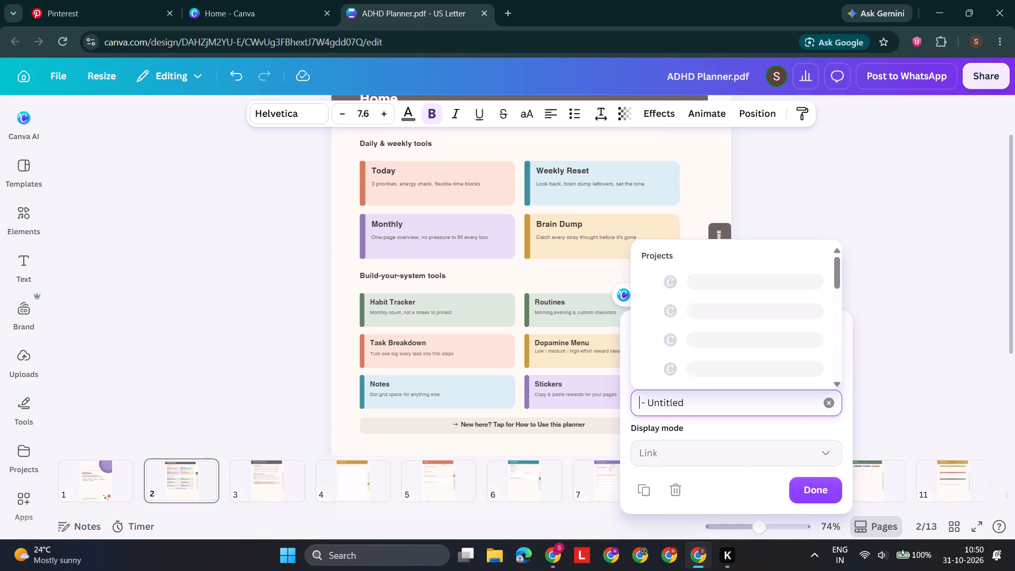
key("7")
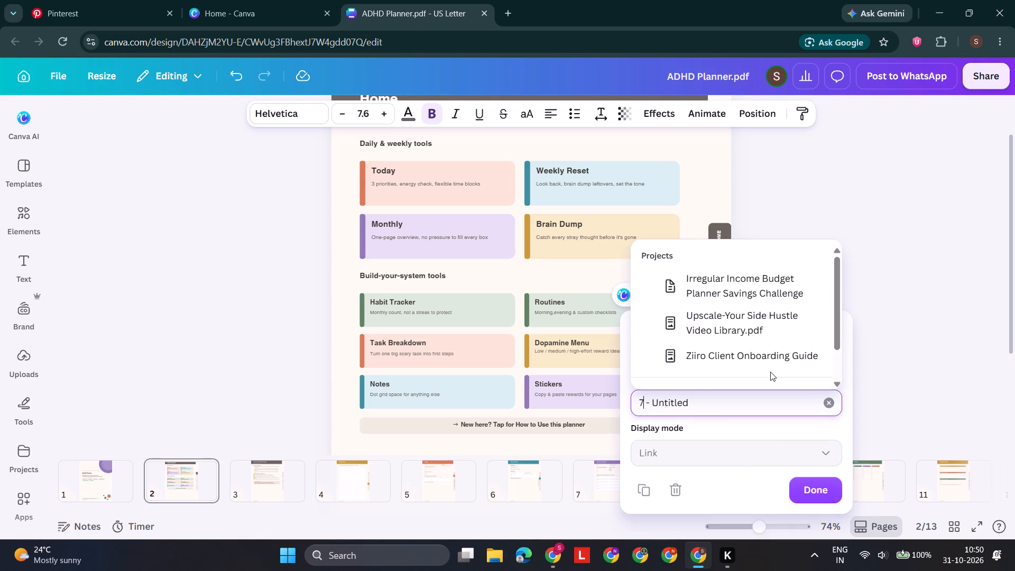
scroll(771, 347, "down", 4)
left_click(712, 376)
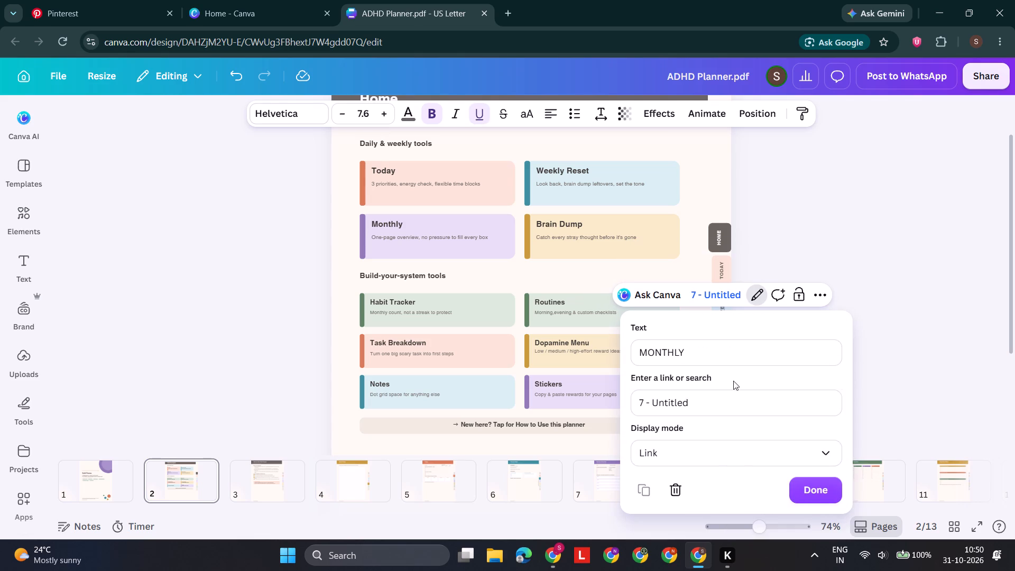
left_click(823, 484)
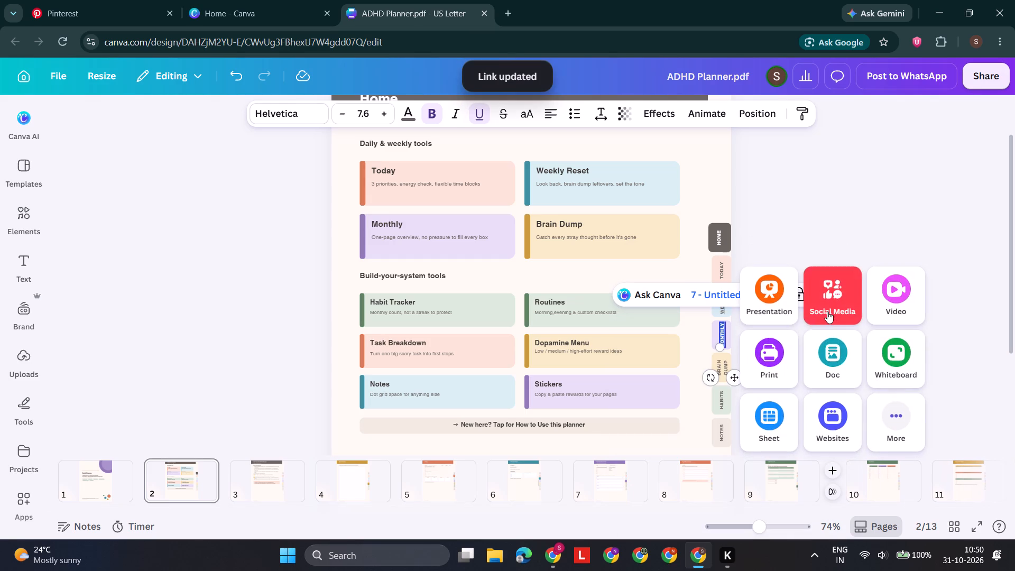
left_click(818, 202)
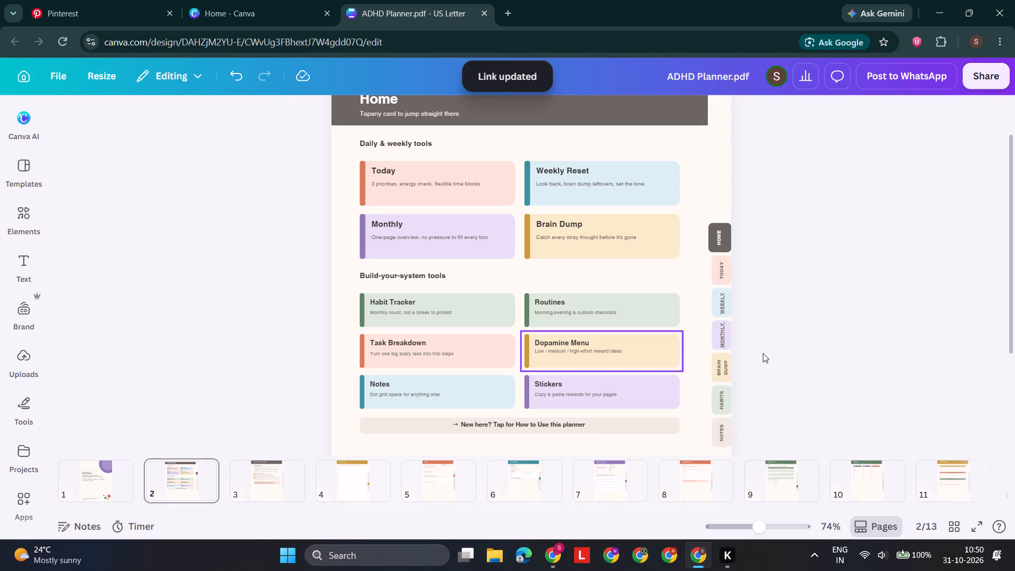
left_click(763, 352)
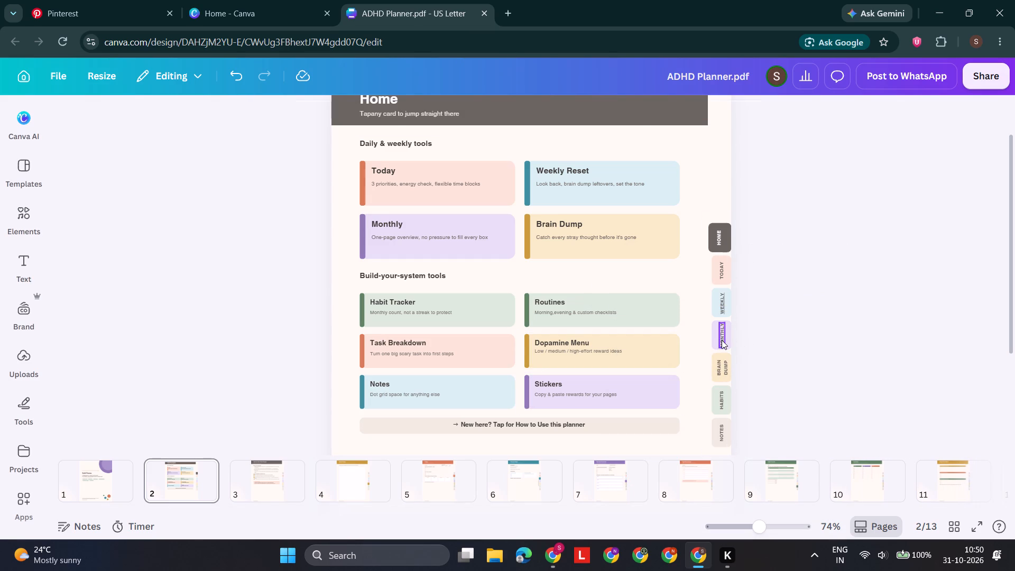
Inspect the link settings and display mode options of the MONTHLY side-tab label on page 2.
left_click(722, 340)
left_click(737, 294)
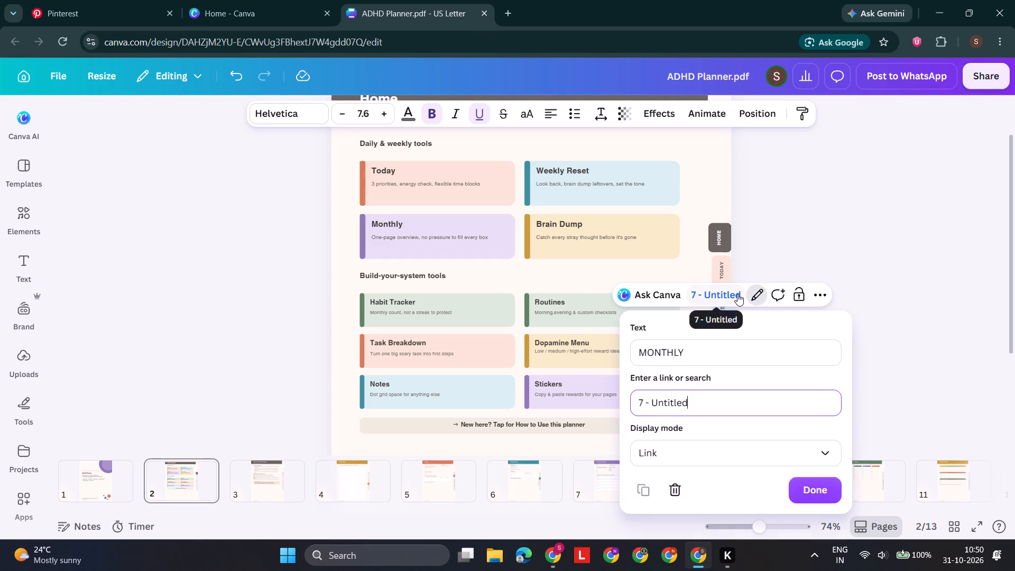
left_click(704, 453)
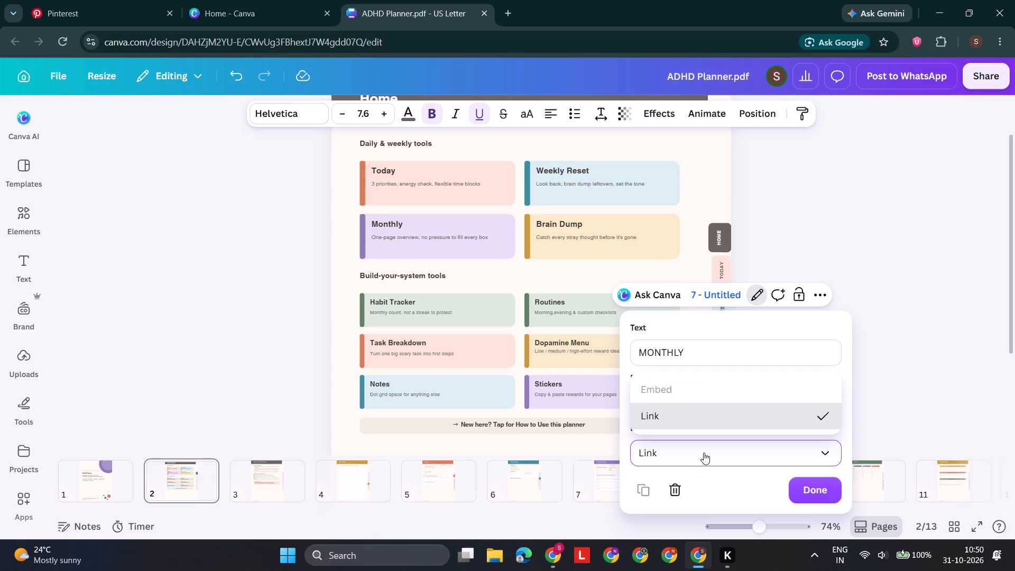
left_click(876, 374)
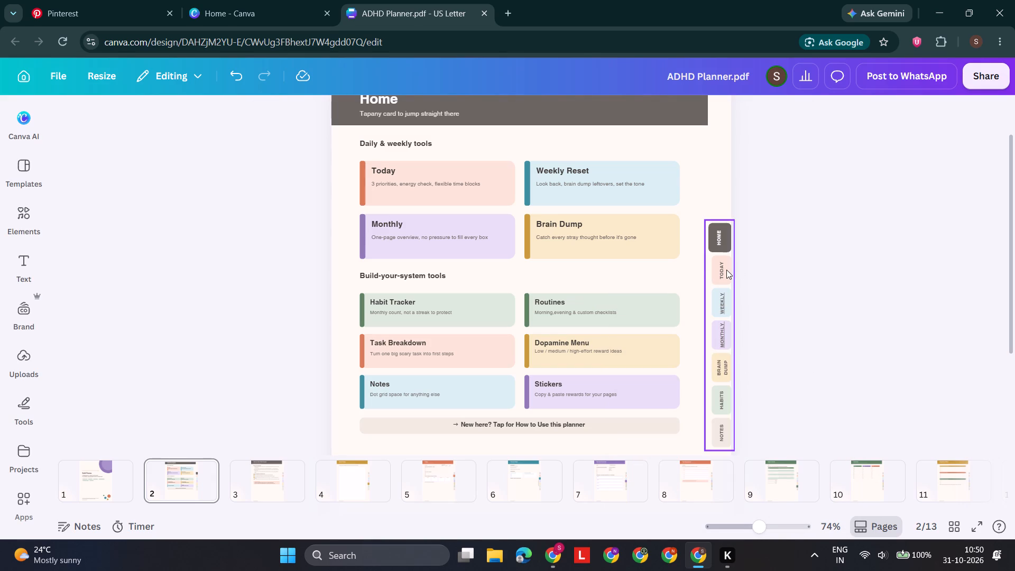
Widen the MONTHLY side-tab label's text box on page 2 and delete the trailing space after the word.
scroll(726, 270, "left", 4)
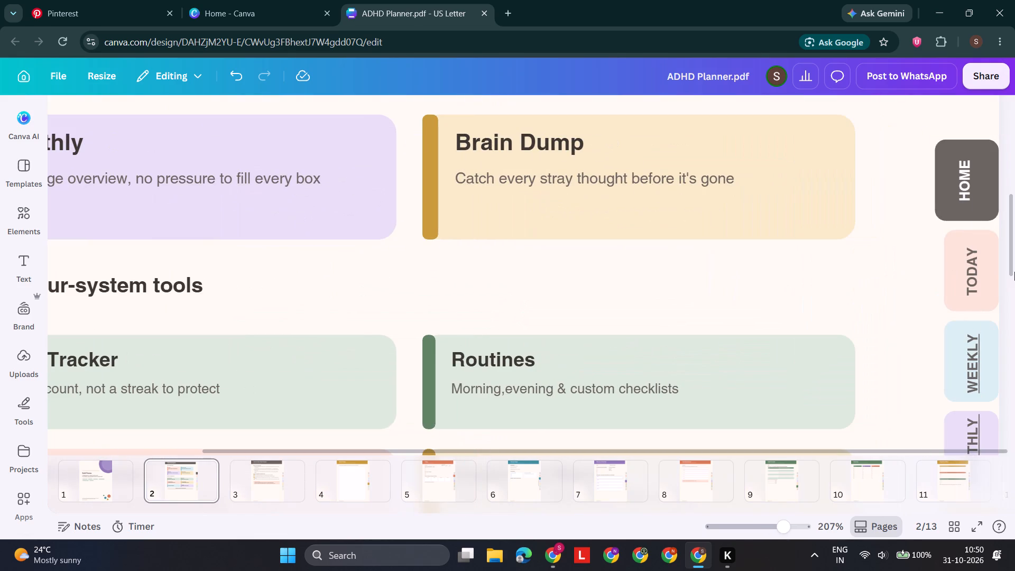
scroll(848, 293, "up", 1)
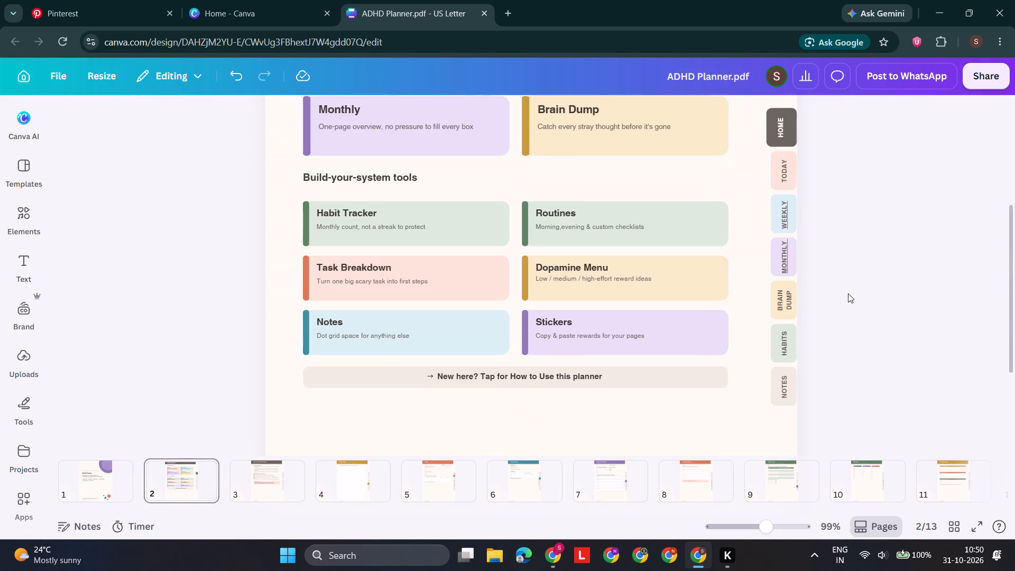
scroll(848, 293, "up", 2)
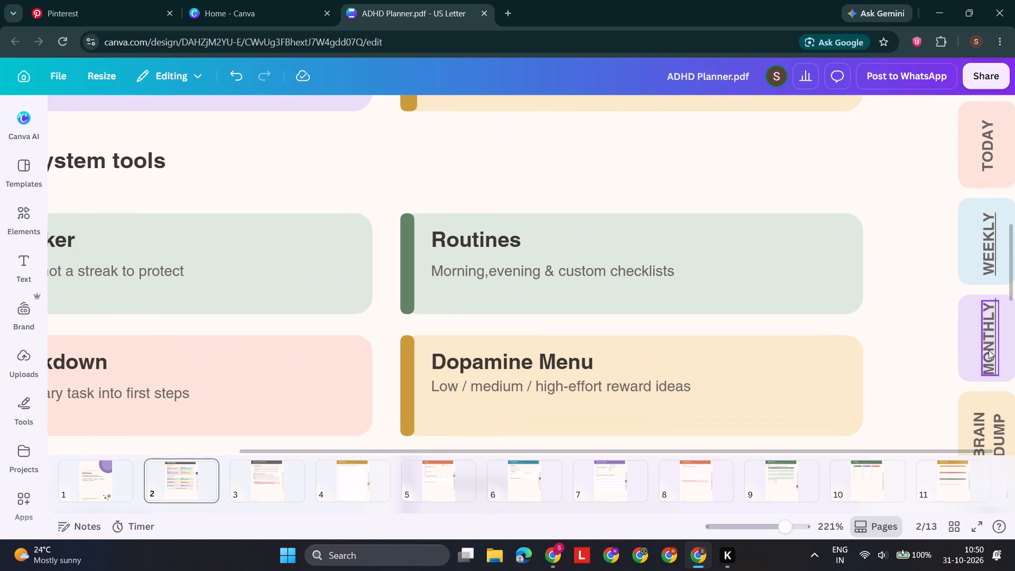
left_click(989, 350)
left_click(989, 350)
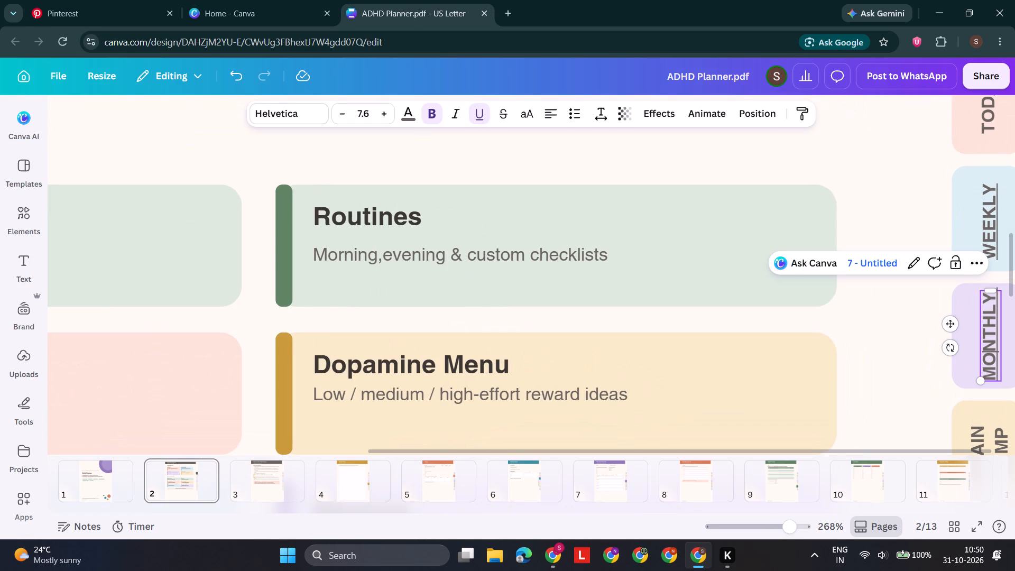
left_click_drag(991, 289, 993, 275)
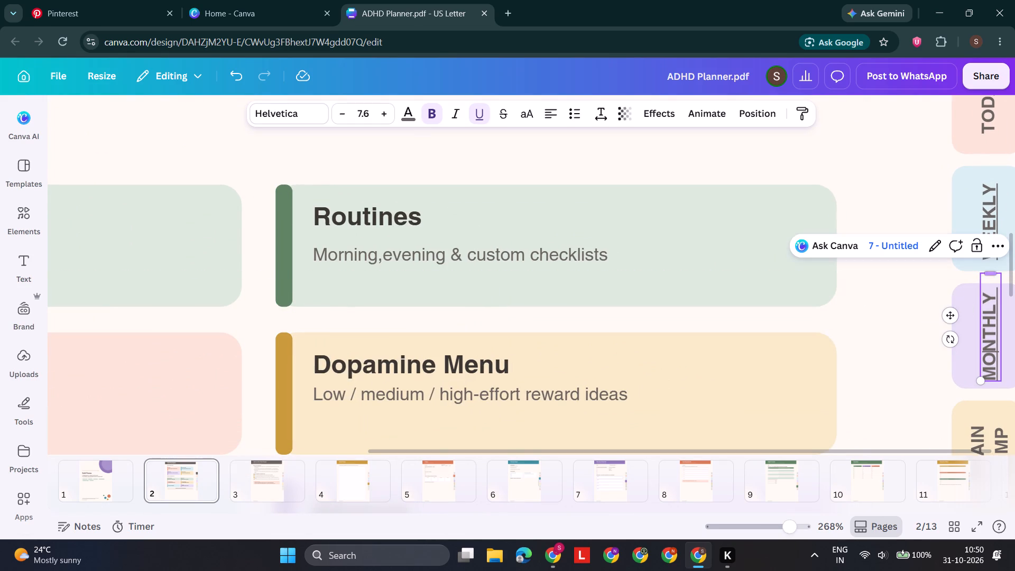
left_click(990, 287)
key("BackSpace")
key("Down")
key("Down")
key("Left")
key("Left")
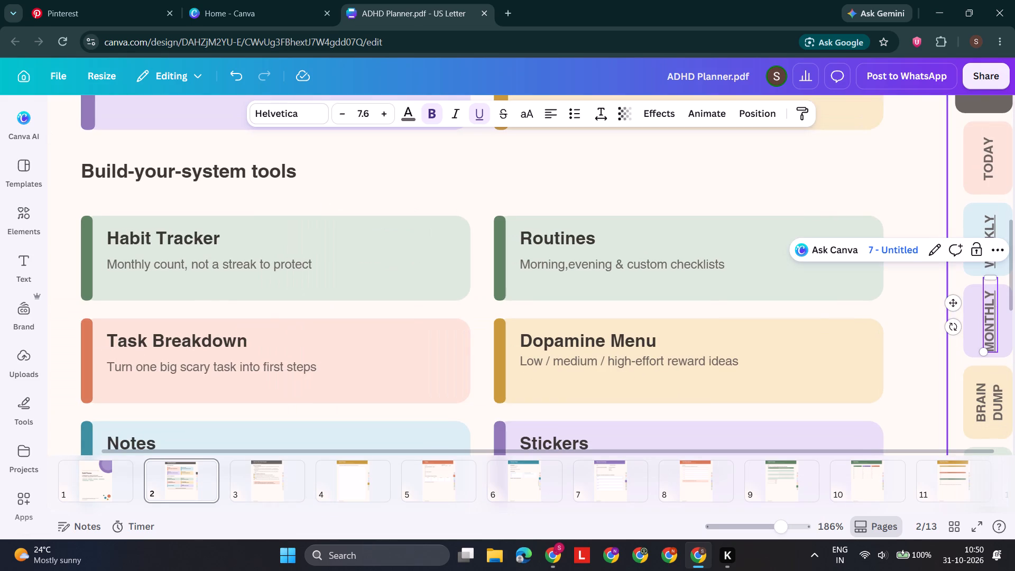
Narrow the MONTHLY side-tab label's text box on page 2 so it fits closely around the word.
left_click_drag(991, 278, 991, 287)
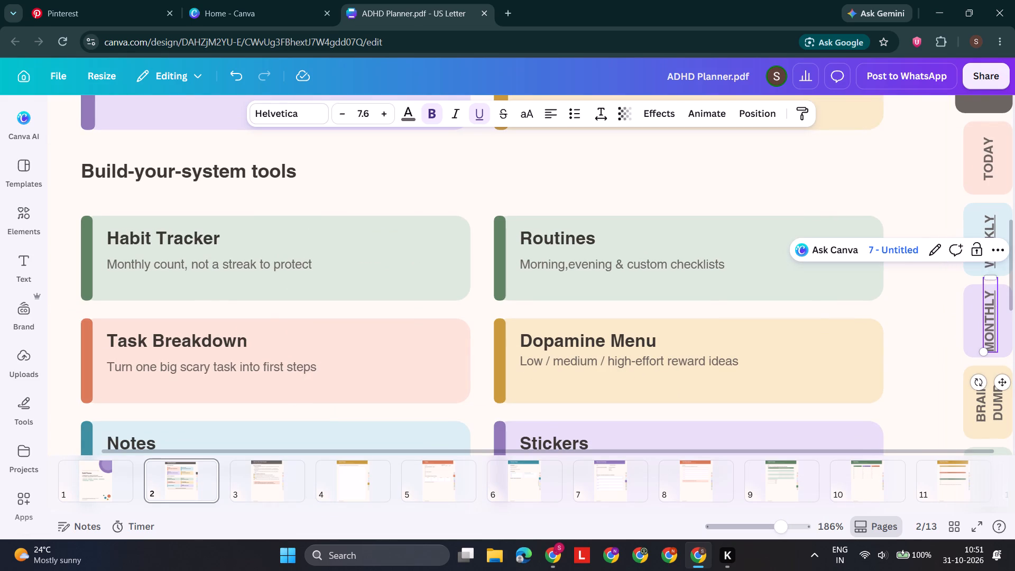
left_click_drag(991, 277, 991, 283)
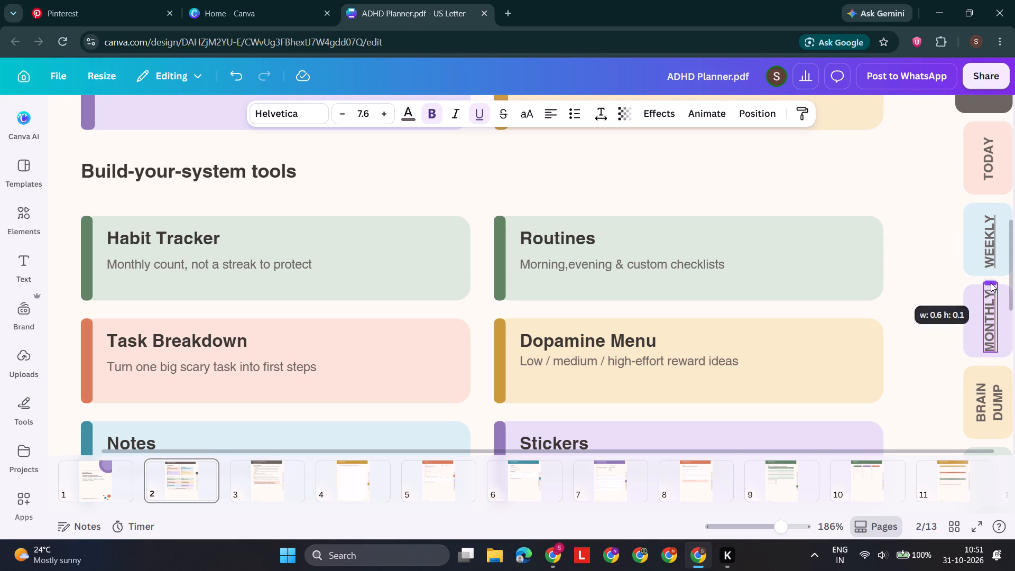
left_click_drag(991, 283, 990, 288)
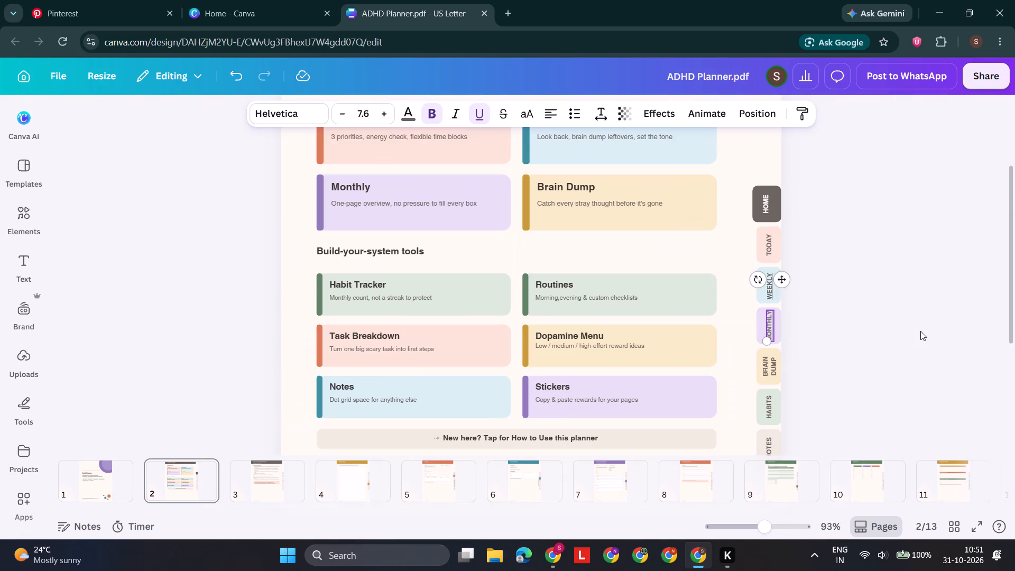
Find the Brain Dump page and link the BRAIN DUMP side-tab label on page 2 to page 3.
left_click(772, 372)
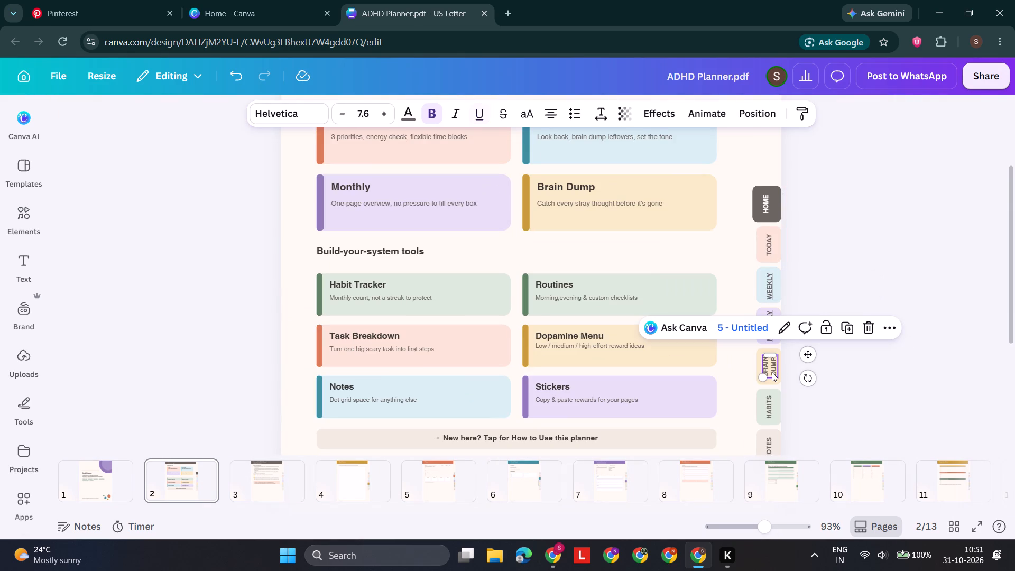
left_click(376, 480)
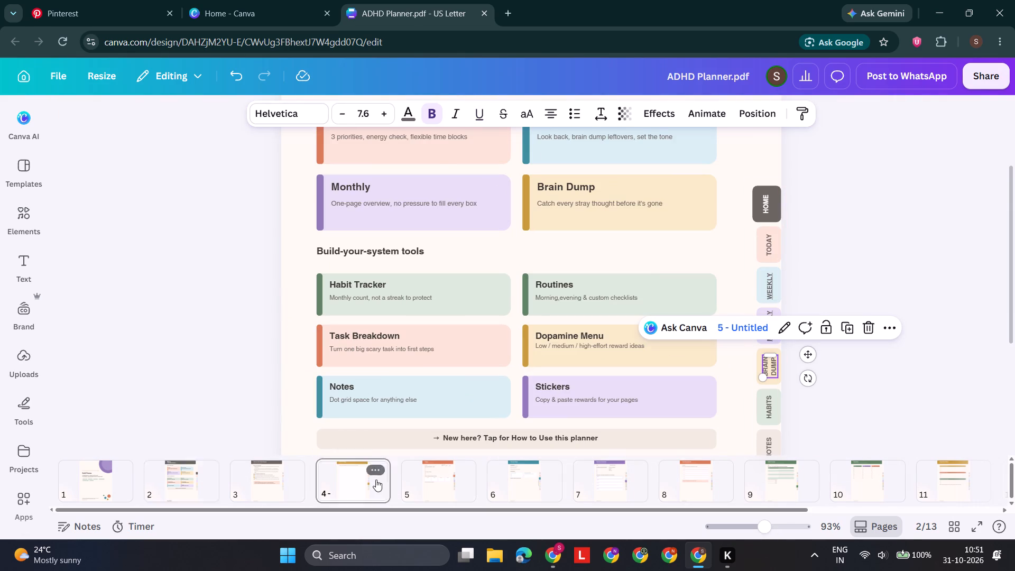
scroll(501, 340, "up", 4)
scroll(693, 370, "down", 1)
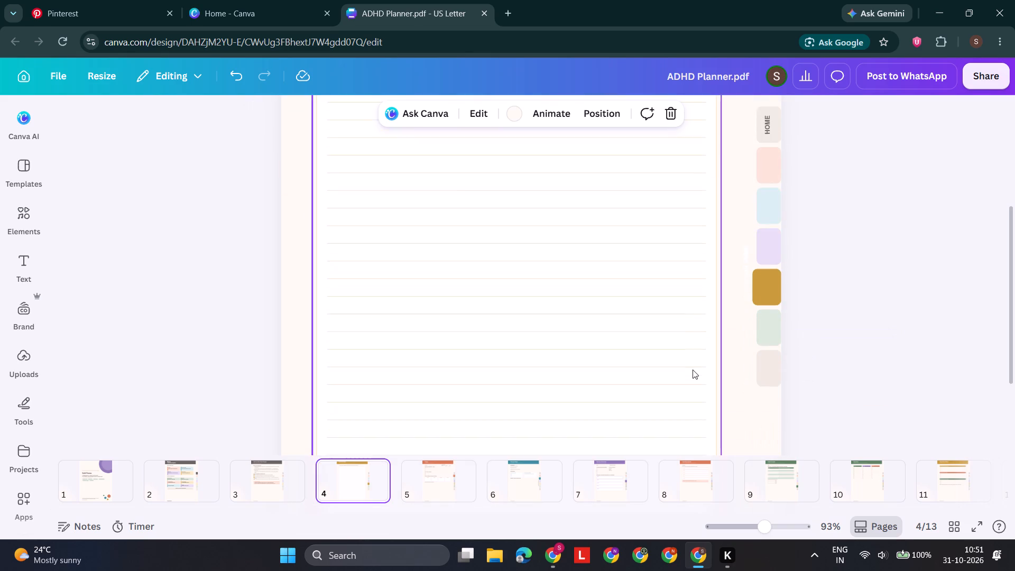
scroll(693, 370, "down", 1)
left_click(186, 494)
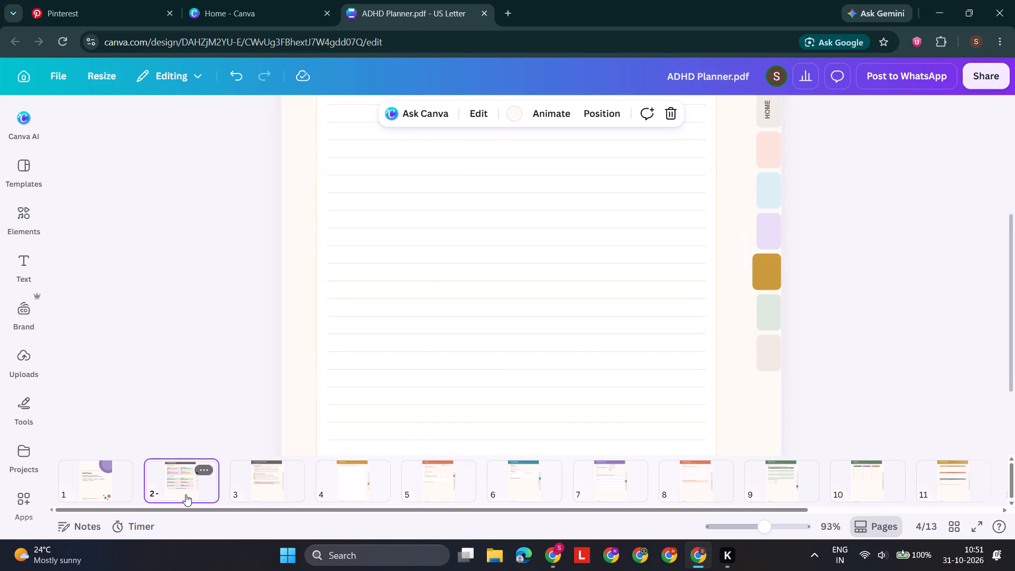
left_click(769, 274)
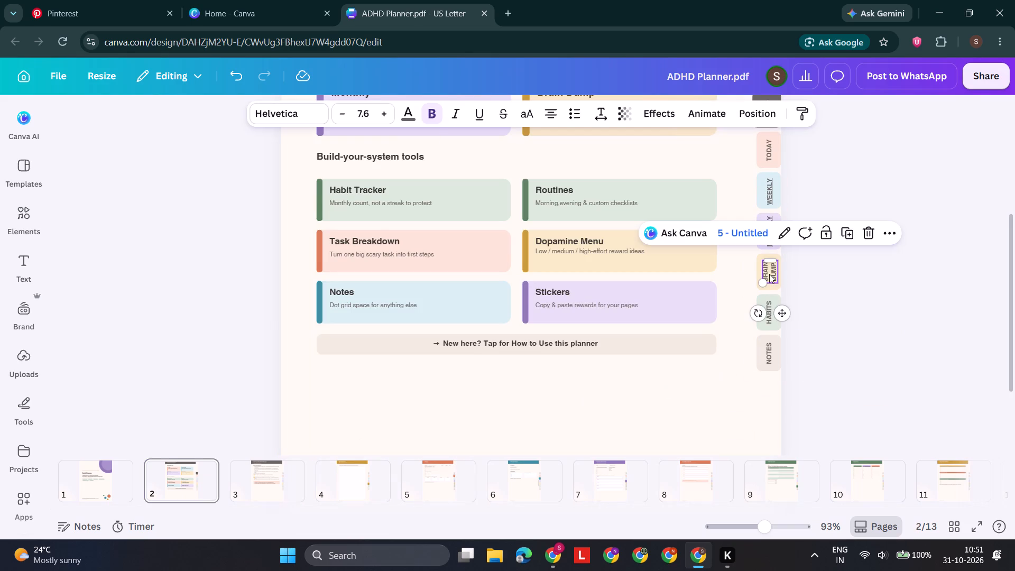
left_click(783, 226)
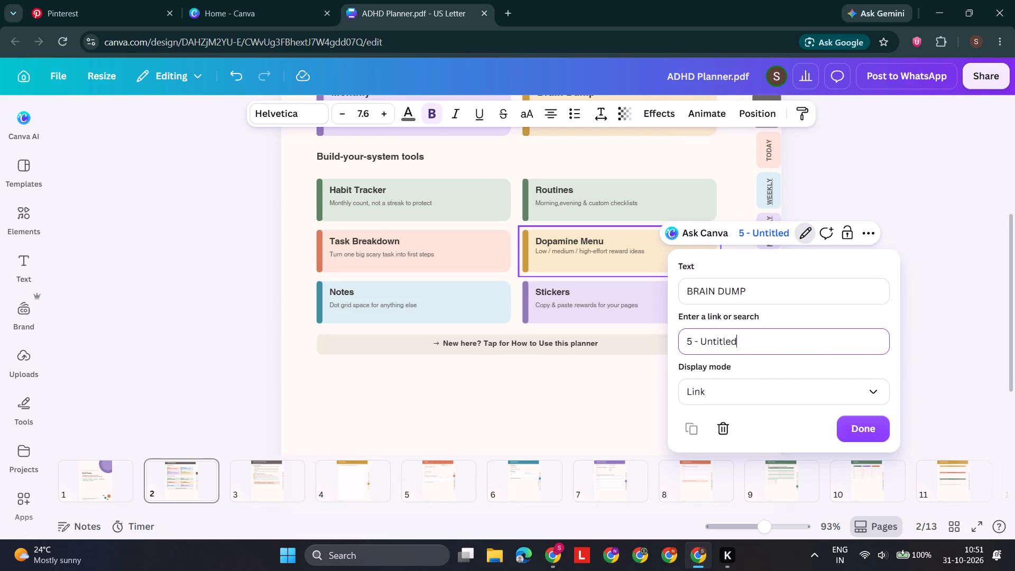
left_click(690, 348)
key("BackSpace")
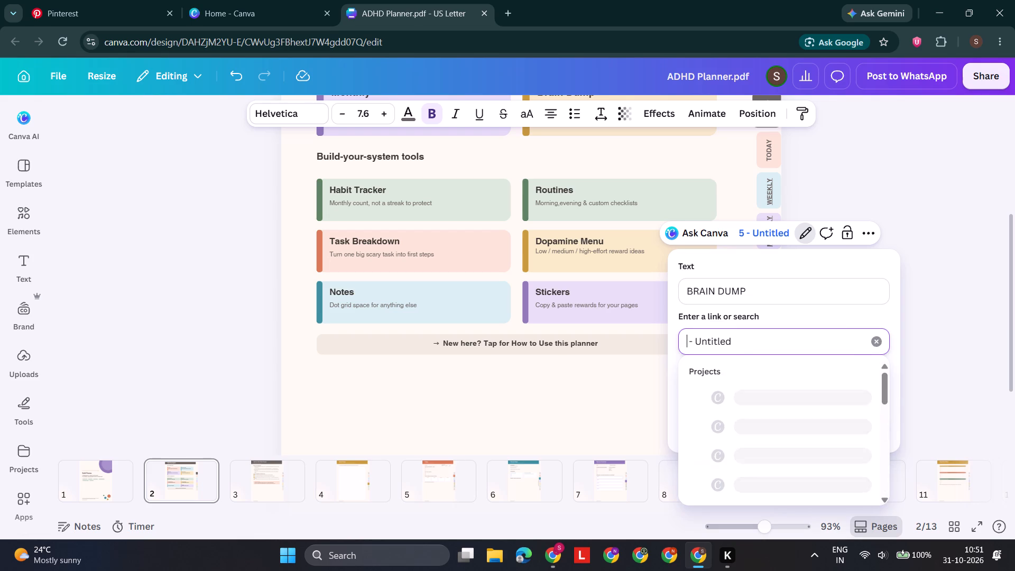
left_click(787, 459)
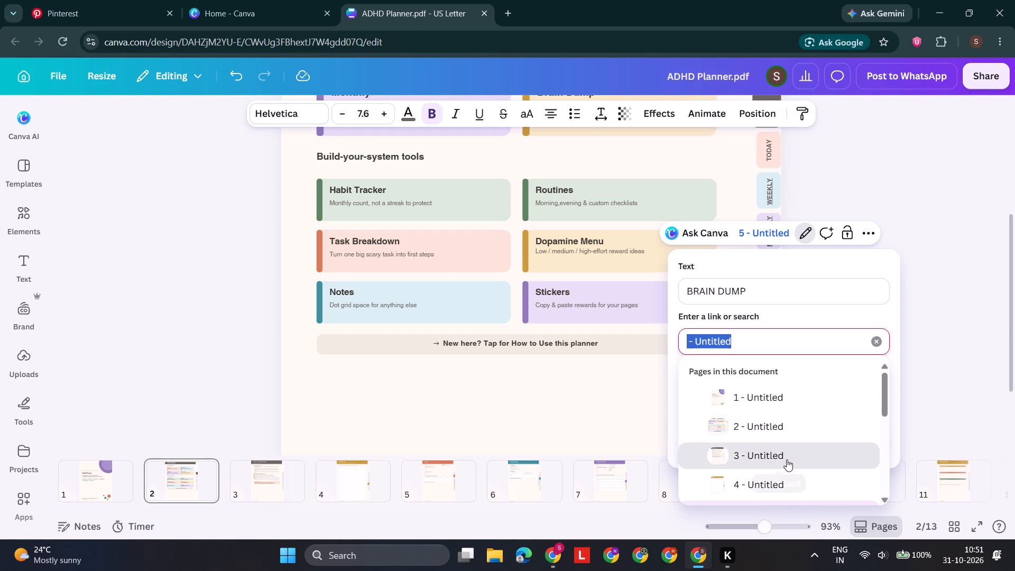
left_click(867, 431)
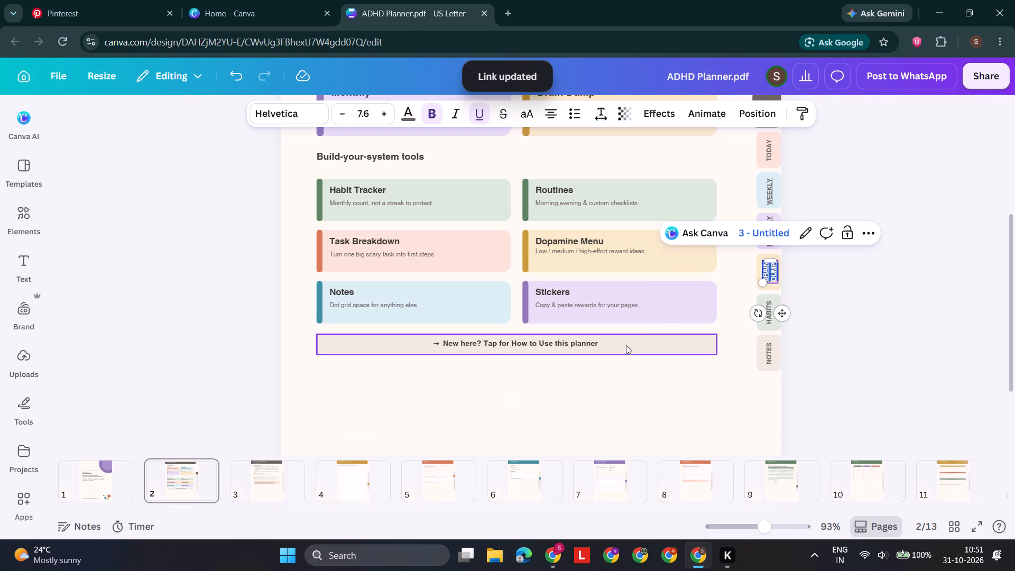
Set the link of the BRAIN DUMP side-tab label on page 2 to page 4.
left_click(555, 343)
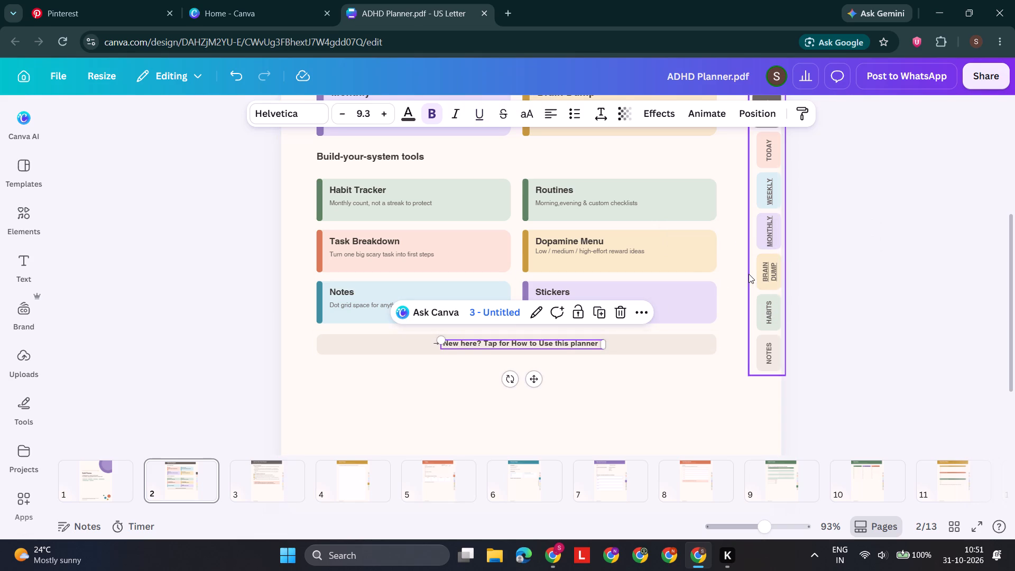
left_click(770, 275)
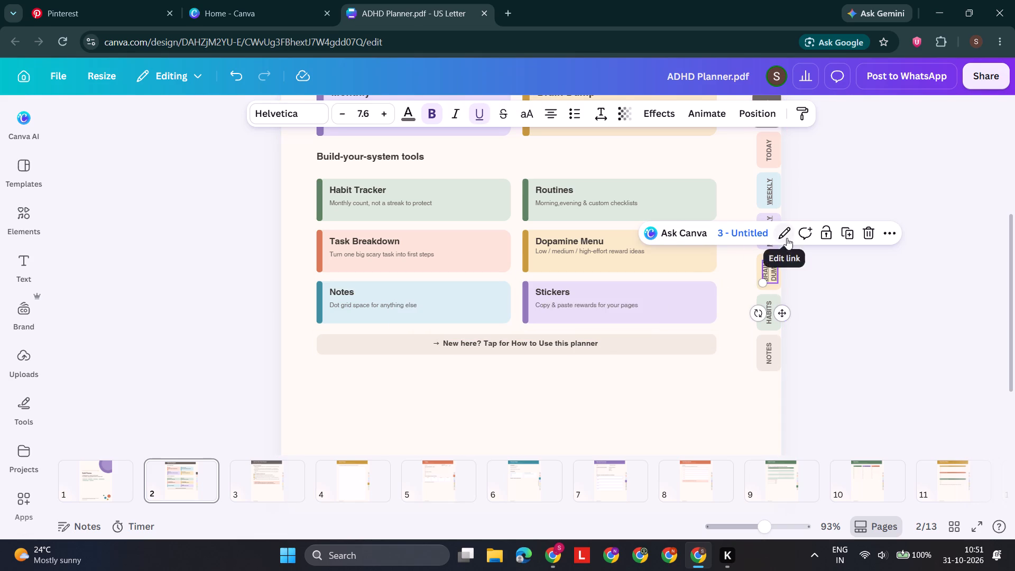
left_click(787, 238)
left_click(690, 344)
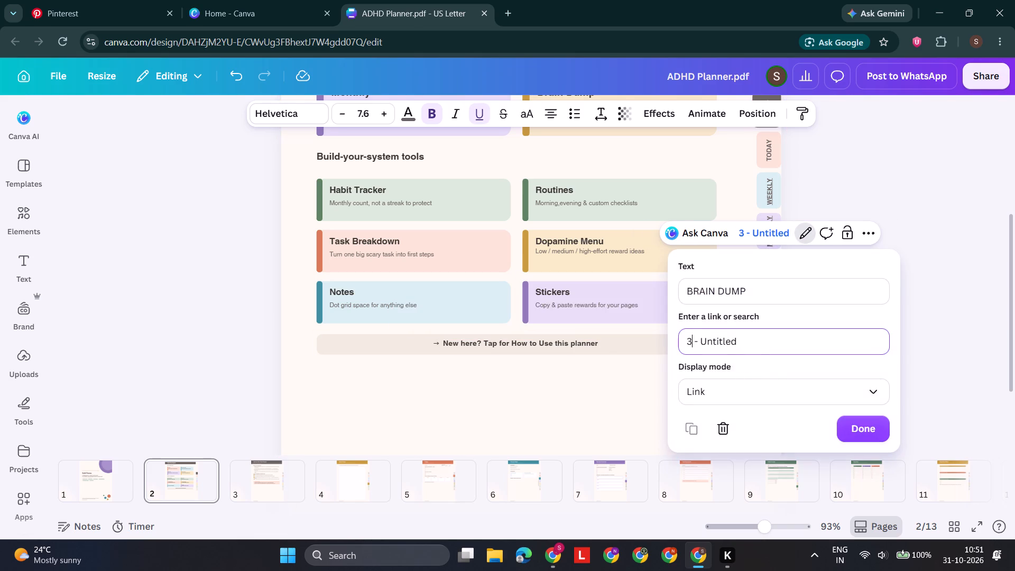
key("BackSpace")
left_click(805, 476)
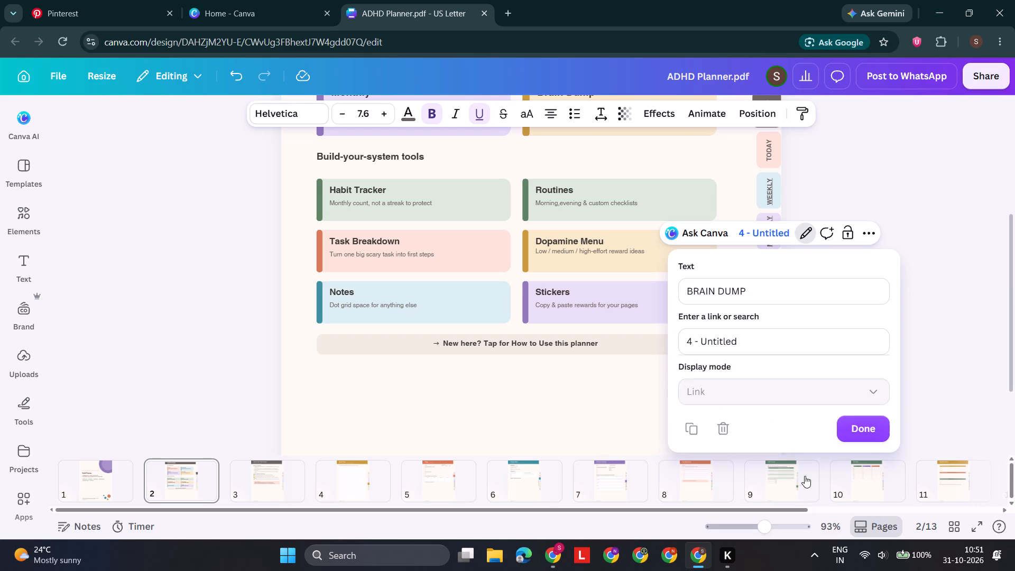
left_click(871, 434)
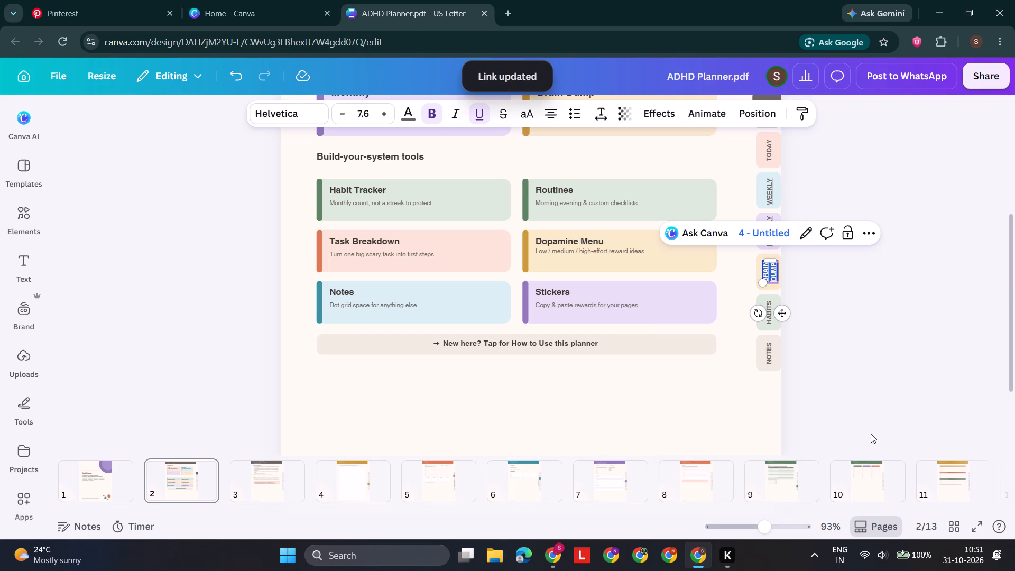
Look through pages 8 and 9 to locate the target page for the HABITS side tab, and return to page 2.
left_click(689, 477)
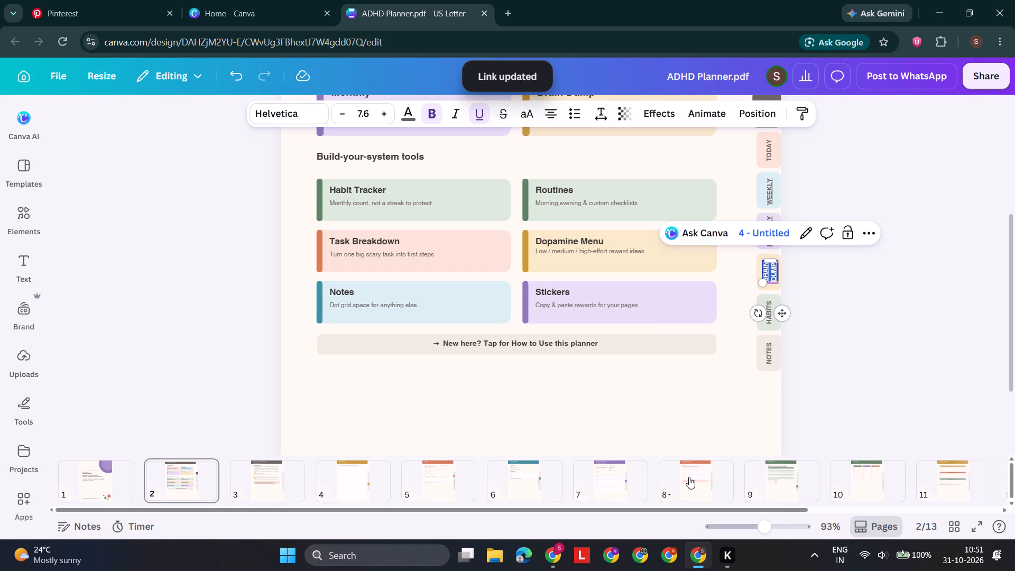
scroll(633, 336, "up", 4)
left_click(787, 479)
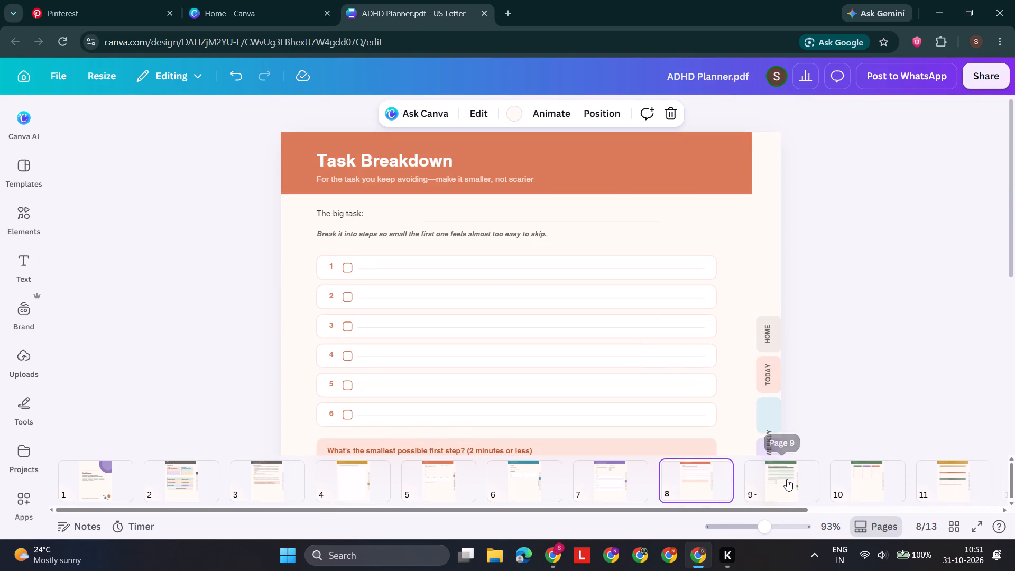
scroll(839, 321, "down", 2)
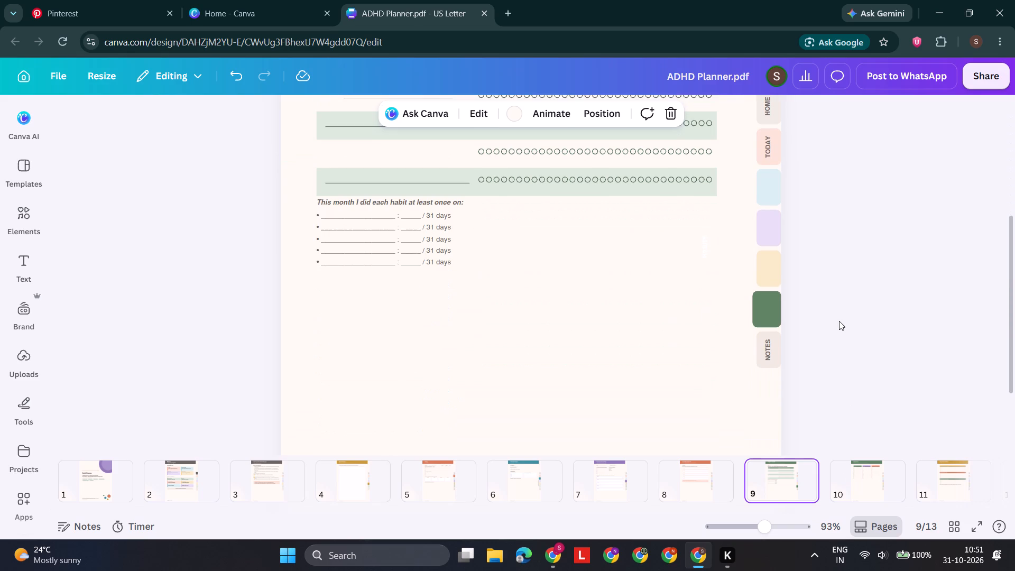
scroll(839, 321, "up", 3)
scroll(839, 321, "down", 1)
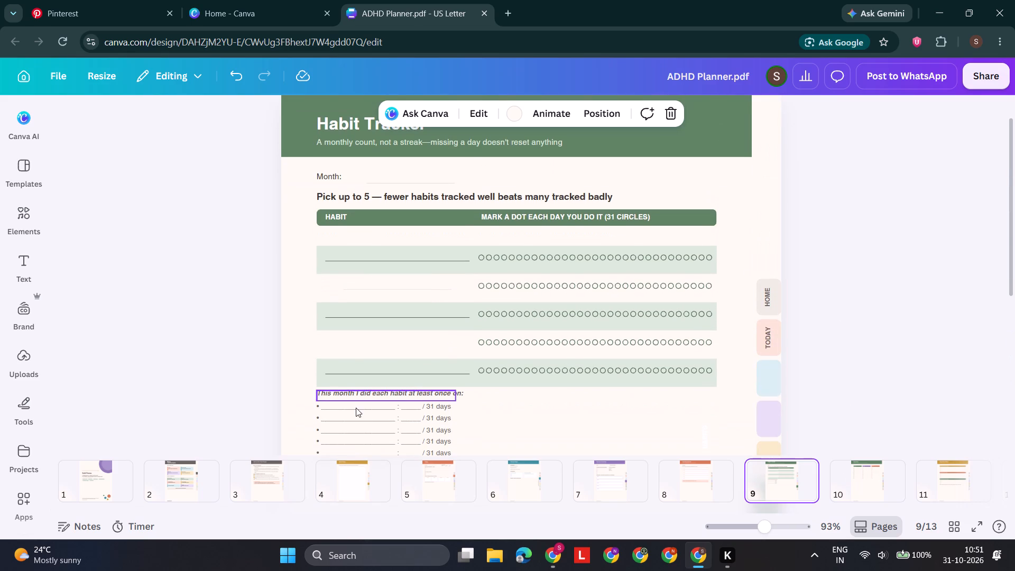
left_click(174, 485)
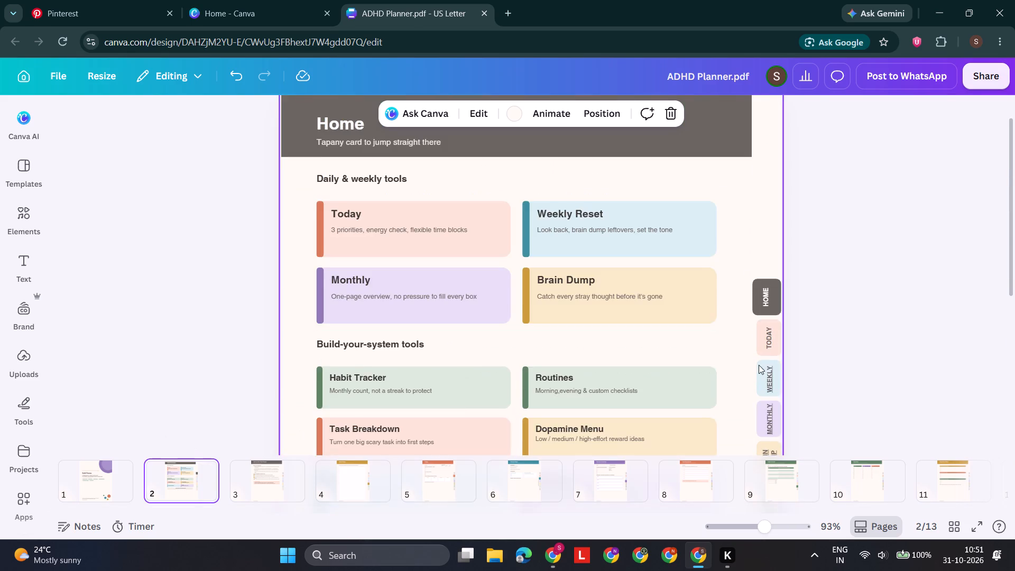
Check the HABITS side-tab label's options on page 2 for a link setting.
scroll(759, 365, "down", 1)
left_click(771, 357)
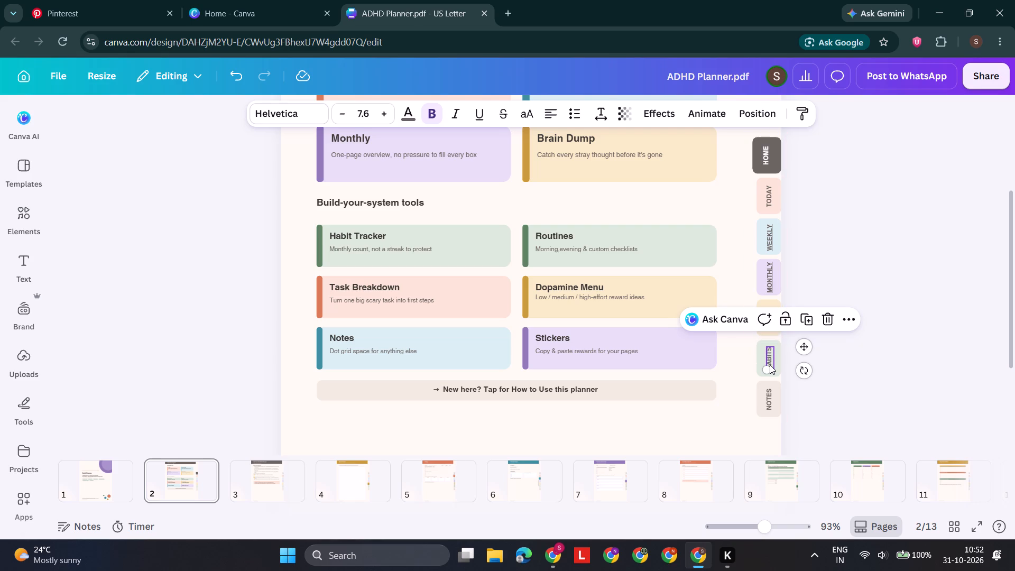
left_click(845, 317)
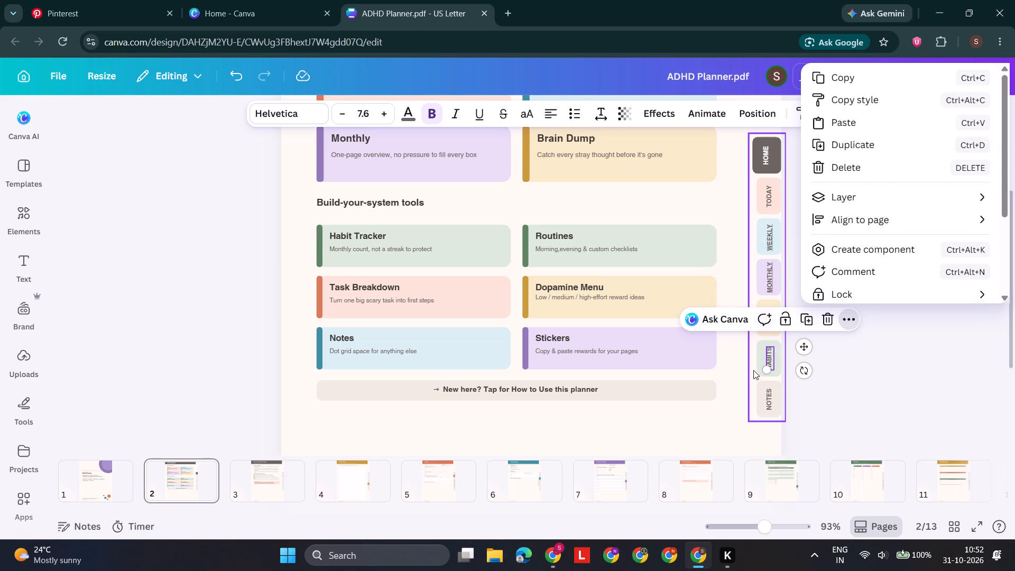
left_click(765, 324)
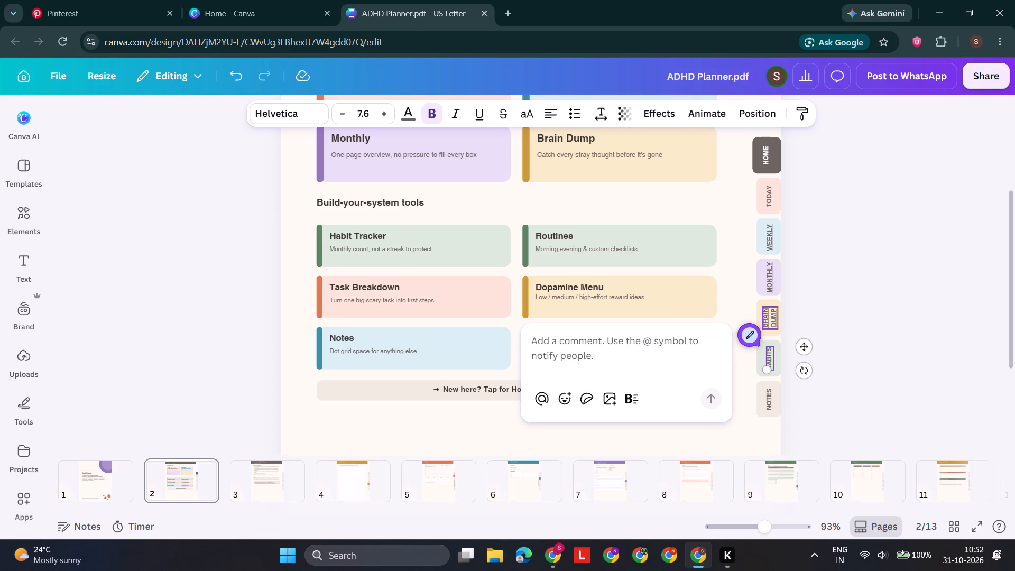
left_click(831, 359)
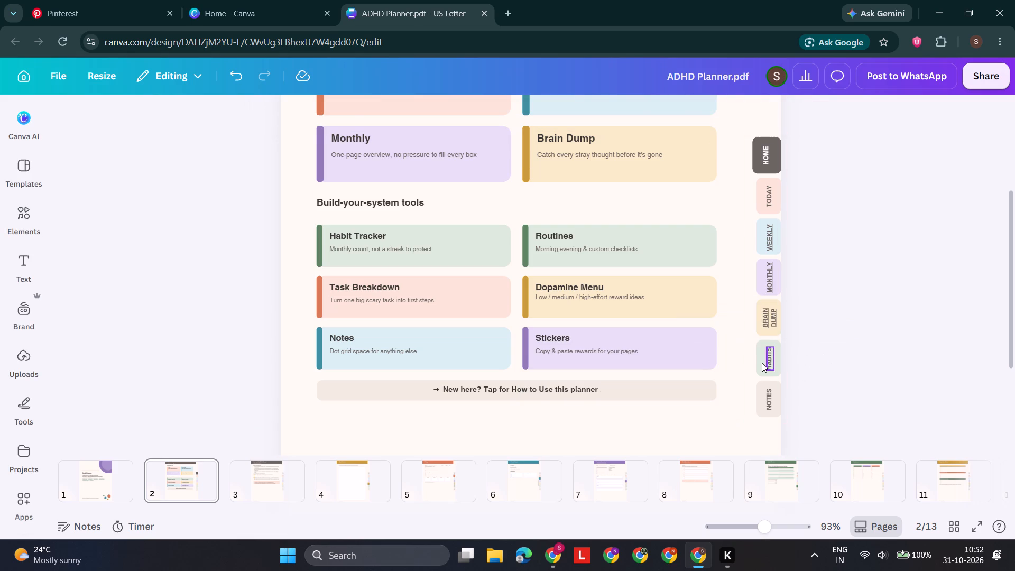
left_click(768, 360)
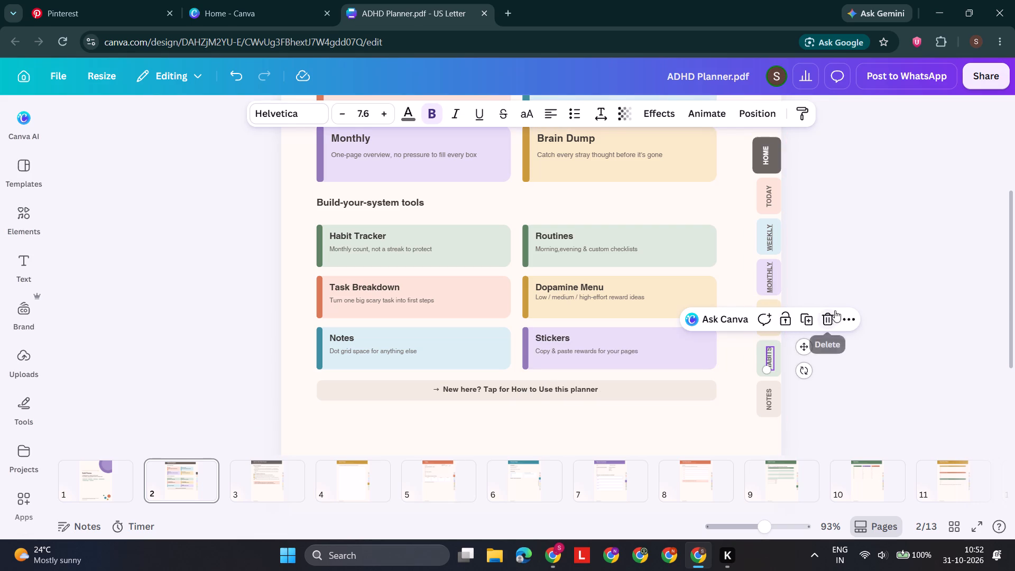
left_click(842, 314)
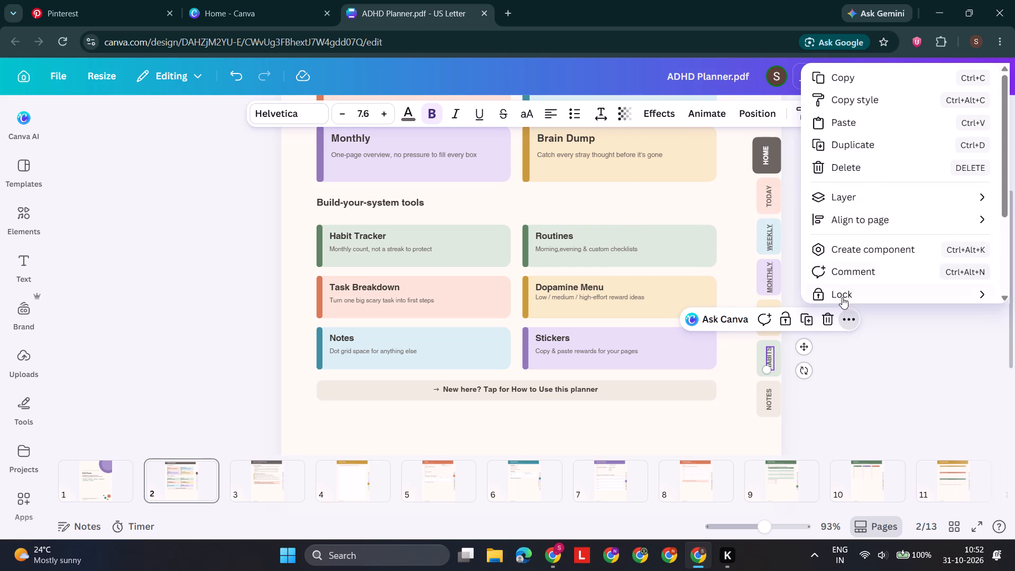
left_click(813, 402)
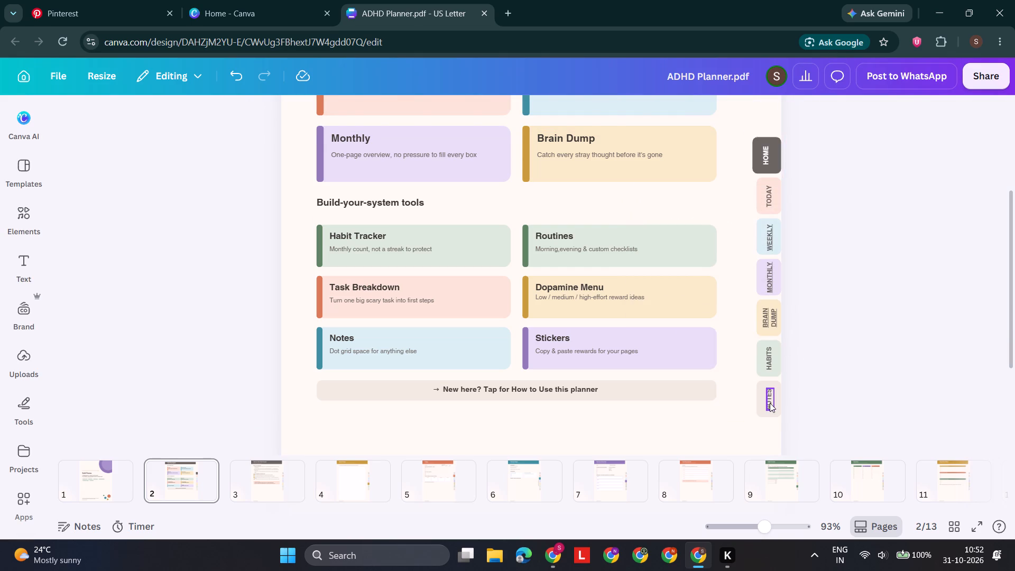
Inspect the link target and display mode options of the NOTES side-tab label on page 2.
left_click(770, 403)
left_click(787, 353)
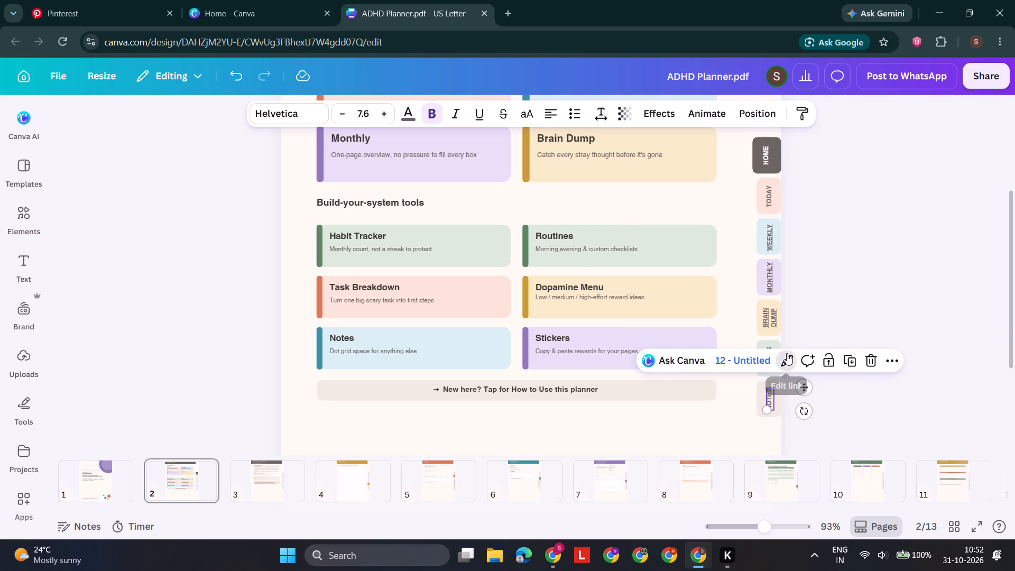
left_click(805, 296)
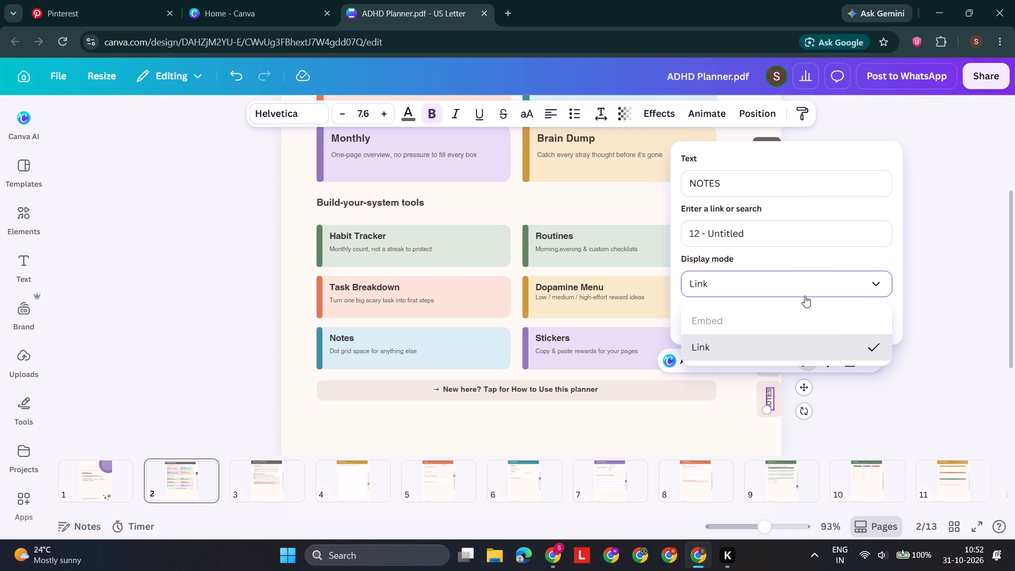
left_click(805, 296)
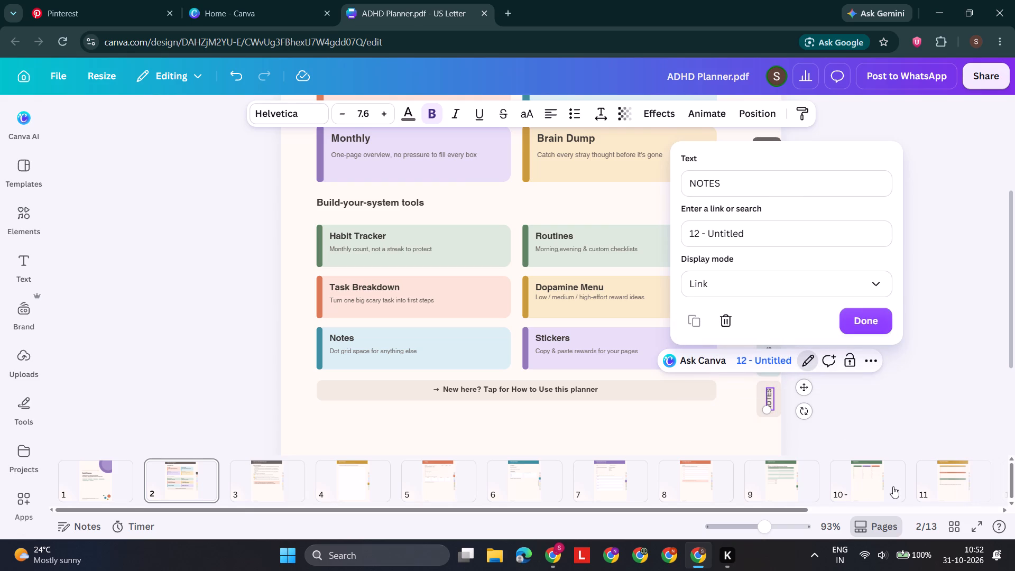
Examine pages 12 and 13 to check which one the NOTES side tab should link to.
scroll(893, 486, "left", 5)
left_click(860, 493)
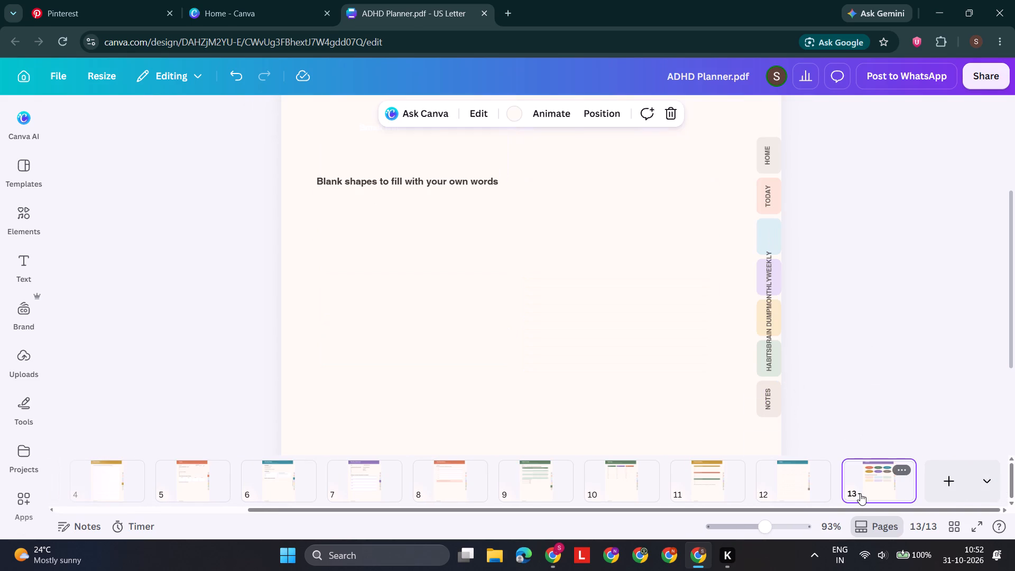
scroll(861, 491, "left", 1)
scroll(859, 368, "up", 3)
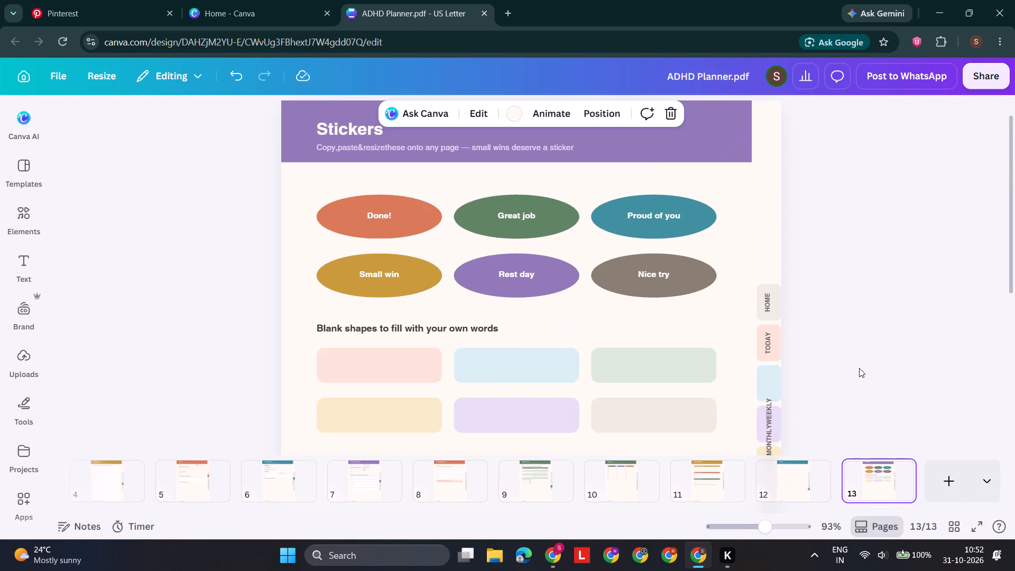
scroll(859, 368, "up", 1)
scroll(859, 368, "down", 1)
scroll(837, 409, "down", 1)
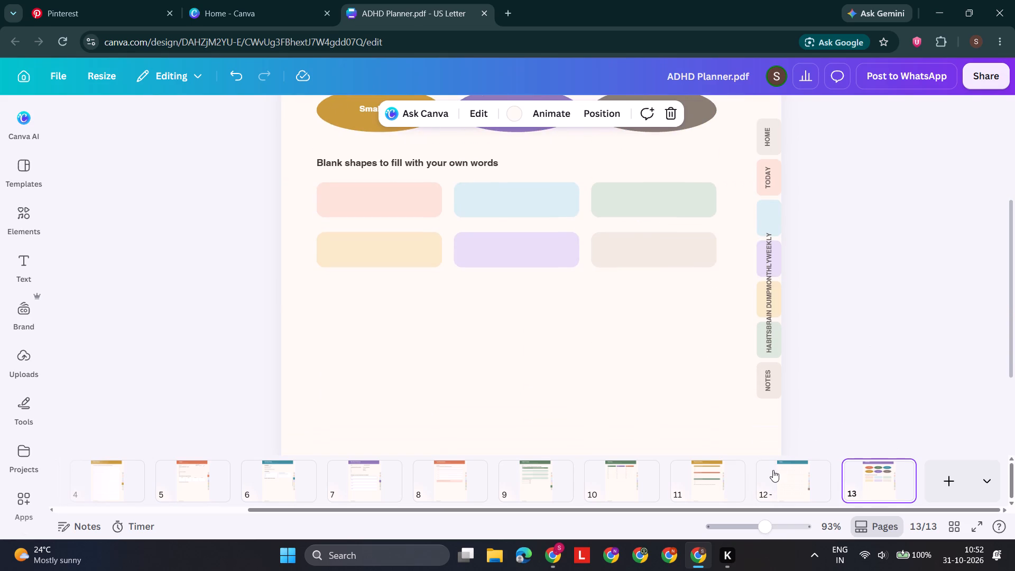
left_click(773, 470)
scroll(817, 361, "up", 4)
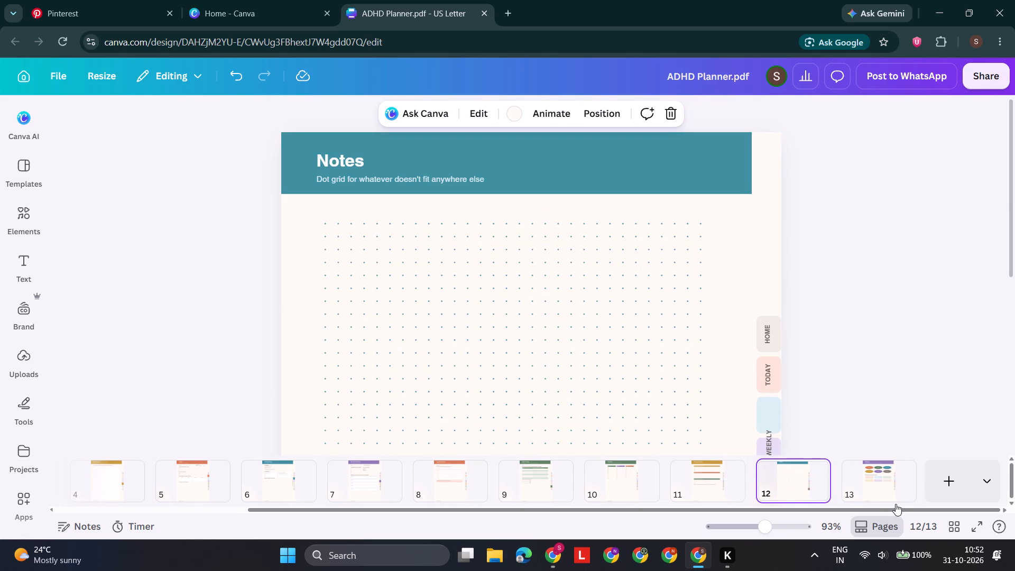
left_click(881, 492)
scroll(658, 375, "up", 1)
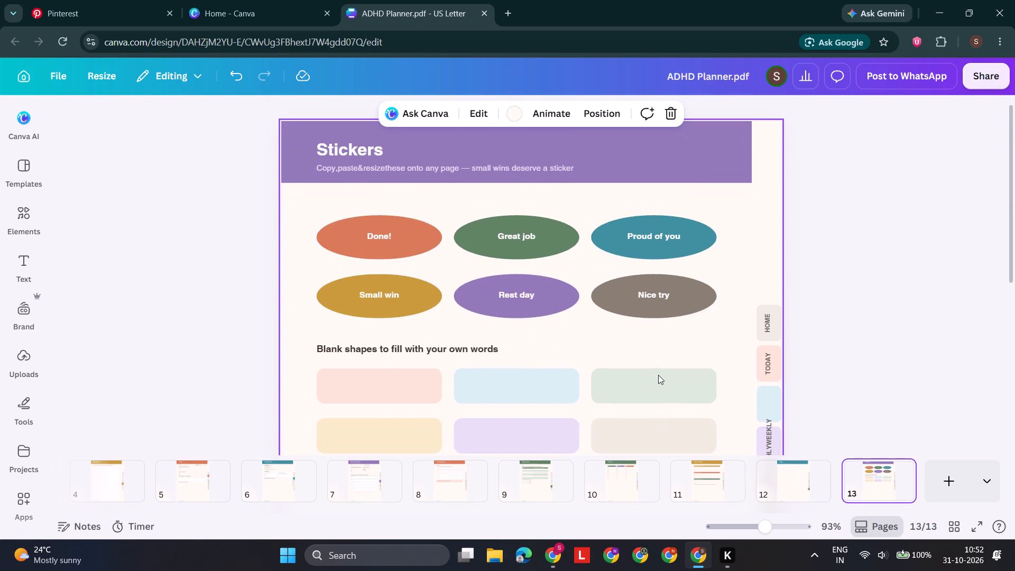
scroll(658, 375, "up", 1)
left_click(793, 480)
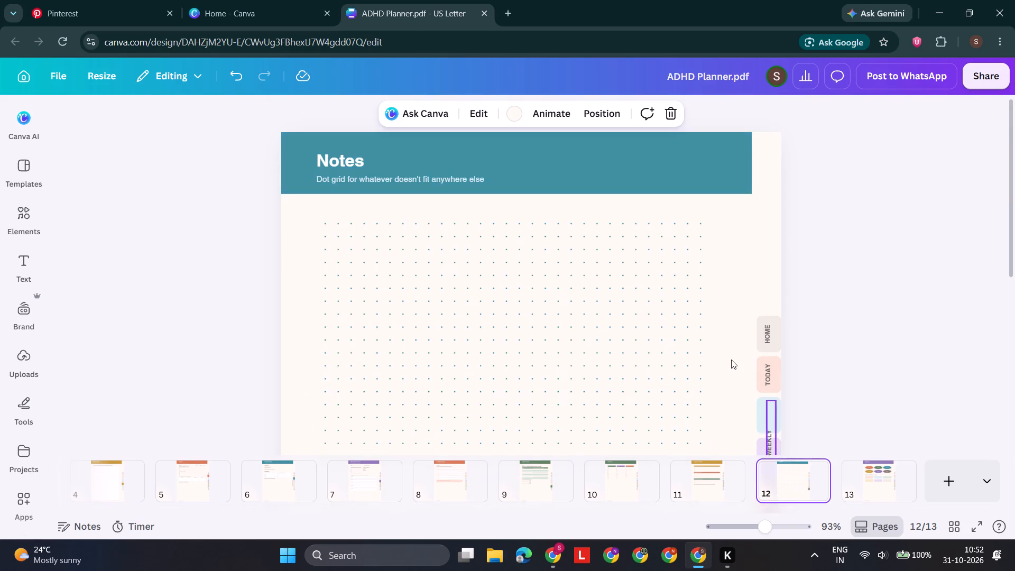
Return to page 2 and check the link target of the NOTES side-tab label.
scroll(731, 360, "down", 2)
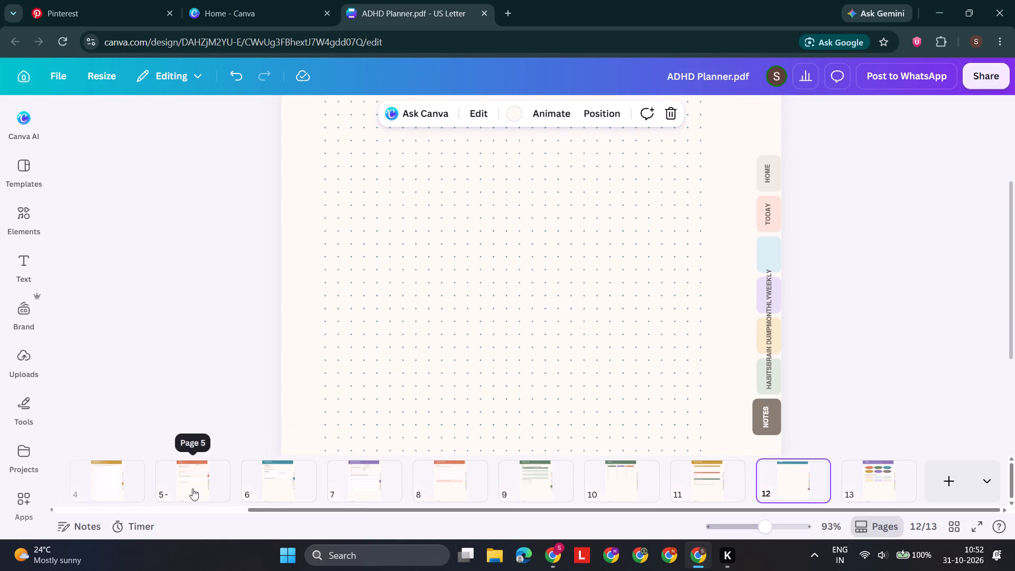
left_click(192, 489)
scroll(132, 485, "right", 6)
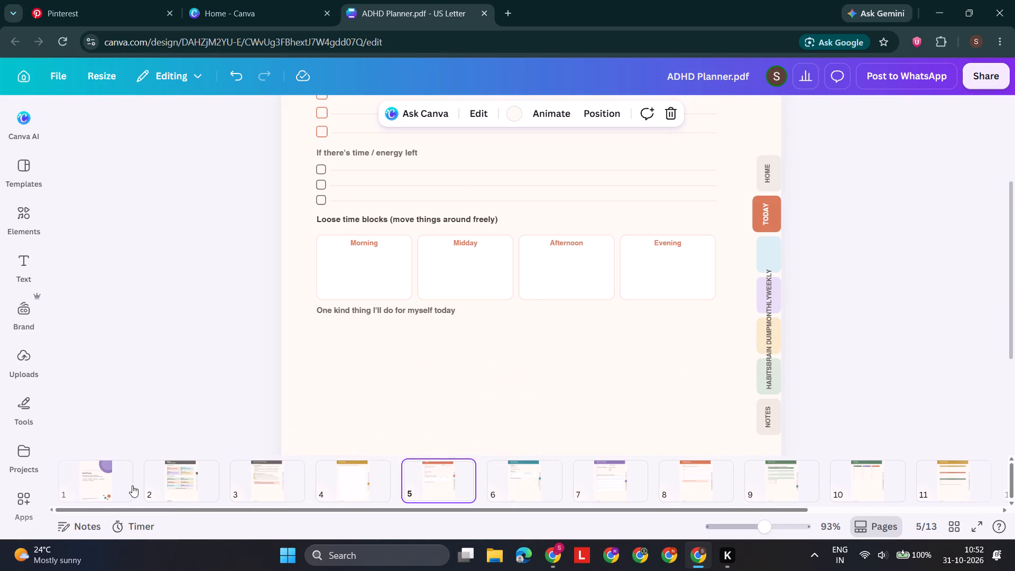
left_click(177, 494)
scroll(708, 315, "down", 1)
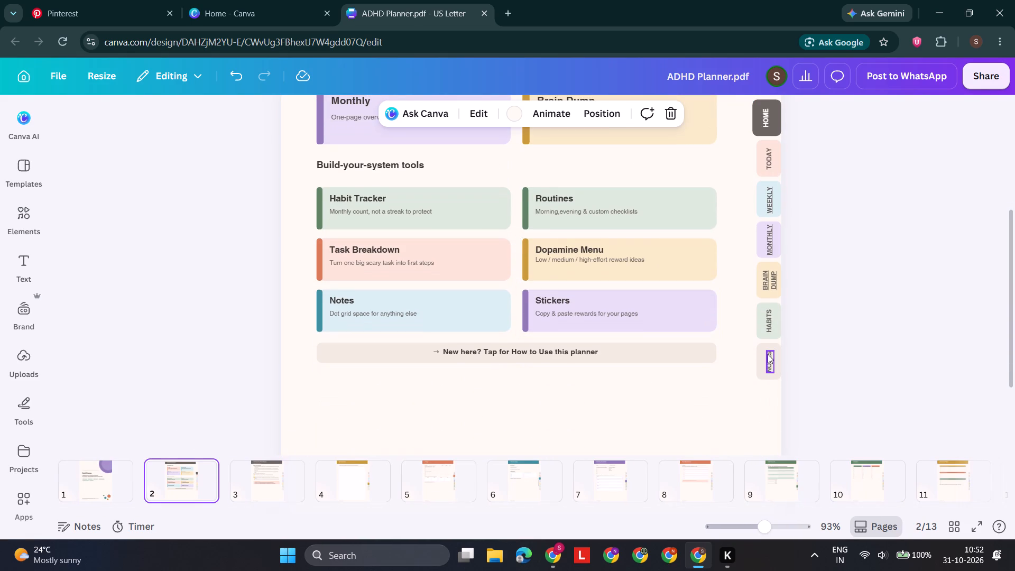
left_click(769, 358)
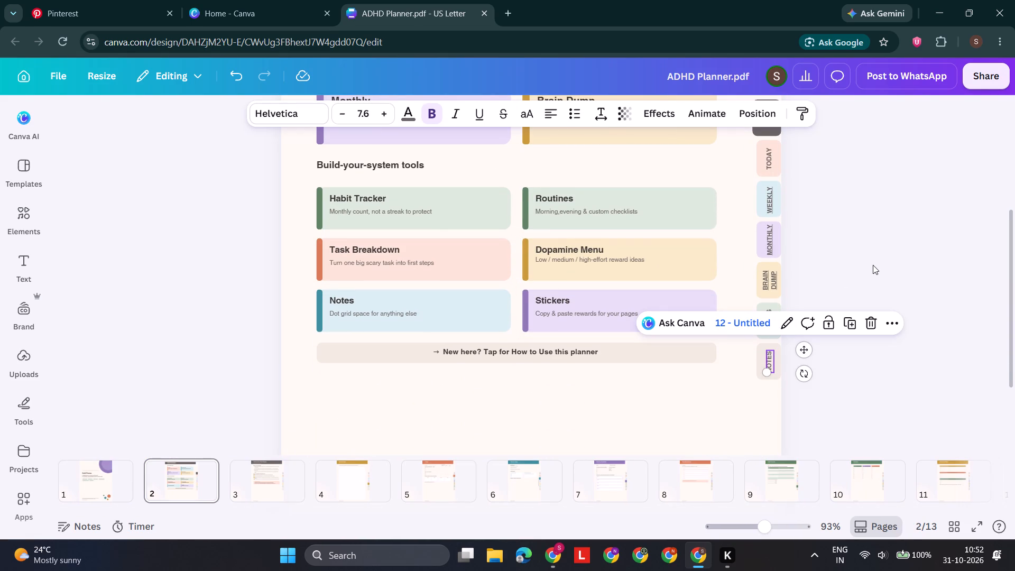
left_click(871, 265)
left_click(772, 358)
left_click(779, 329)
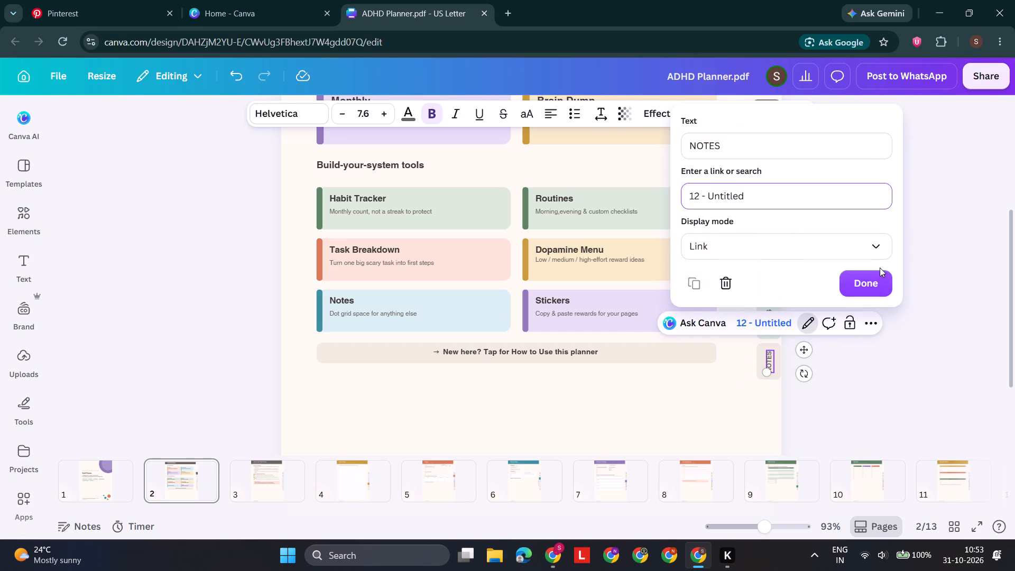
left_click(871, 281)
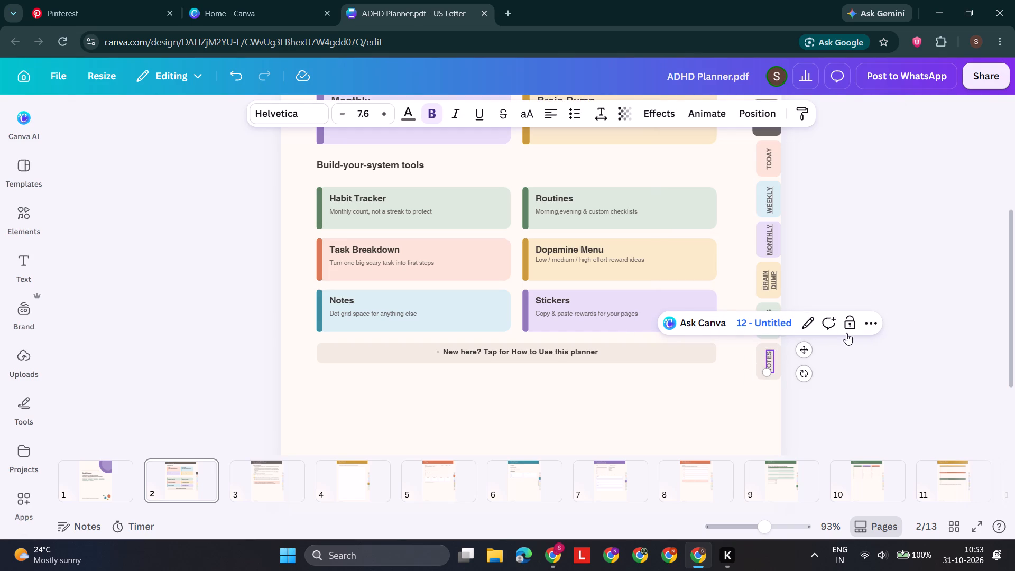
Reapply the link on page 2's NOTES side-tab label, choosing page 12 as its target.
left_click(814, 324)
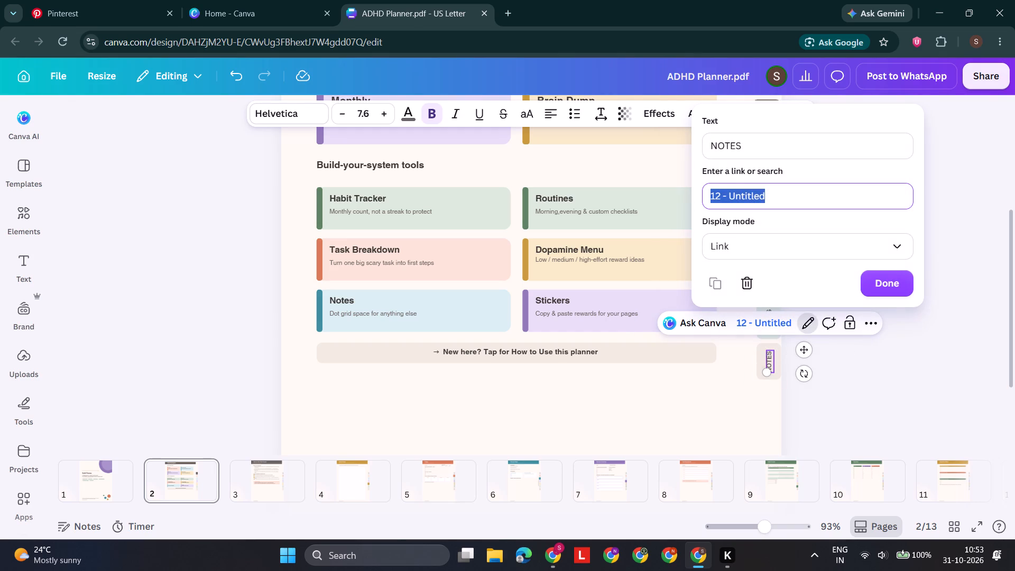
left_click(716, 199)
left_click(719, 198)
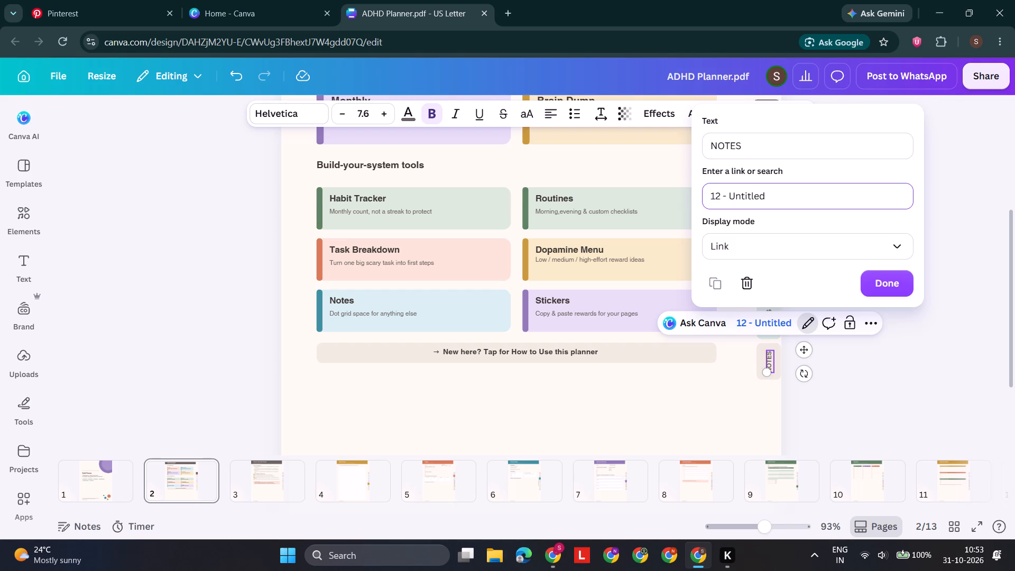
key("BackSpace")
scroll(857, 271, "down", 3)
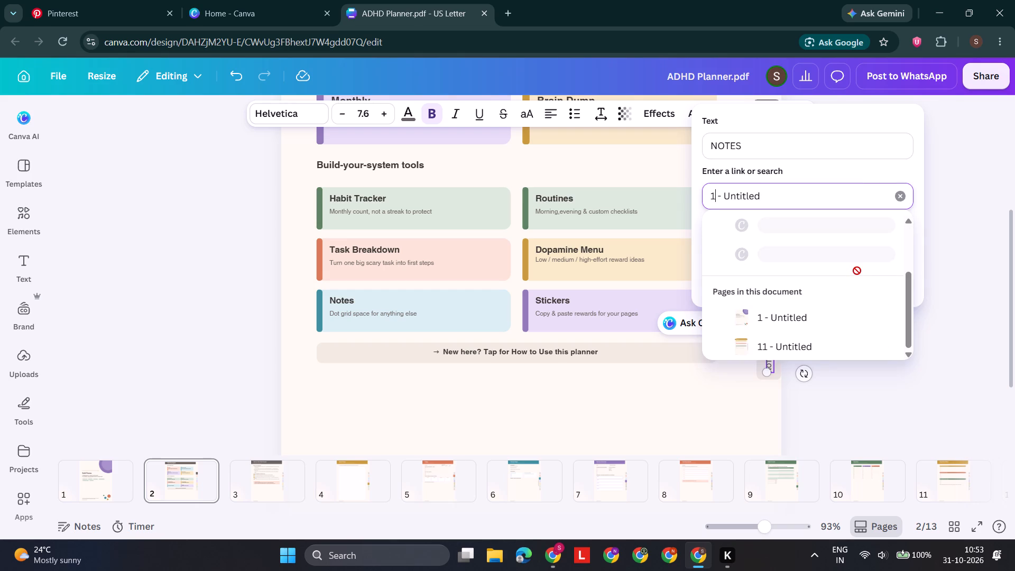
scroll(857, 271, "down", 4)
scroll(779, 343, "down", 4)
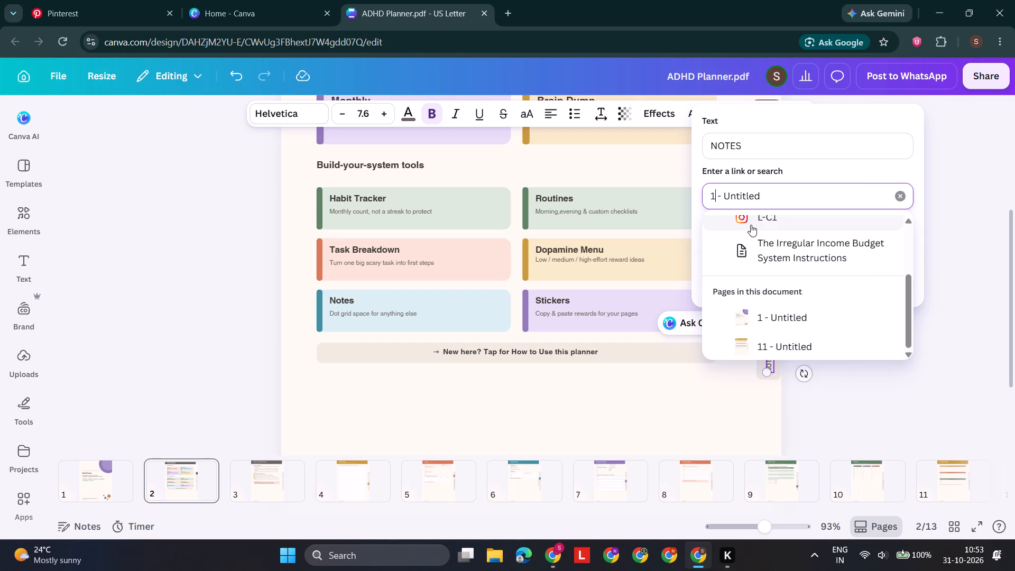
key("2")
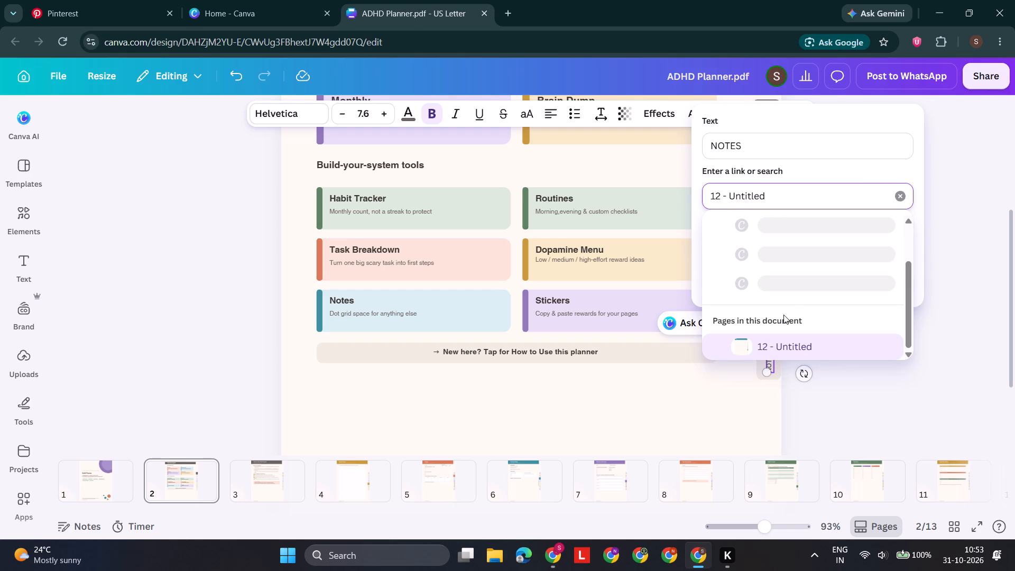
left_click(771, 347)
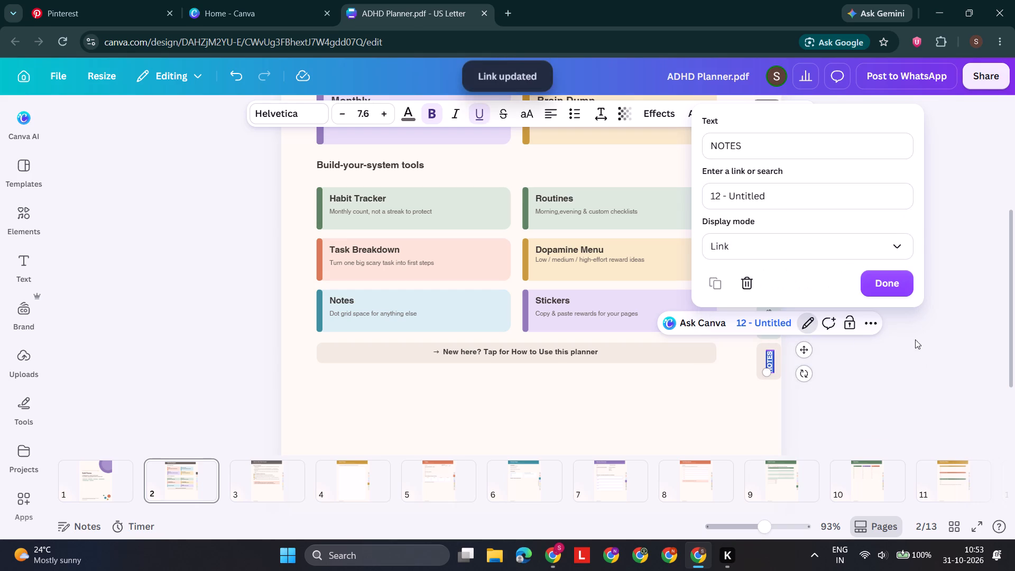
left_click(885, 276)
left_click(915, 353)
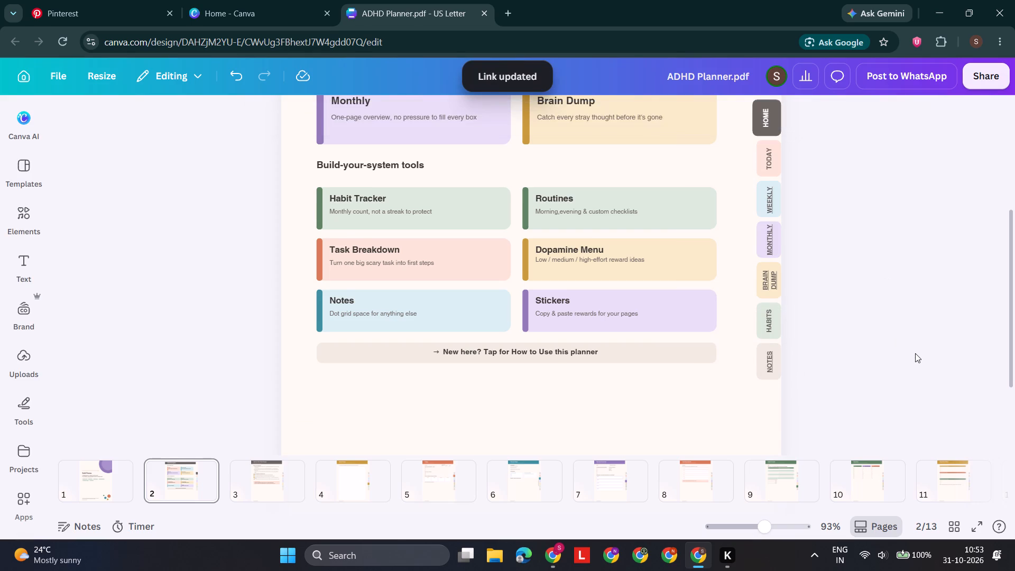
Link the HABITS side-tab label on page 2 to page 9.
scroll(915, 353, "up", 1)
left_click(768, 381)
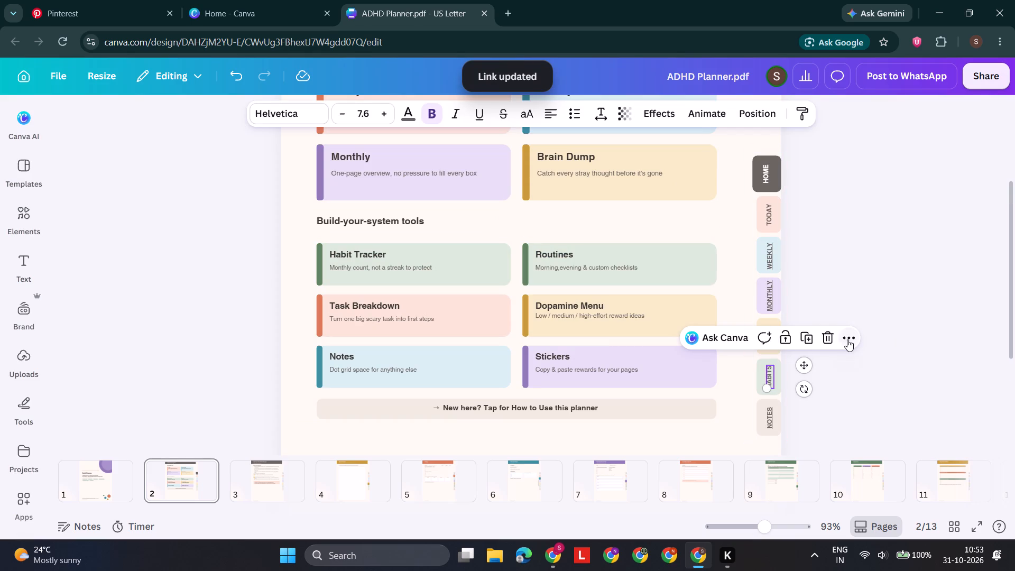
right_click(768, 374)
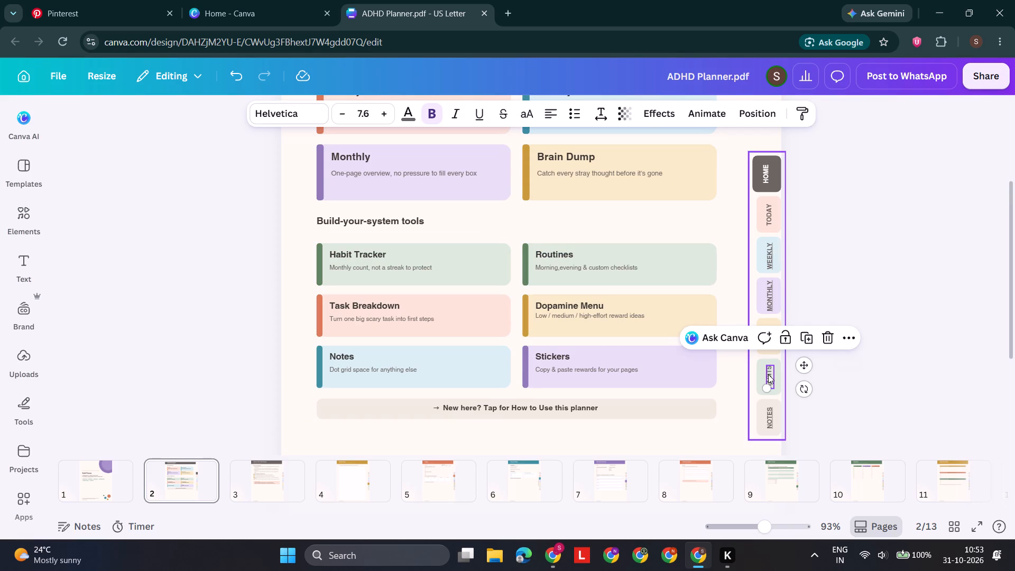
left_click(815, 421)
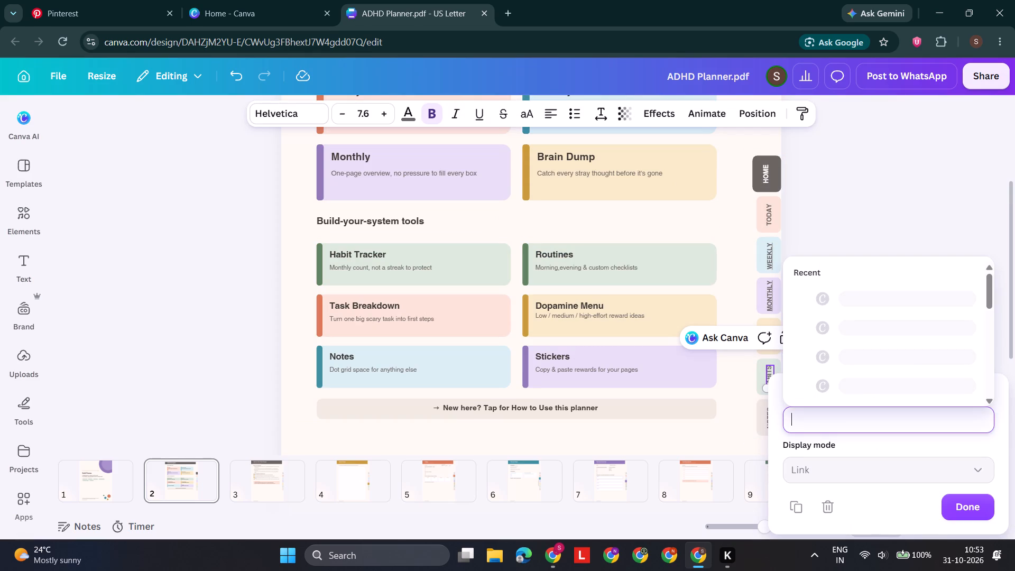
scroll(884, 358, "down", 6)
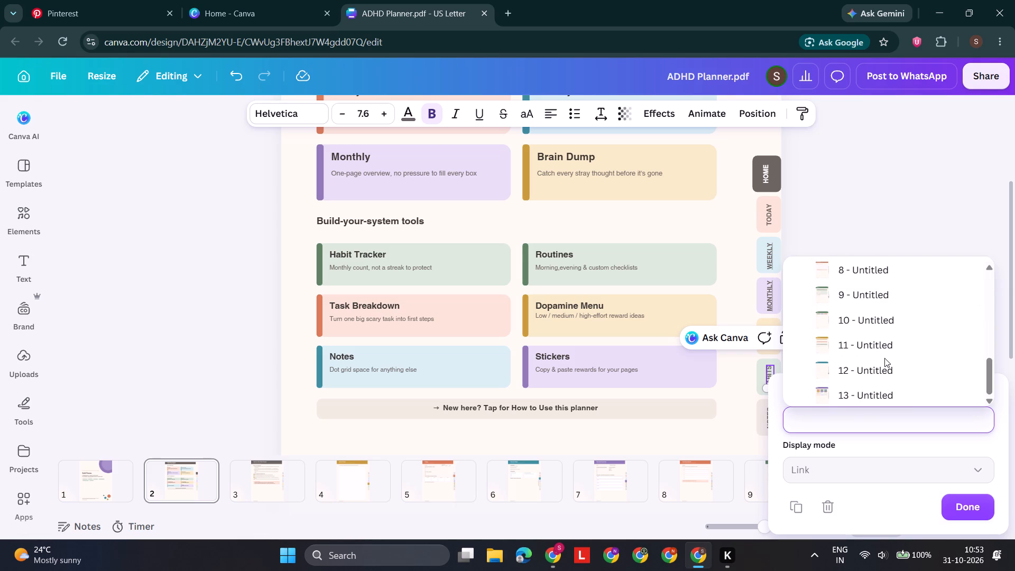
scroll(884, 358, "up", 1)
left_click(866, 314)
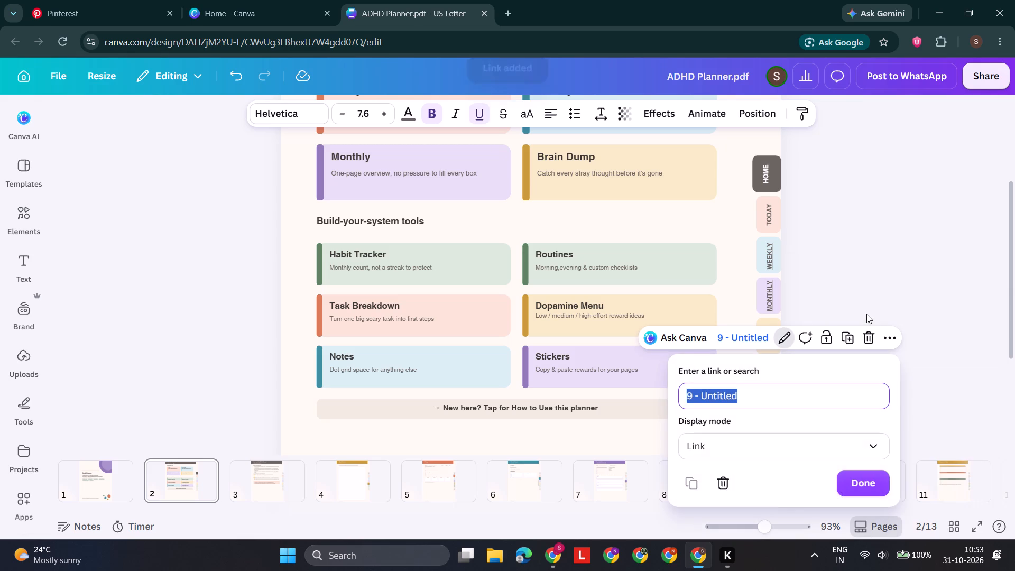
left_click(859, 489)
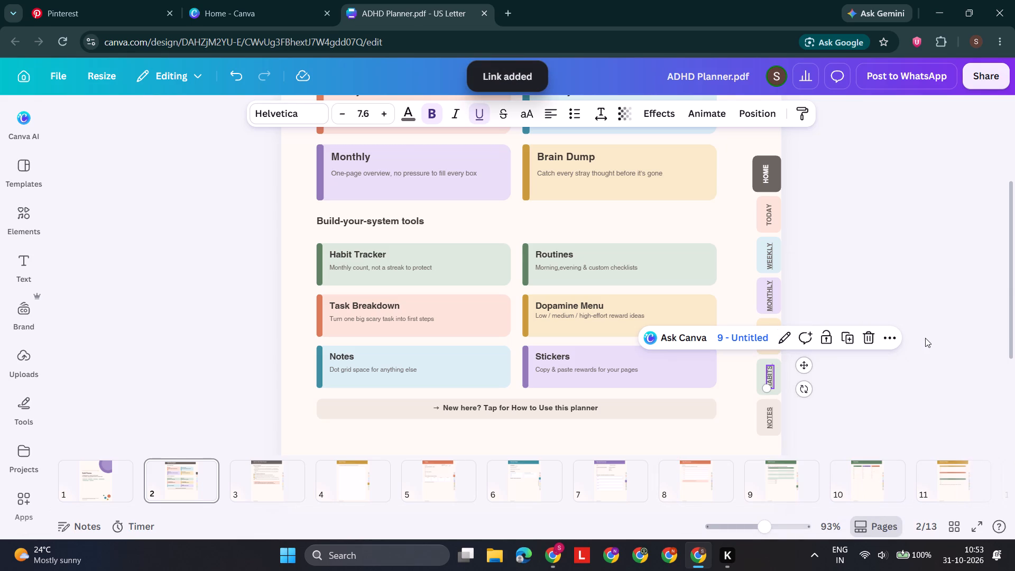
left_click(925, 338)
Reapply the link on page 2's TODAY side-tab label, choosing page 5 as its target.
scroll(925, 338, "up", 1)
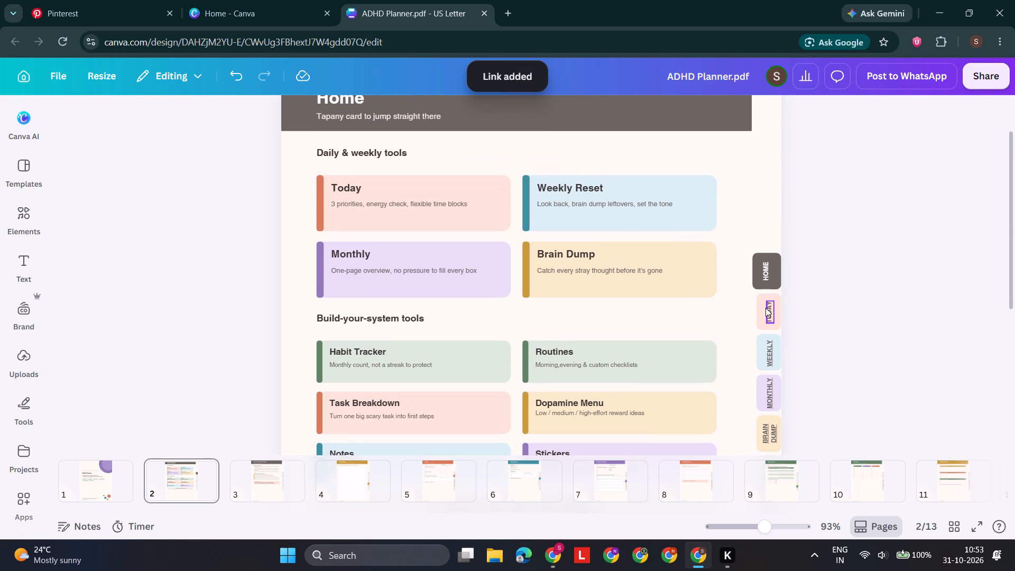
right_click(765, 308)
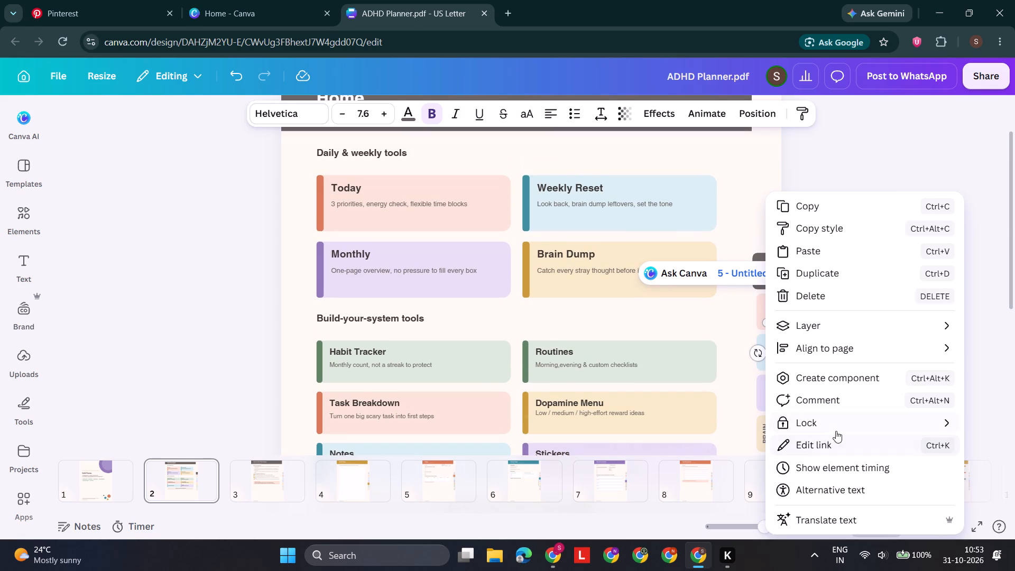
left_click(829, 445)
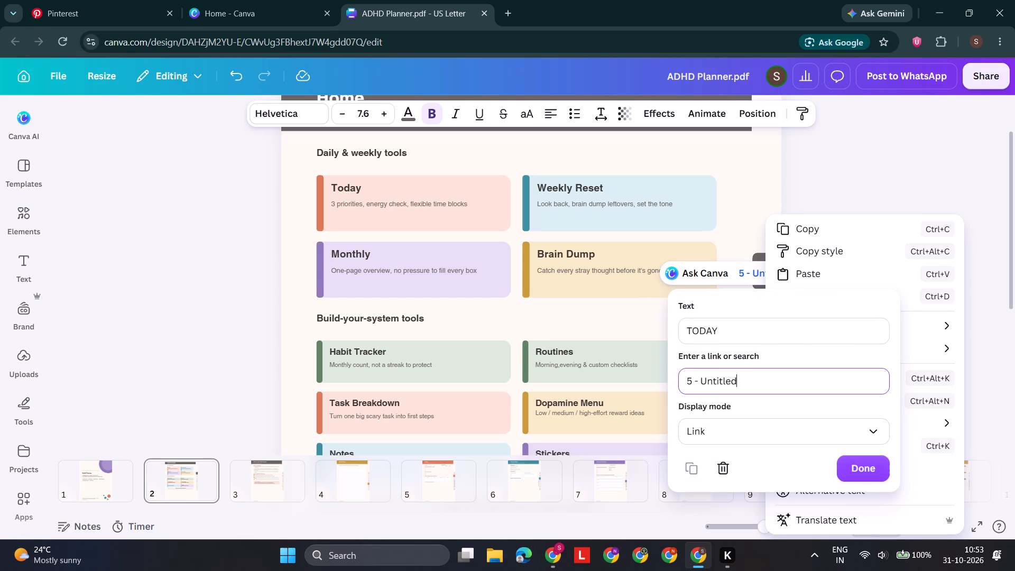
left_click(688, 384)
key("Right")
key("BackSpace")
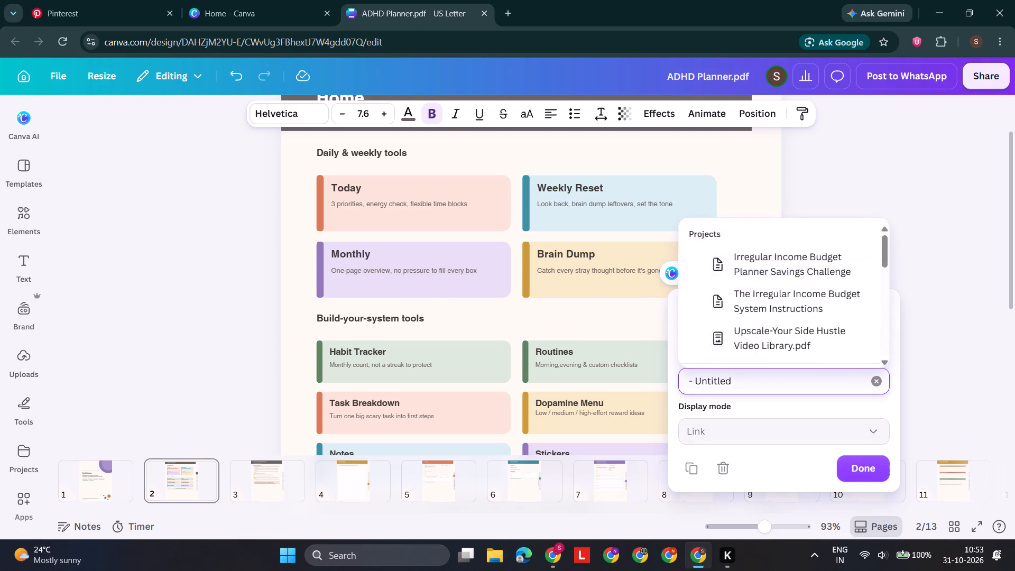
scroll(790, 323, "down", 2)
scroll(792, 265, "up", 1)
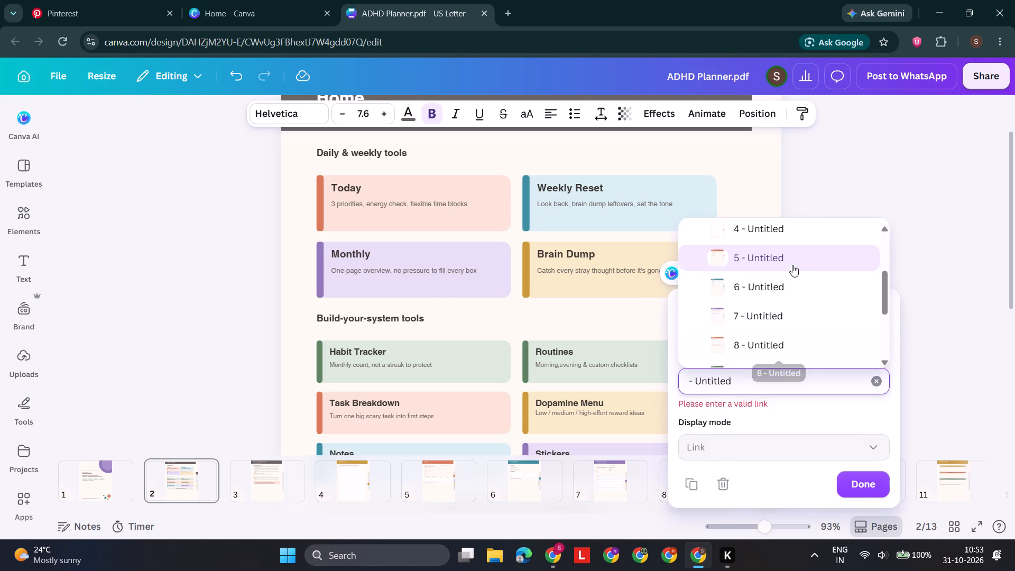
left_click(772, 267)
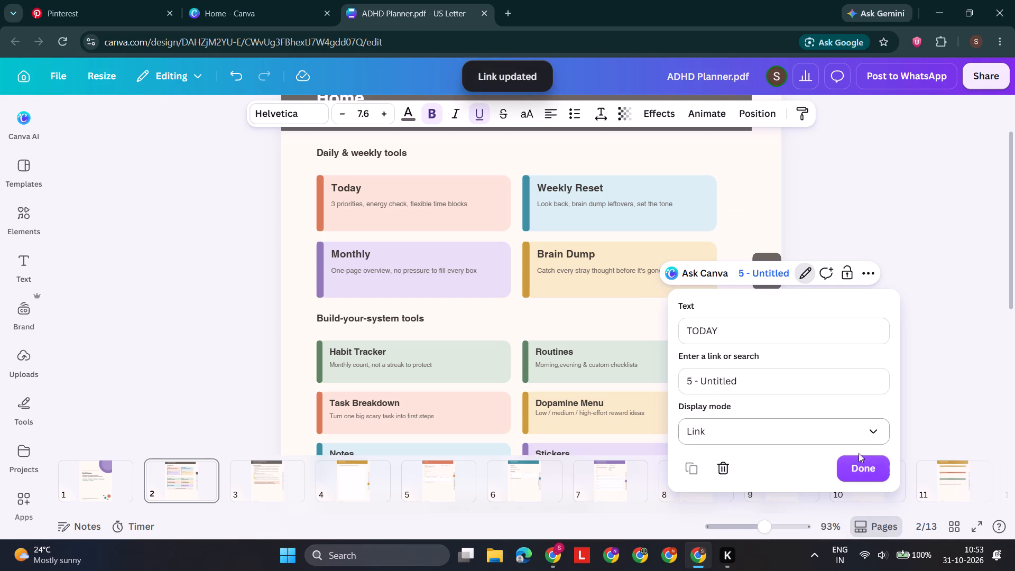
left_click(851, 465)
left_click(884, 323)
Link the HOME side-tab label on page 2 to page 2.
scroll(884, 323, "up", 1)
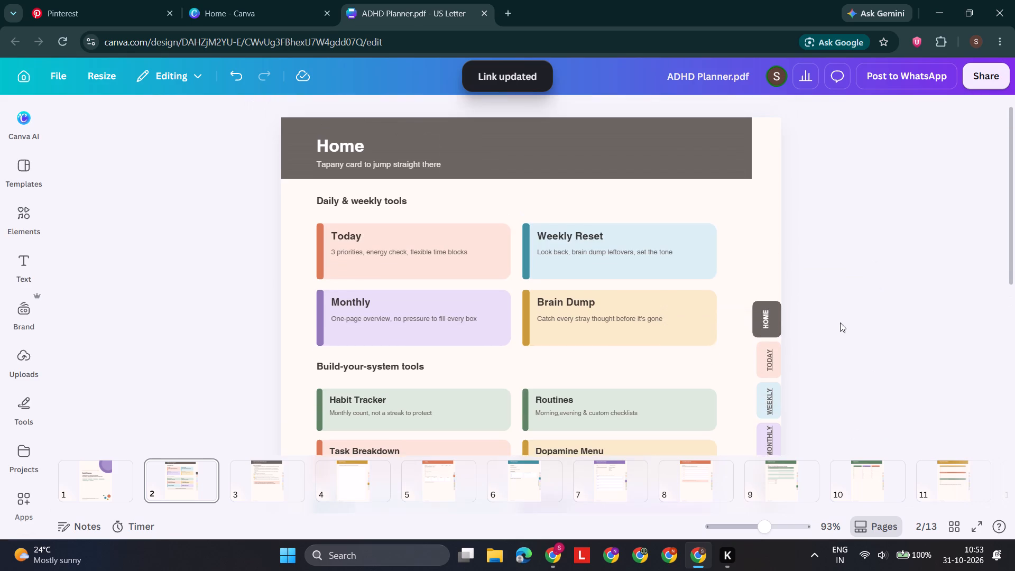
left_click(764, 335)
double_click(764, 335)
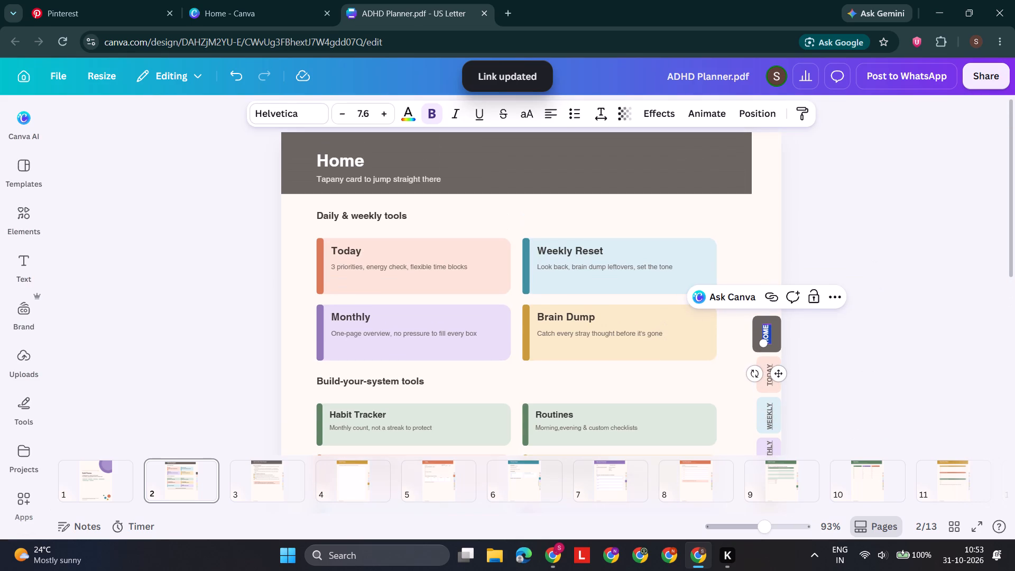
left_click(825, 338)
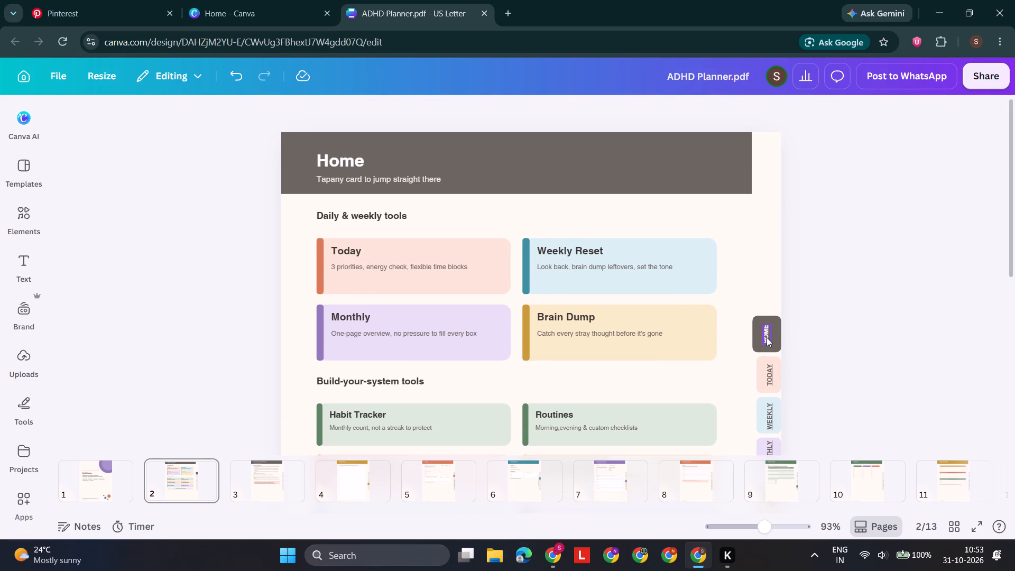
right_click(767, 337)
left_click(848, 426)
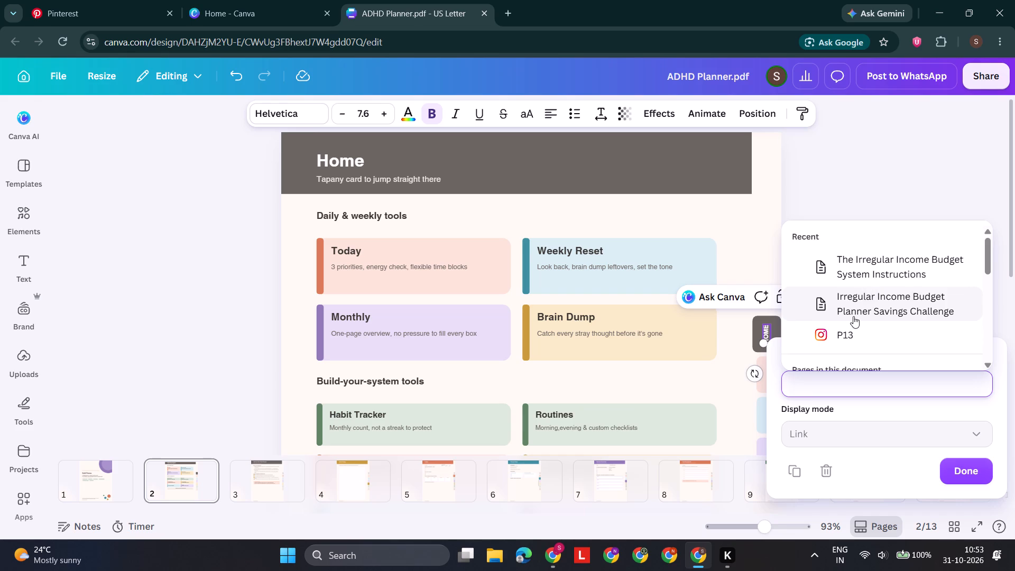
scroll(853, 316, "down", 2)
scroll(853, 316, "up", 1)
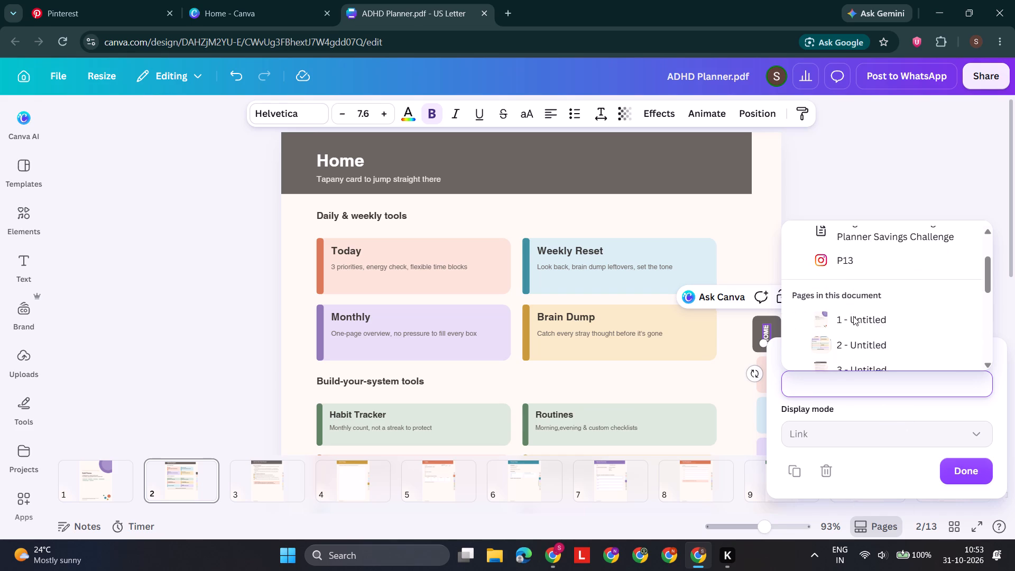
scroll(853, 316, "up", 1)
scroll(853, 316, "down", 1)
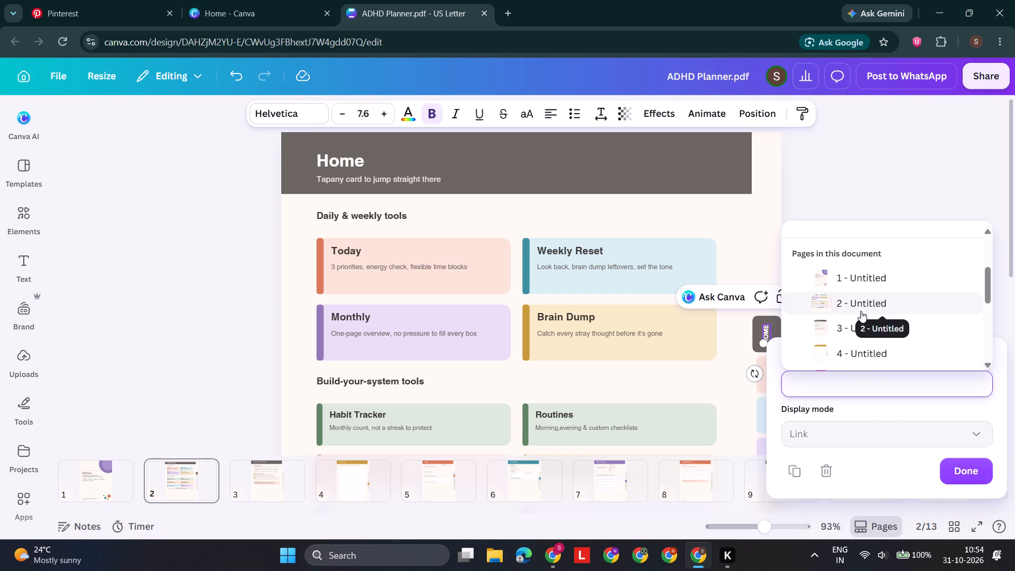
left_click(861, 311)
left_click(856, 449)
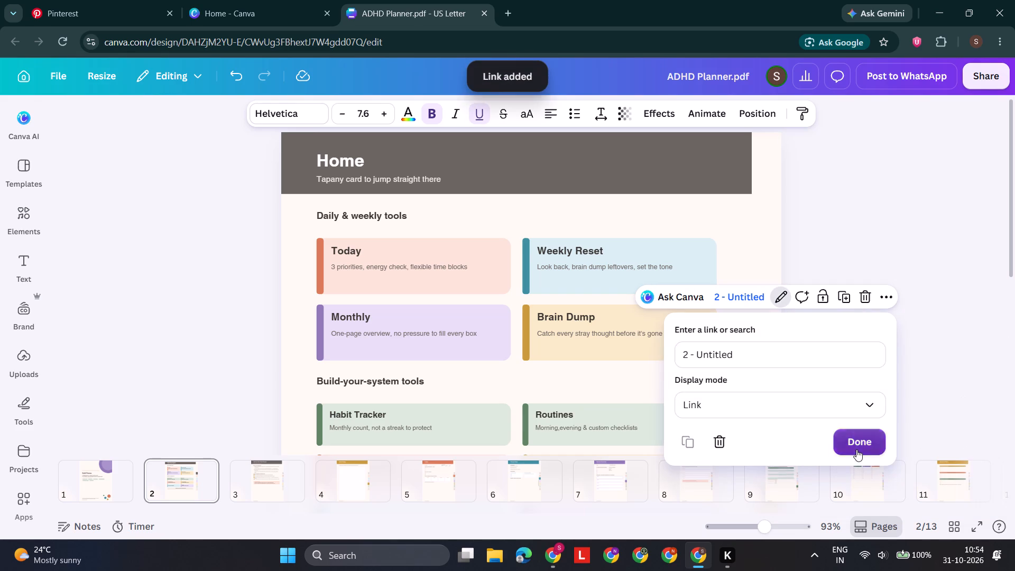
left_click(916, 356)
Lock the coloured side-tab strip on page 3 and delete the HOME and TODAY text labels over it.
scroll(916, 356, "up", 5)
scroll(916, 356, "down", 3)
scroll(916, 356, "up", 2)
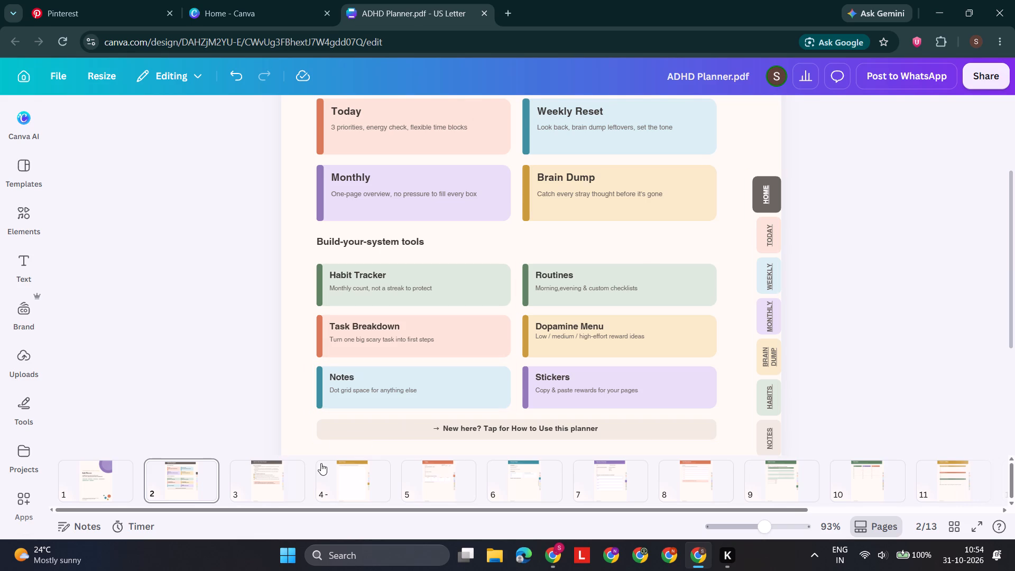
left_click(272, 480)
scroll(849, 305, "down", 1)
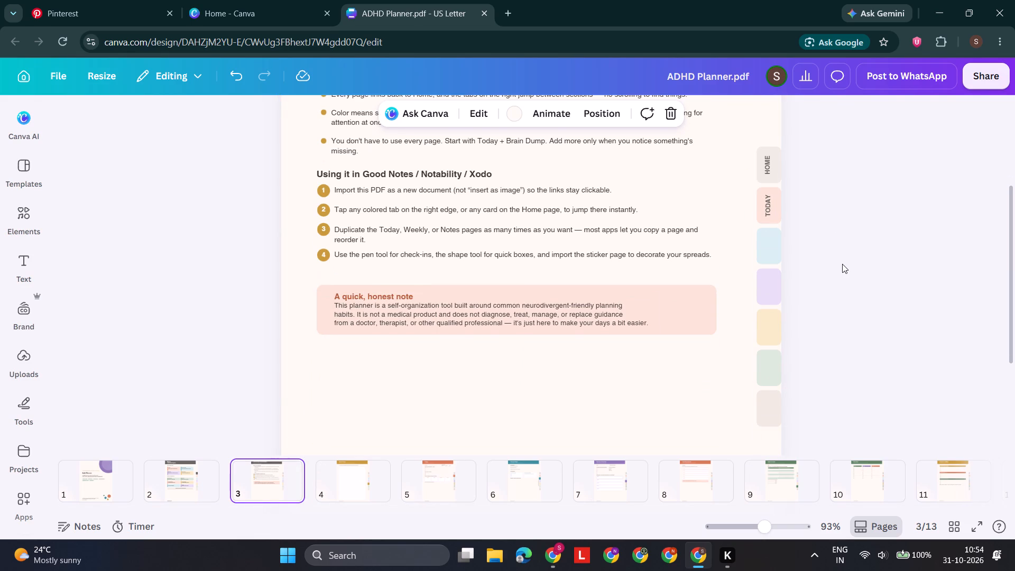
left_click_drag(708, 191, 659, 372)
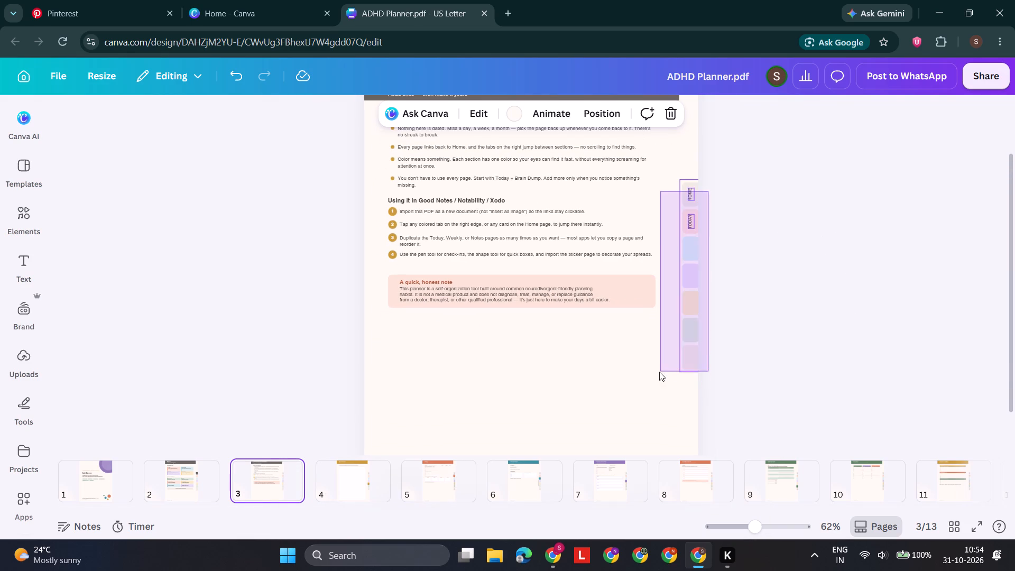
left_click_drag(659, 372, 769, 310)
left_click(692, 365)
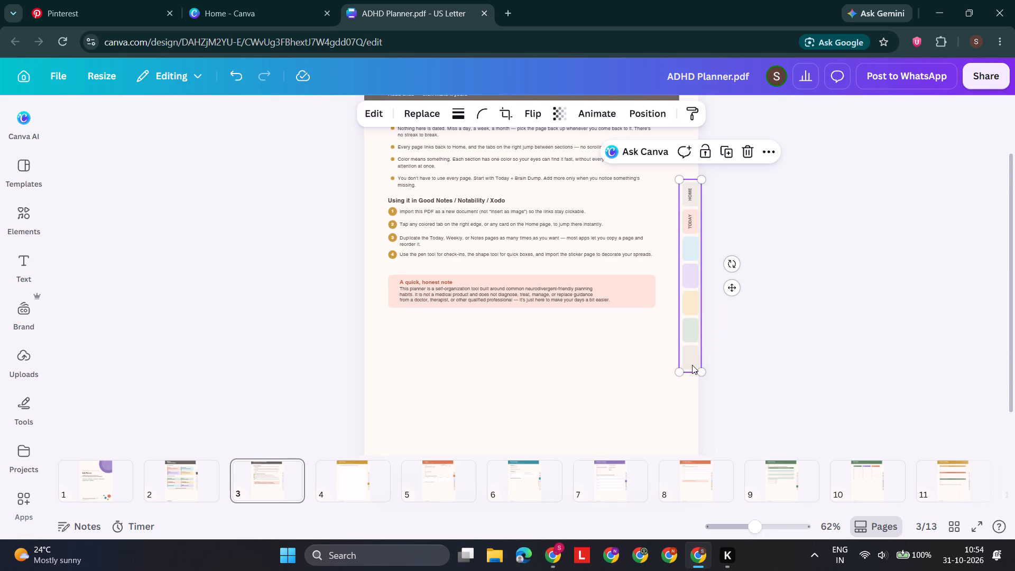
left_click(703, 148)
left_click_drag(714, 197, 712, 184)
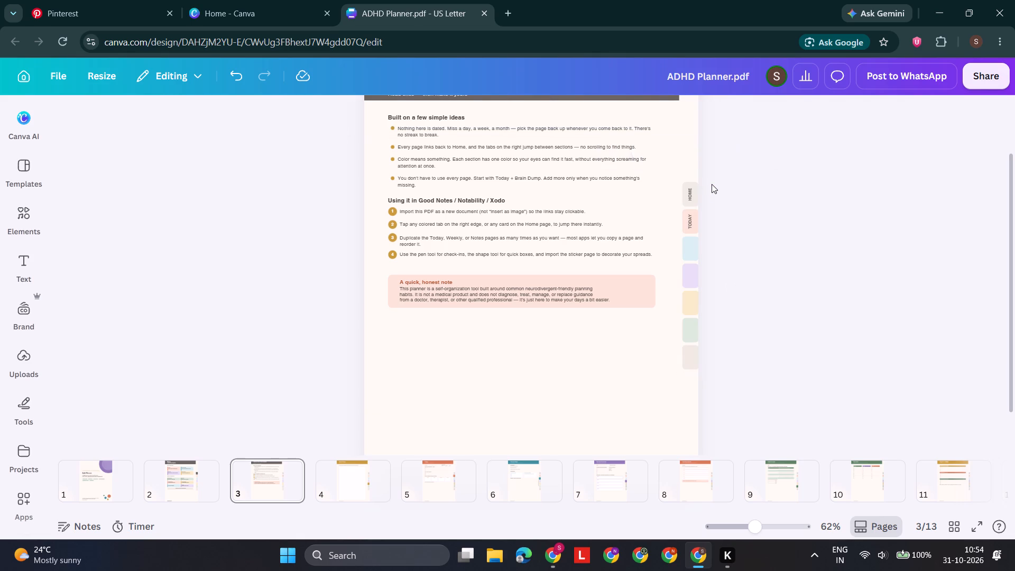
left_click_drag(712, 184, 685, 236)
key("Delete")
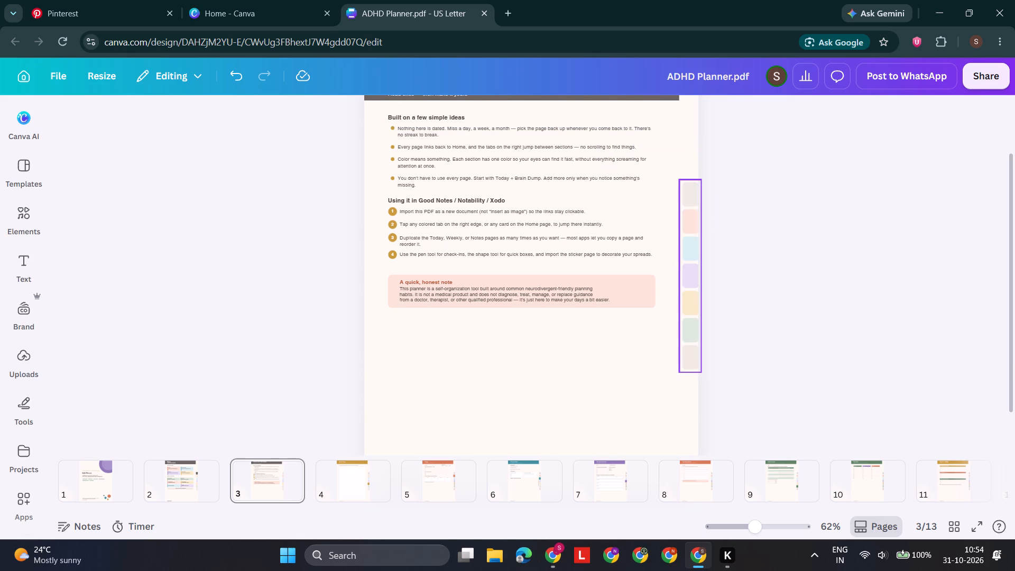
Delete the HOME text label from the side tabs on page 4.
left_click(353, 477)
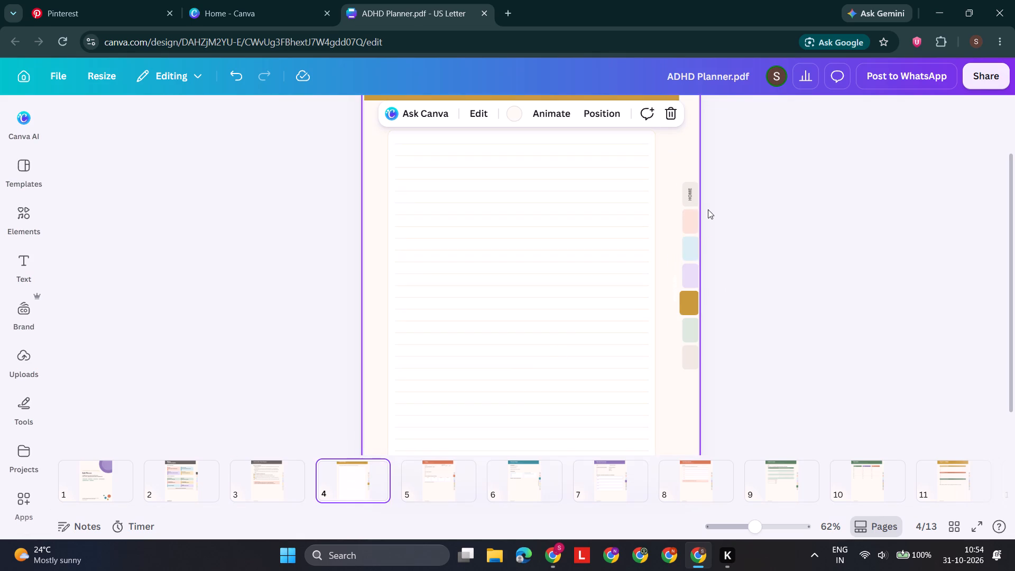
left_click(690, 195)
key("Delete")
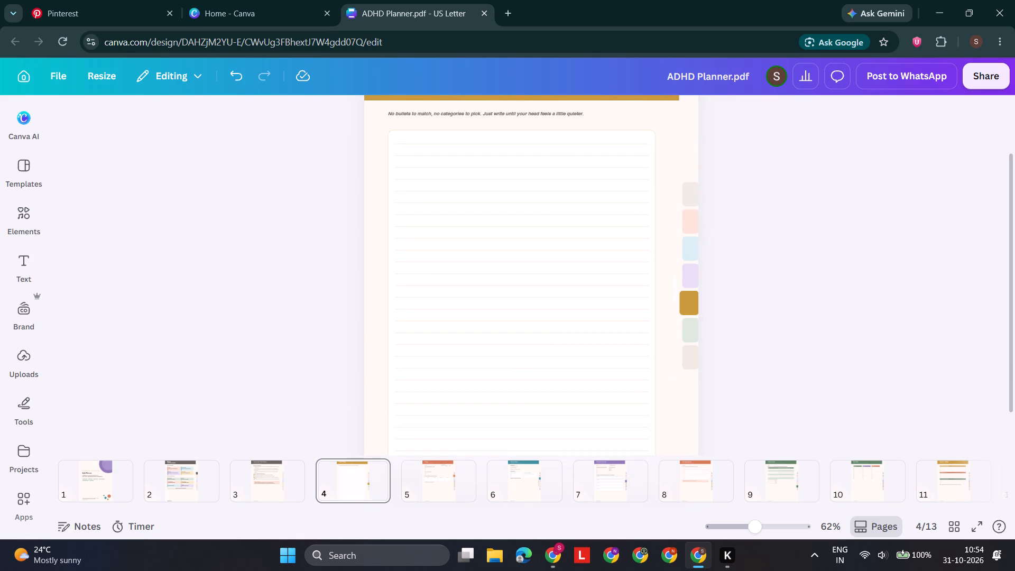
Lock the side-tab strip on page 5 and delete all its text labels, from HOME to NOTES.
left_click(432, 497)
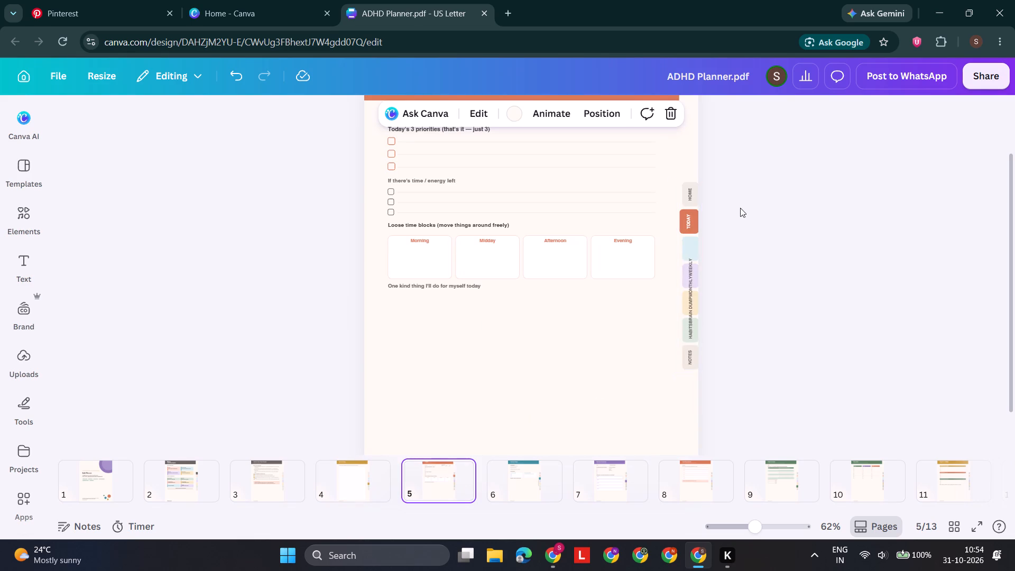
left_click(696, 363)
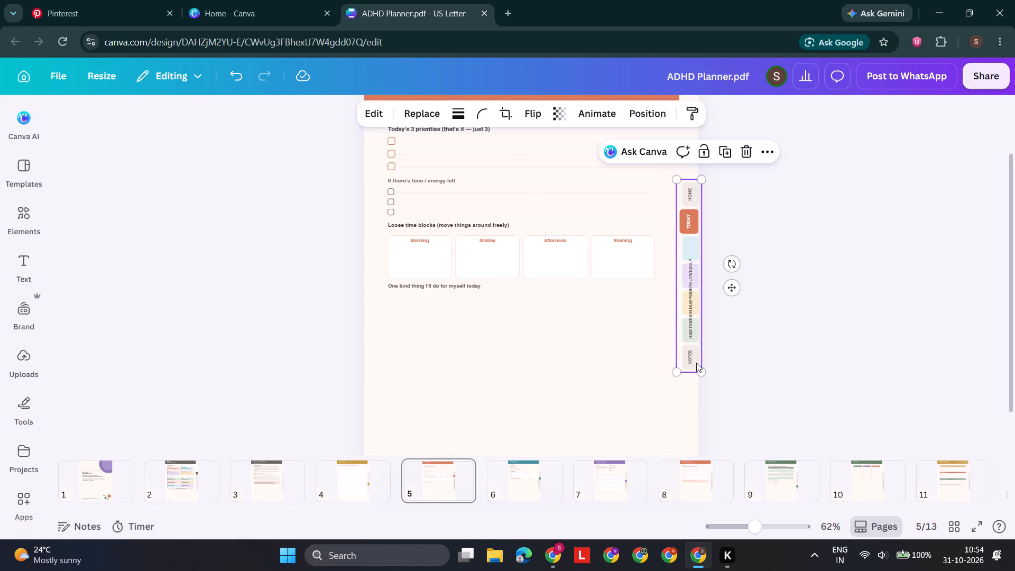
left_click(706, 156)
left_click_drag(711, 193, 688, 383)
key("Delete")
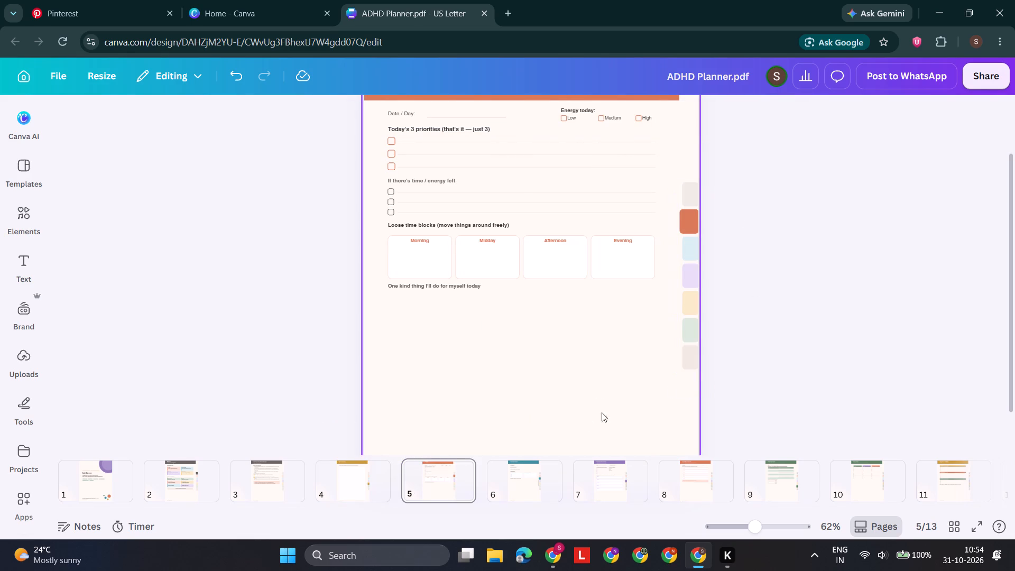
Delete the run-together vertical label containing BRAIN DUMP and MONTHLY beside the side tabs on page 6.
left_click(504, 485)
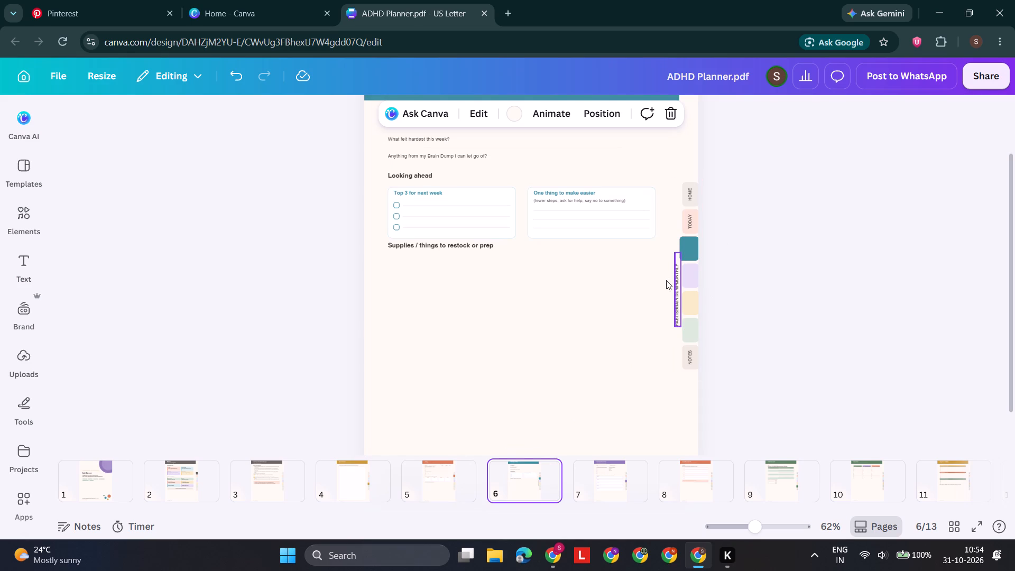
left_click(675, 285)
key("Delete")
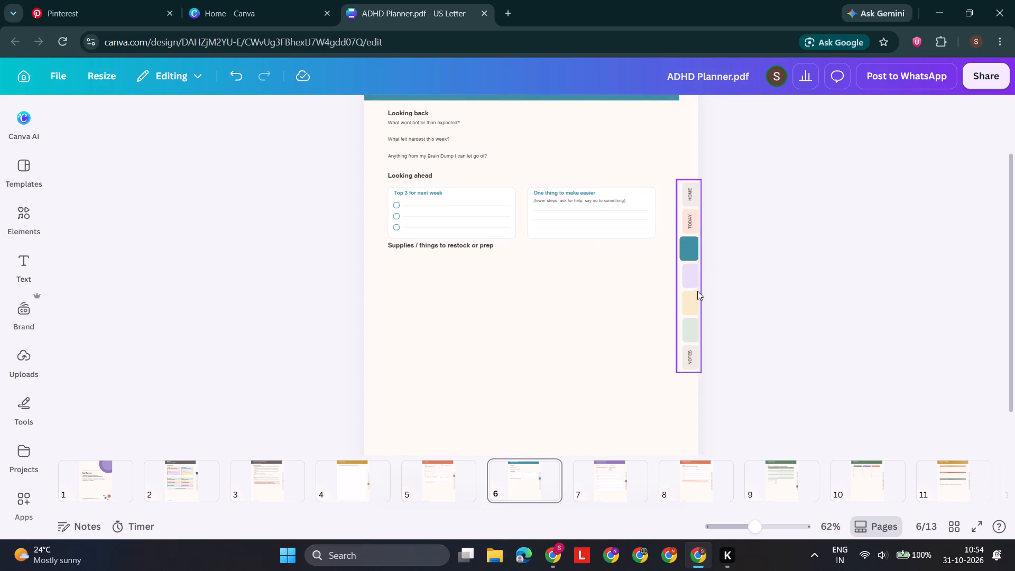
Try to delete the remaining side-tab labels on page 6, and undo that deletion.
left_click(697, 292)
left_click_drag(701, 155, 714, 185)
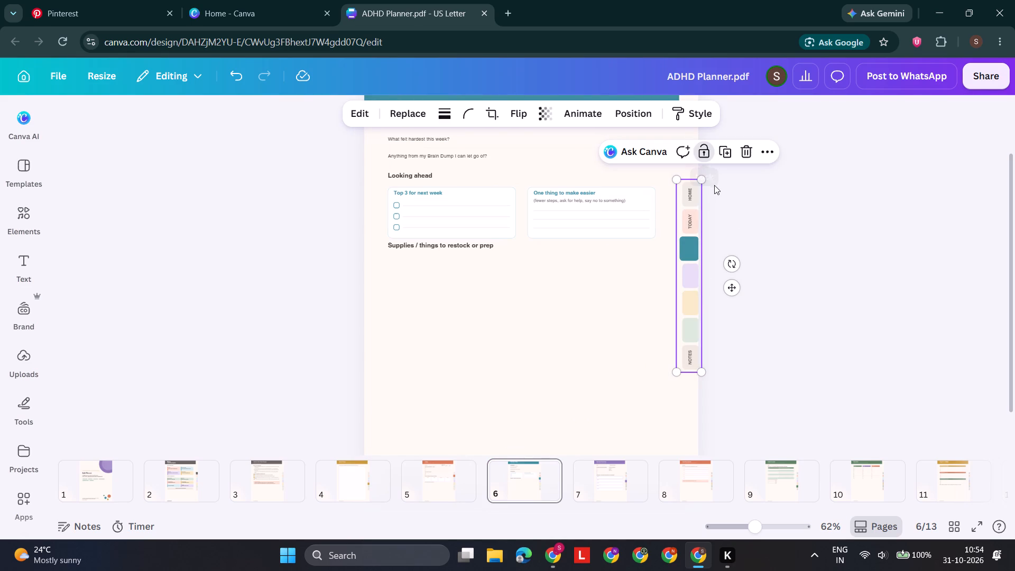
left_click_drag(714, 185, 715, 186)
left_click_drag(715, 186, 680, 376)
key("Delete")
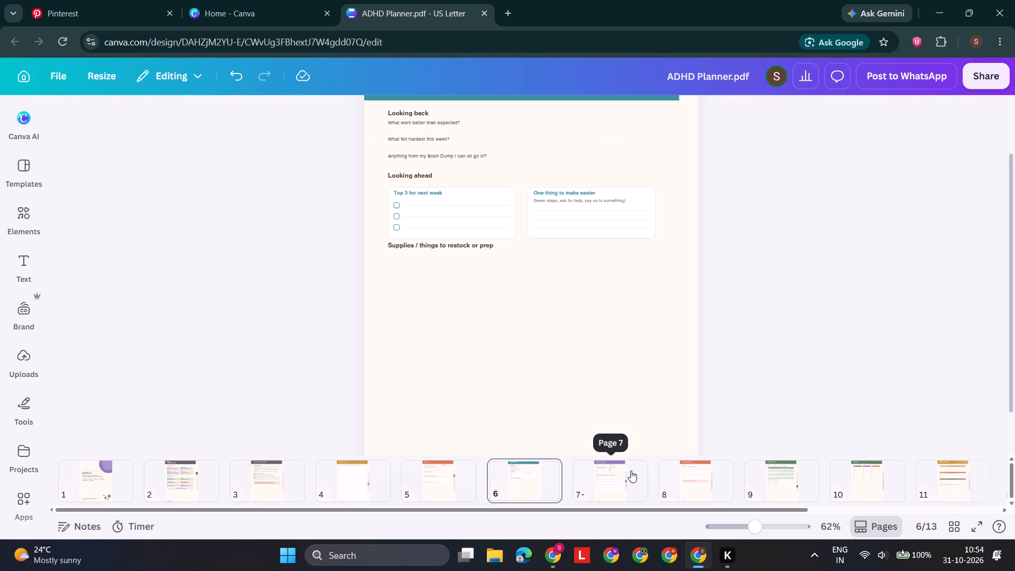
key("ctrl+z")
Lock the side-tab strip on page 6 and delete its remaining text labels, including HOME, TODAY and NOTES.
left_click(683, 294)
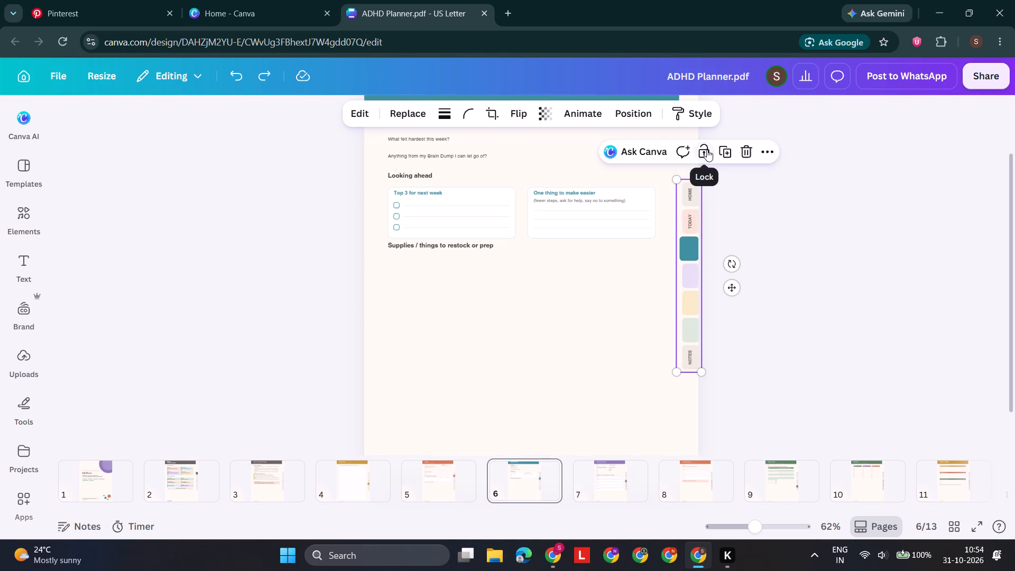
left_click(707, 150)
left_click_drag(715, 183, 678, 375)
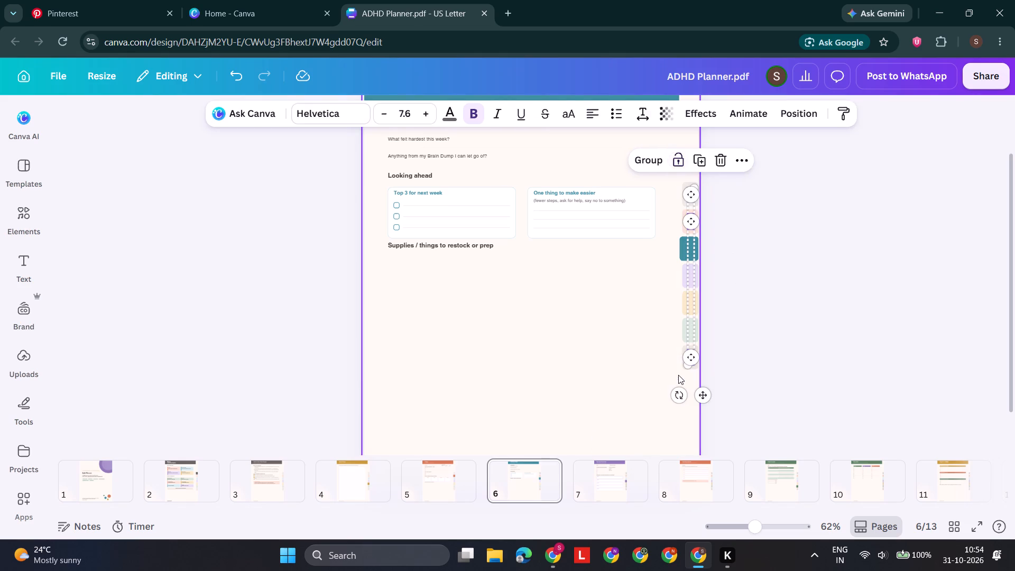
key("Delete")
Lock the side-tab strip on page 7, the monthly page, and delete all its text labels.
left_click(583, 474)
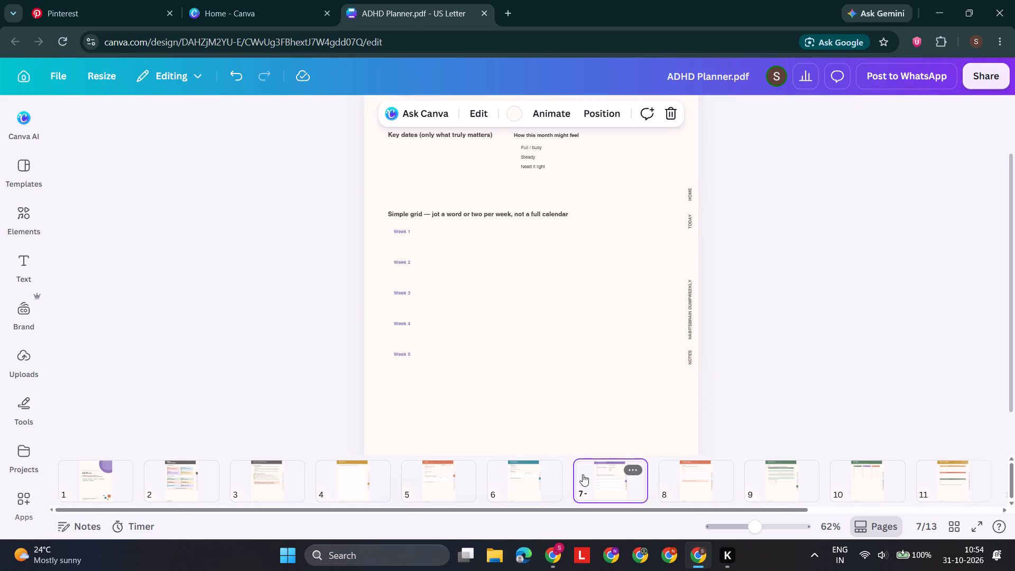
left_click(687, 269)
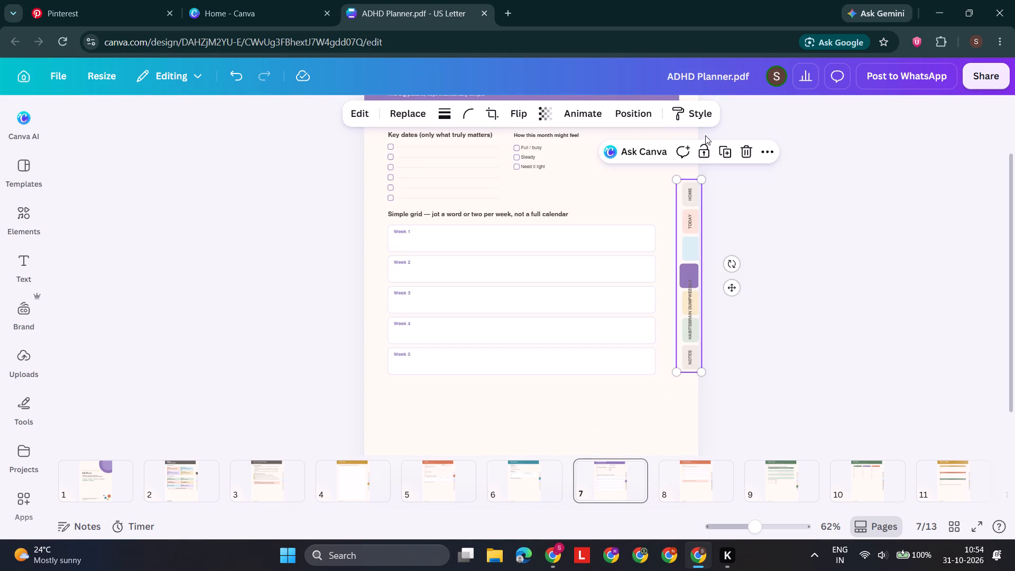
left_click(705, 149)
left_click_drag(725, 171, 677, 374)
key("Delete")
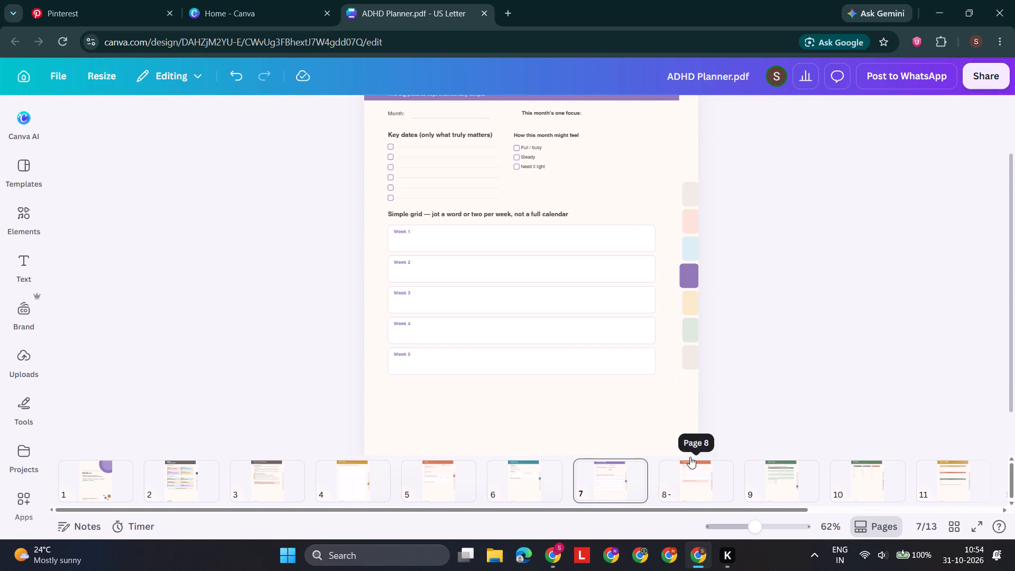
Lock the side-tab strip on page 8 and delete all the text labels on it.
left_click(690, 457)
left_click(690, 473)
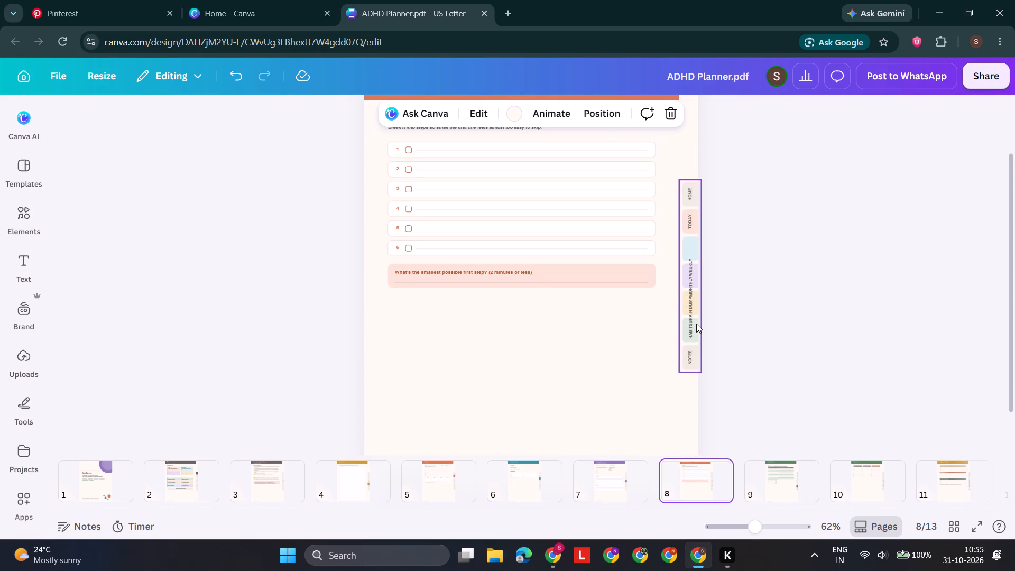
left_click(696, 324)
left_click(710, 152)
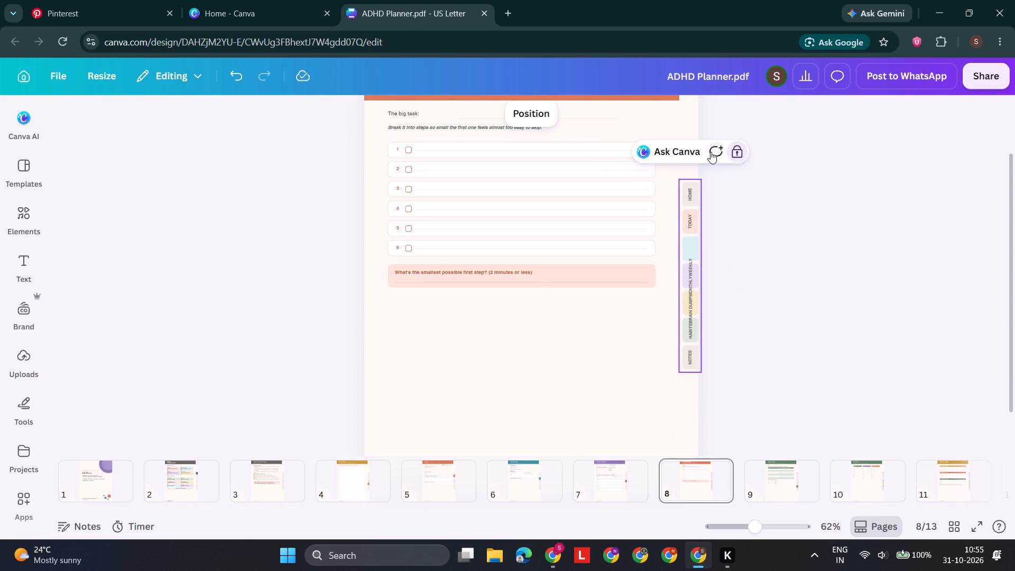
left_click_drag(728, 181, 660, 376)
key("Delete")
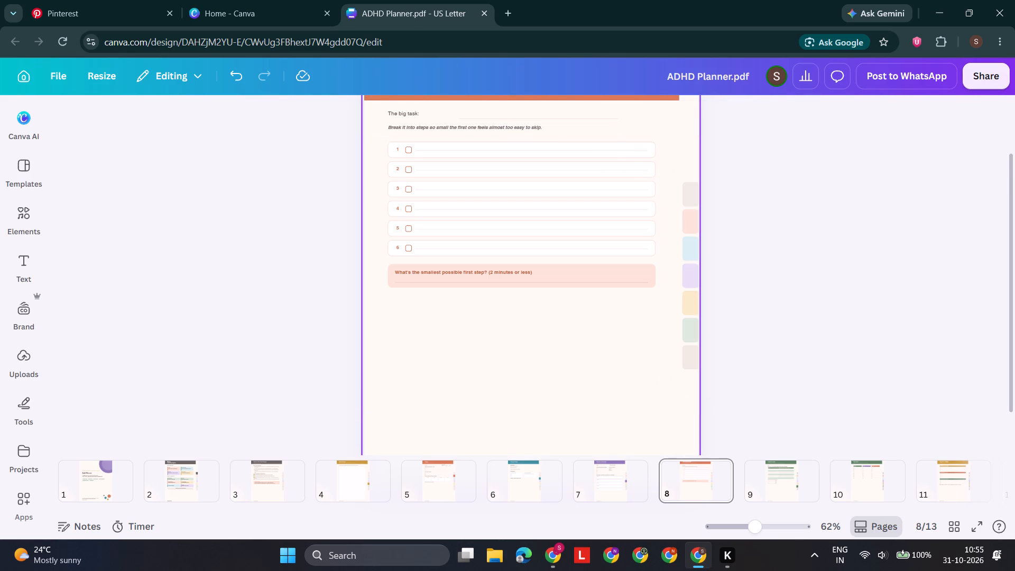
Lock the side-tab strip on page 9, the habit tracker, and delete all its text labels.
left_click(776, 477)
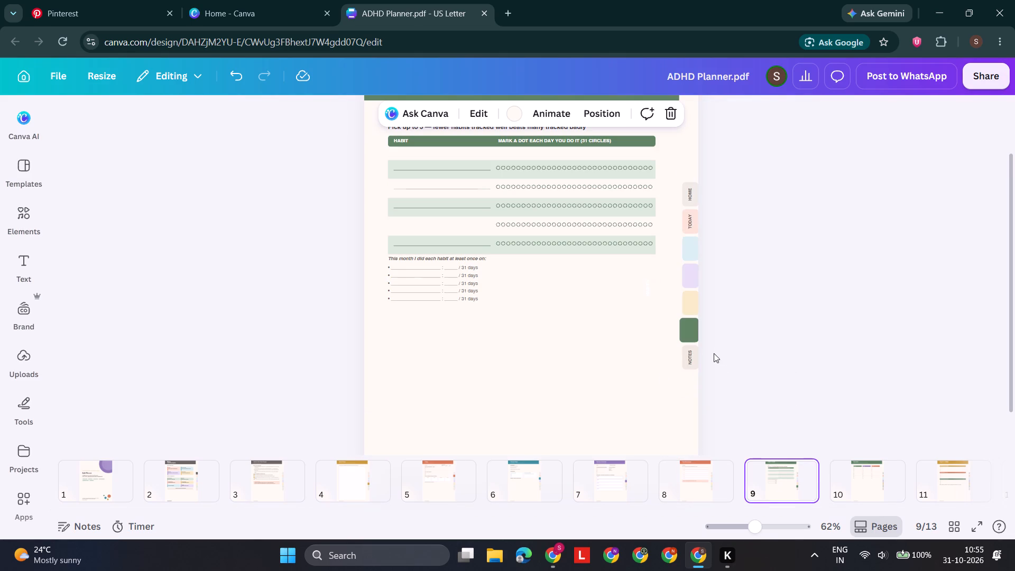
left_click(693, 353)
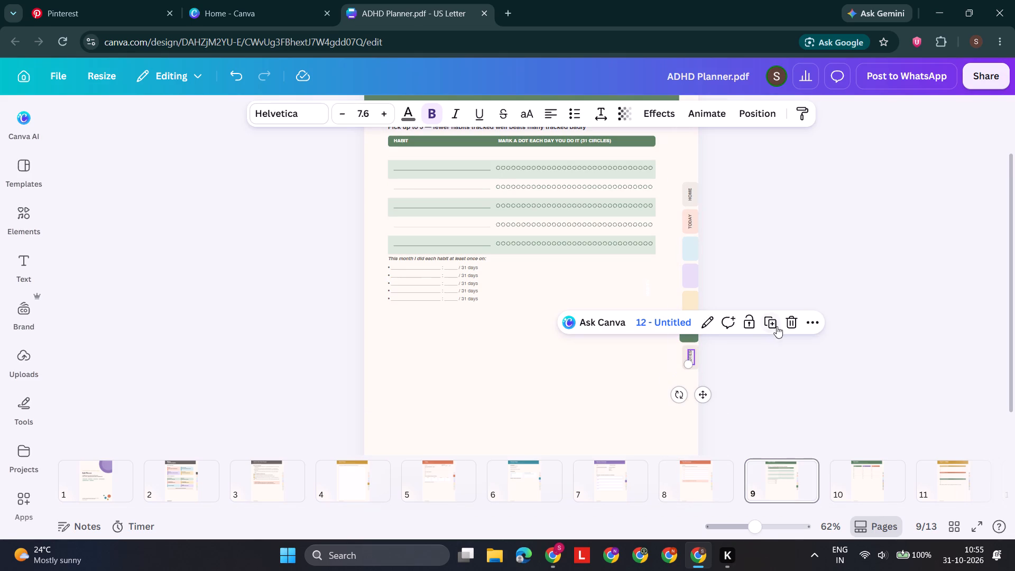
left_click(685, 291)
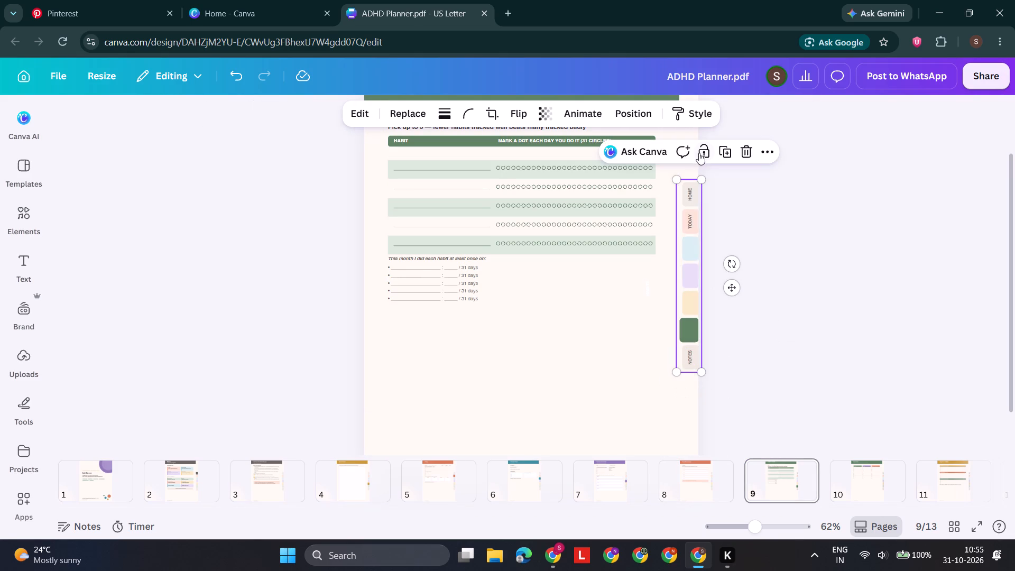
left_click(698, 152)
left_click_drag(717, 174, 689, 390)
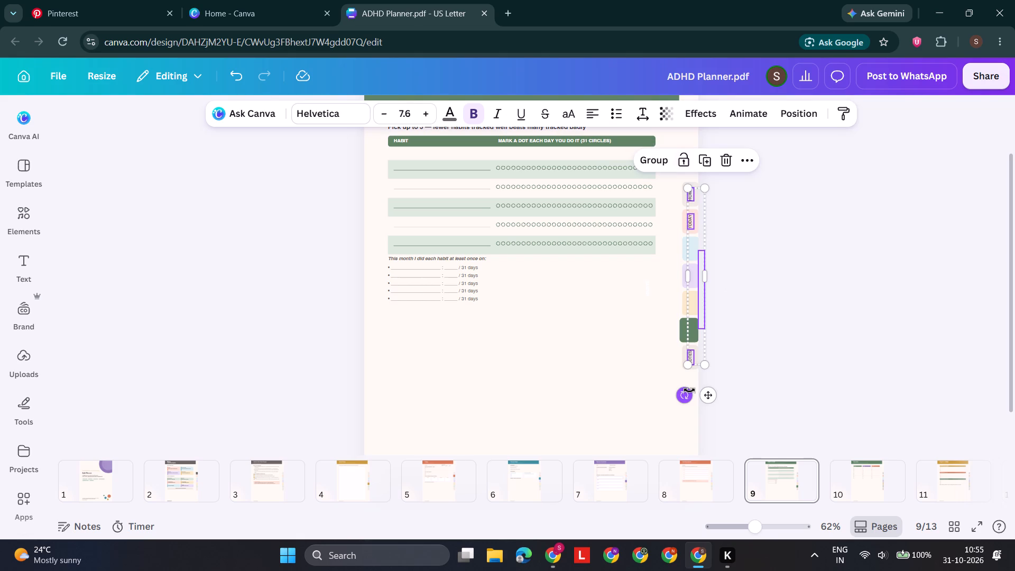
key("Delete")
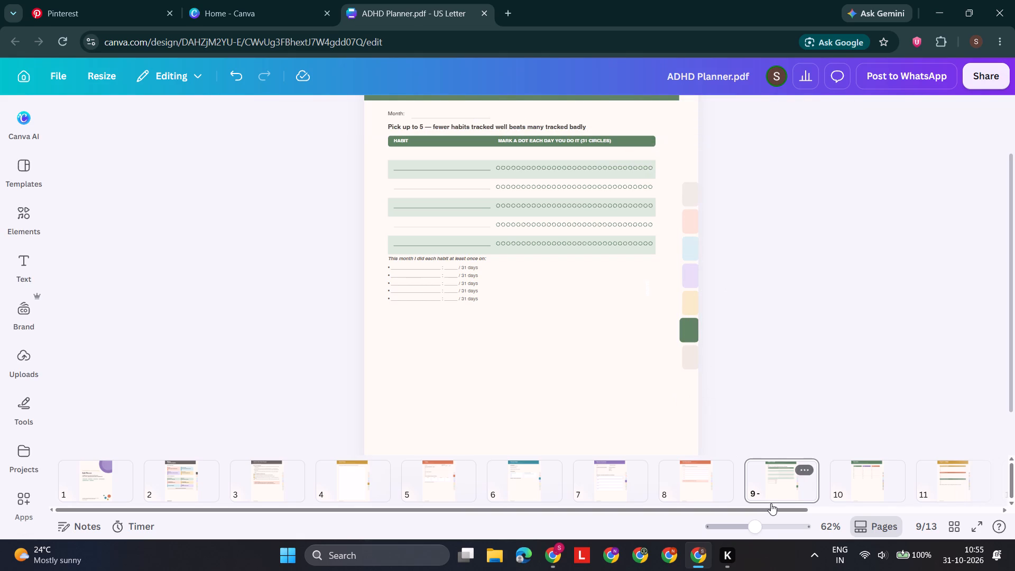
Lock the side-tab strip on page 10 and delete all its text labels, from HOME to NOTES.
left_click(859, 469)
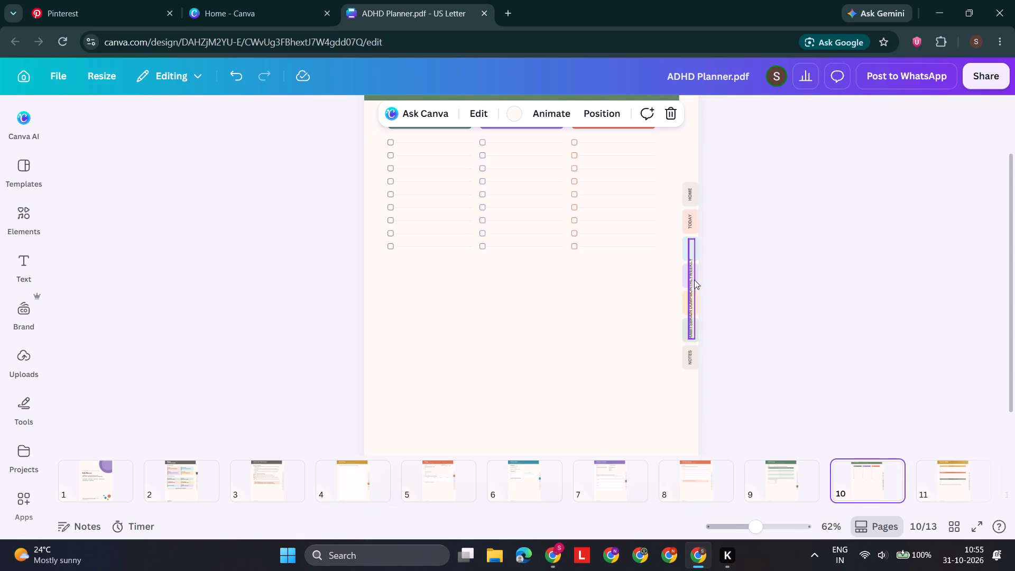
left_click(696, 289)
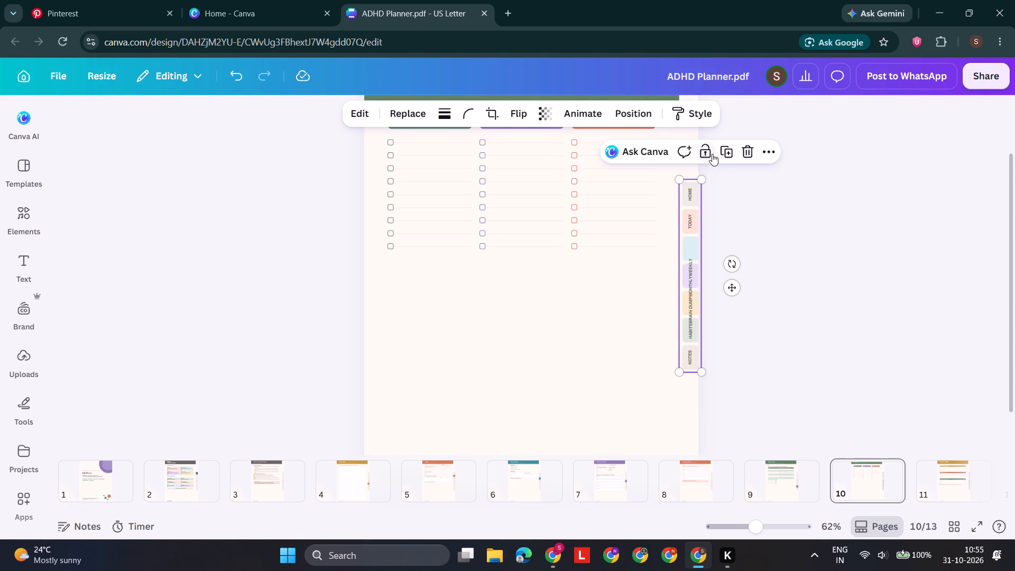
left_click(711, 153)
left_click_drag(715, 190, 689, 394)
key("Delete")
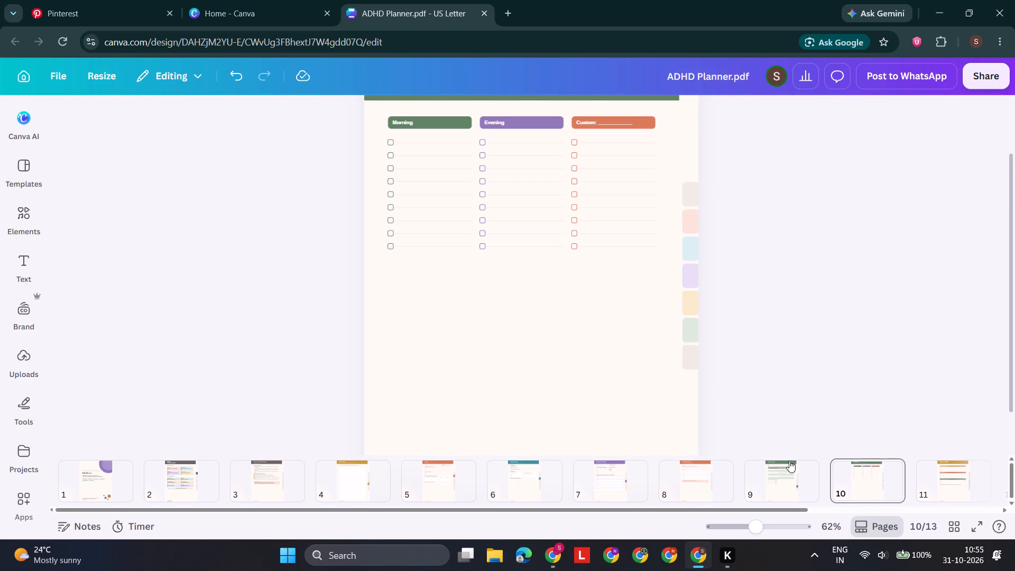
Lock the side-tab strip on page 11, the low/medium/high effort page, and delete all its text labels.
scroll(879, 477, "left", 2)
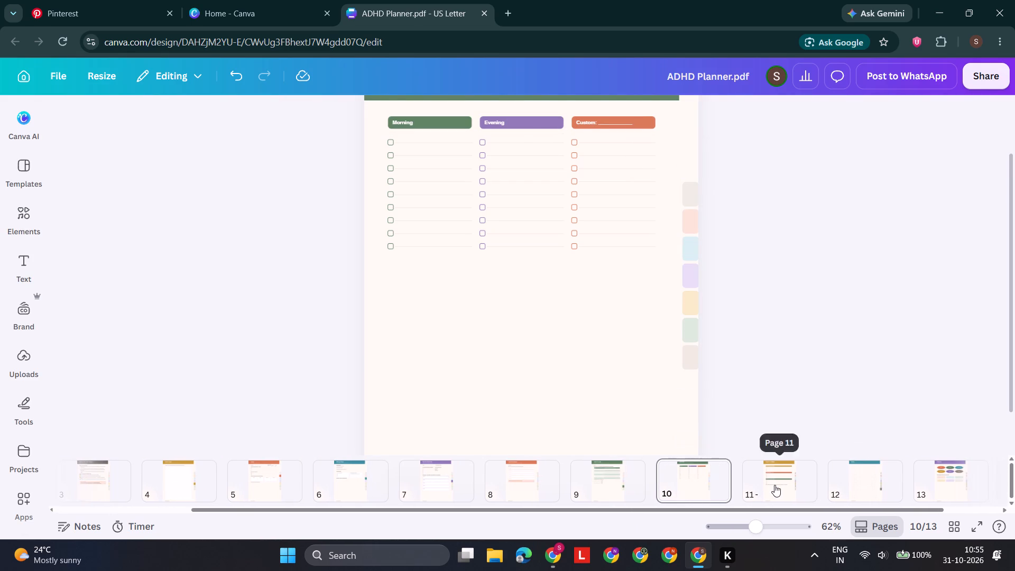
left_click(774, 485)
scroll(774, 485, "left", 2)
left_click(694, 349)
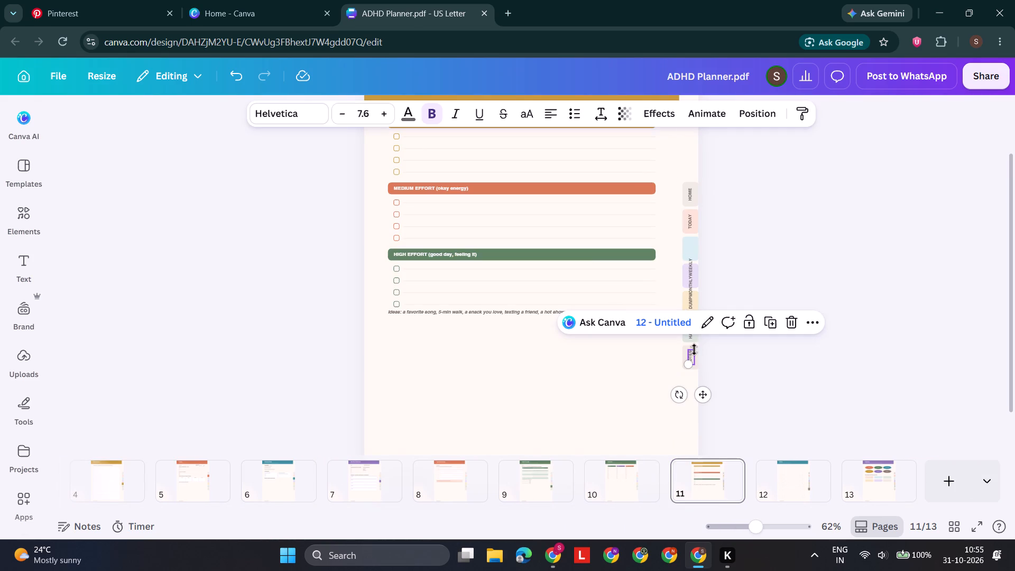
left_click_drag(751, 358, 684, 333)
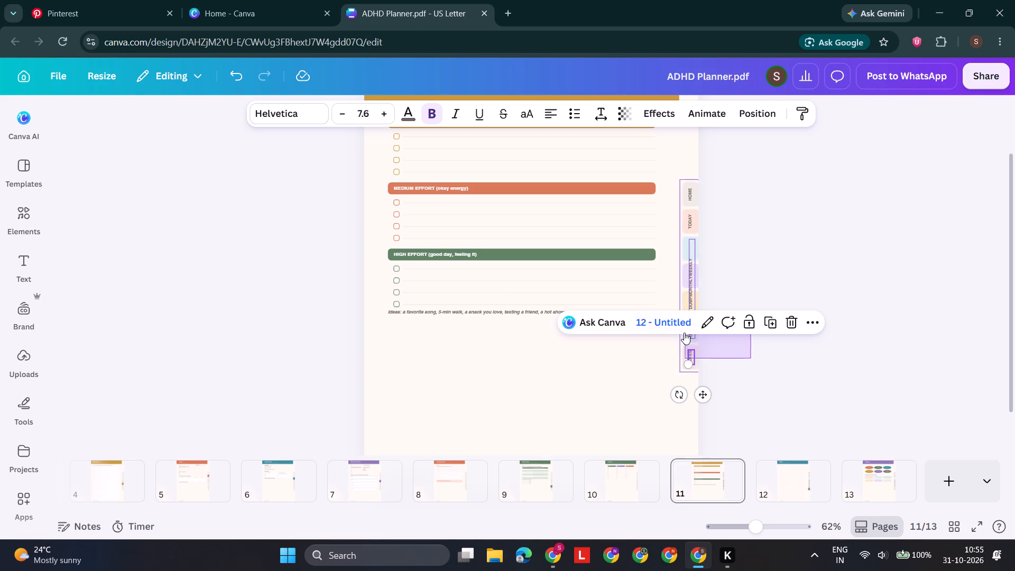
left_click_drag(684, 333, 696, 342)
left_click(696, 342)
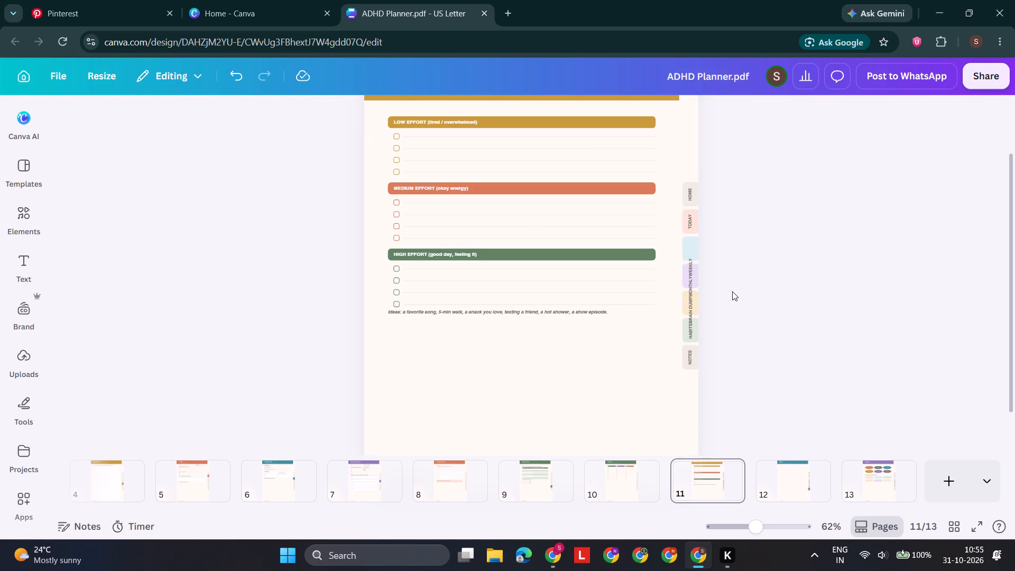
left_click(697, 287)
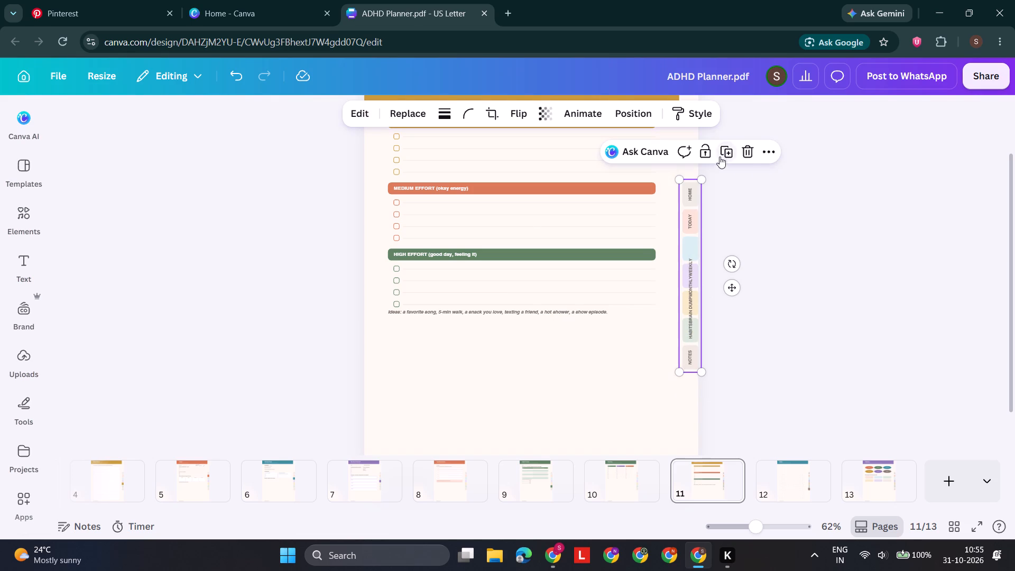
left_click(711, 156)
left_click_drag(717, 187, 678, 391)
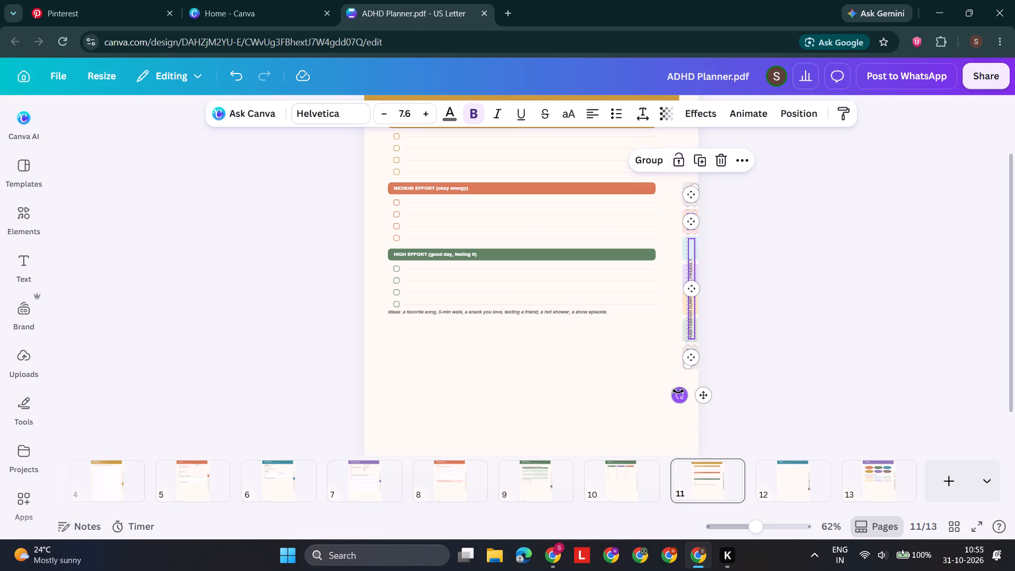
key("Delete")
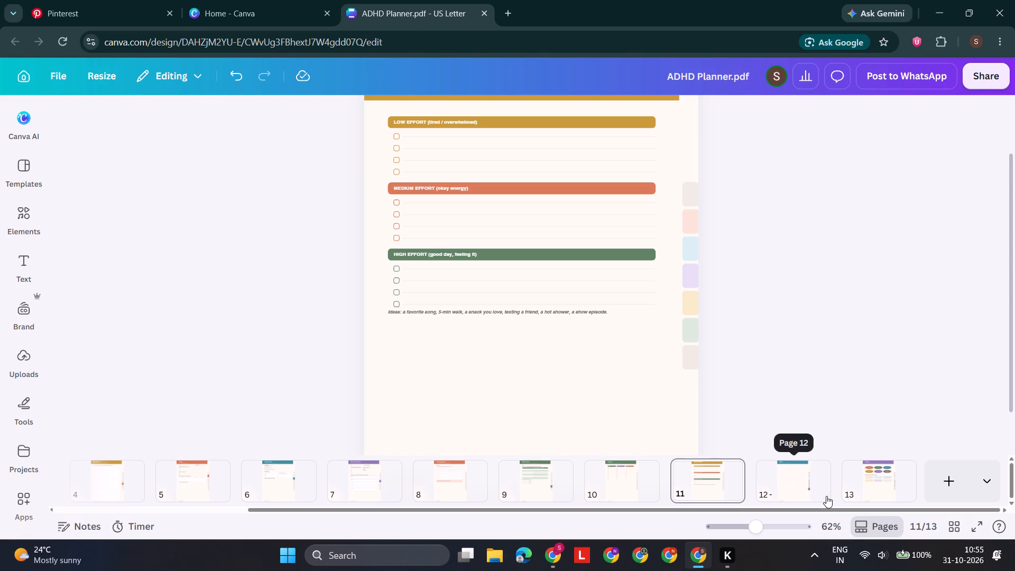
Lock the side-tab strip on page 12, the dot-grid page, and delete all its text labels from HOME to NOTES.
left_click(817, 489)
left_click(690, 242)
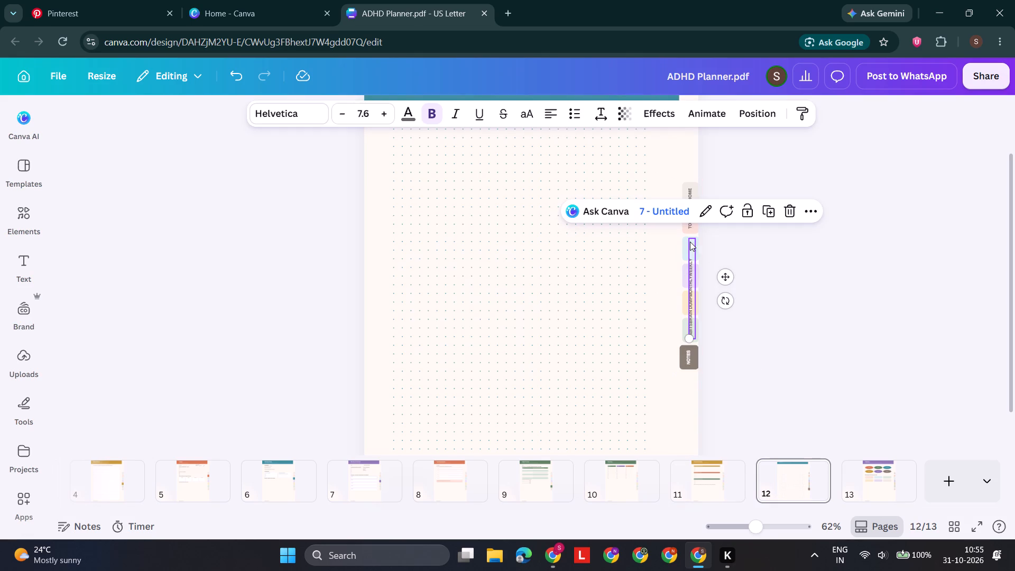
left_click(732, 242)
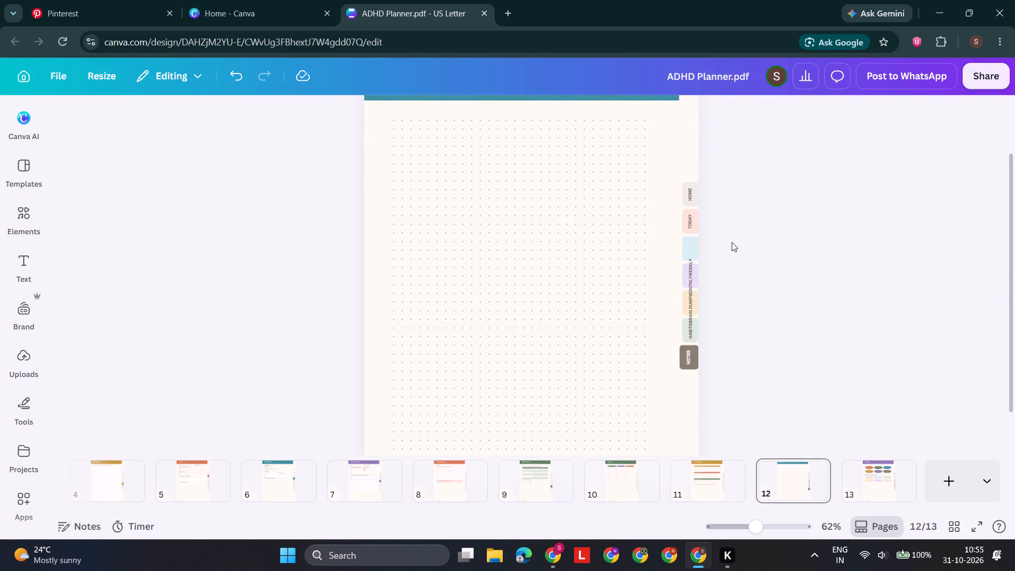
left_click(698, 232)
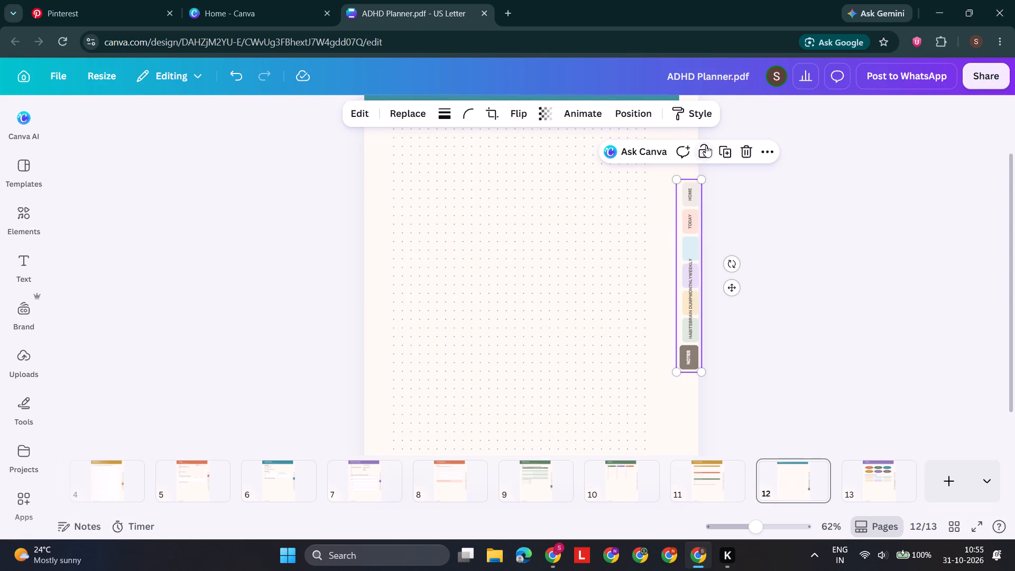
left_click(706, 145)
left_click_drag(719, 167, 654, 397)
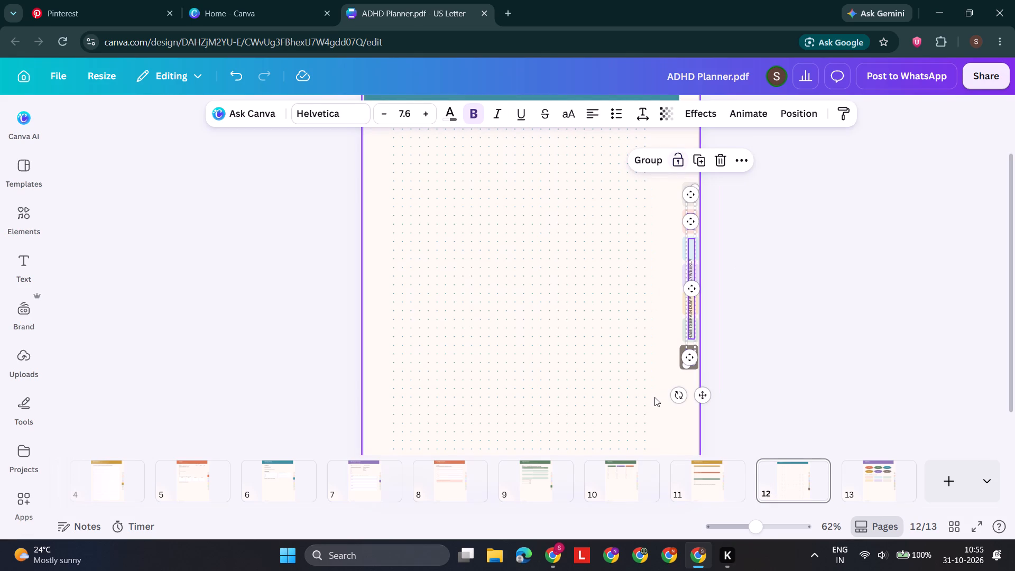
key("Delete")
Delete the side-tab strip together with all its text labels on page 13, the Stickers page.
left_click(866, 498)
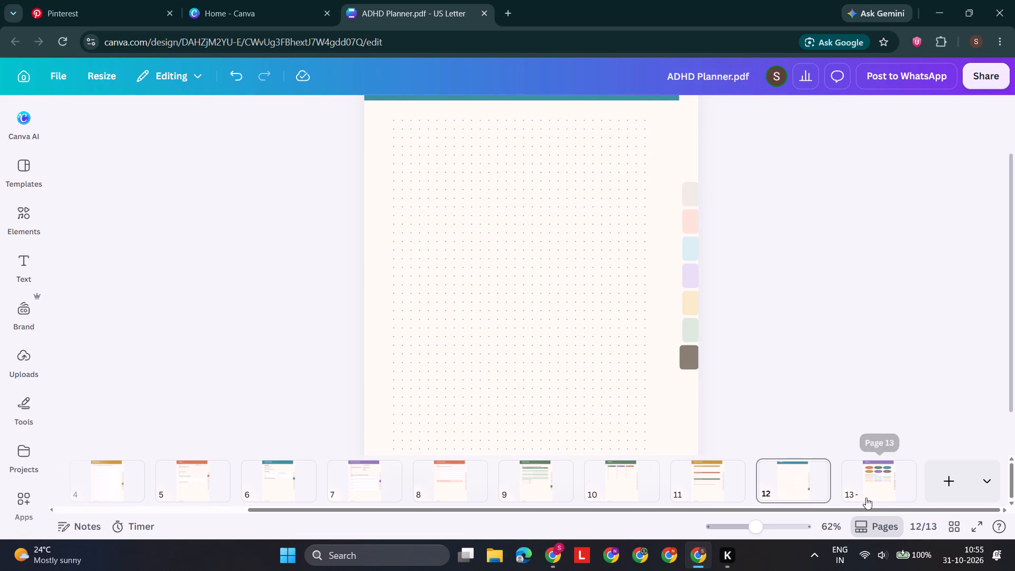
left_click(696, 228)
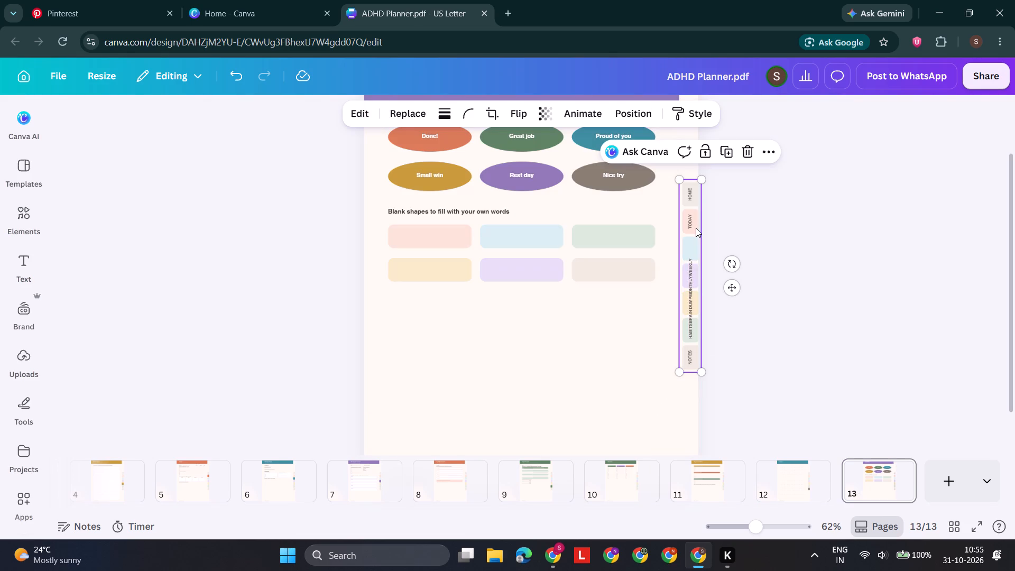
left_click_drag(702, 150, 684, 226)
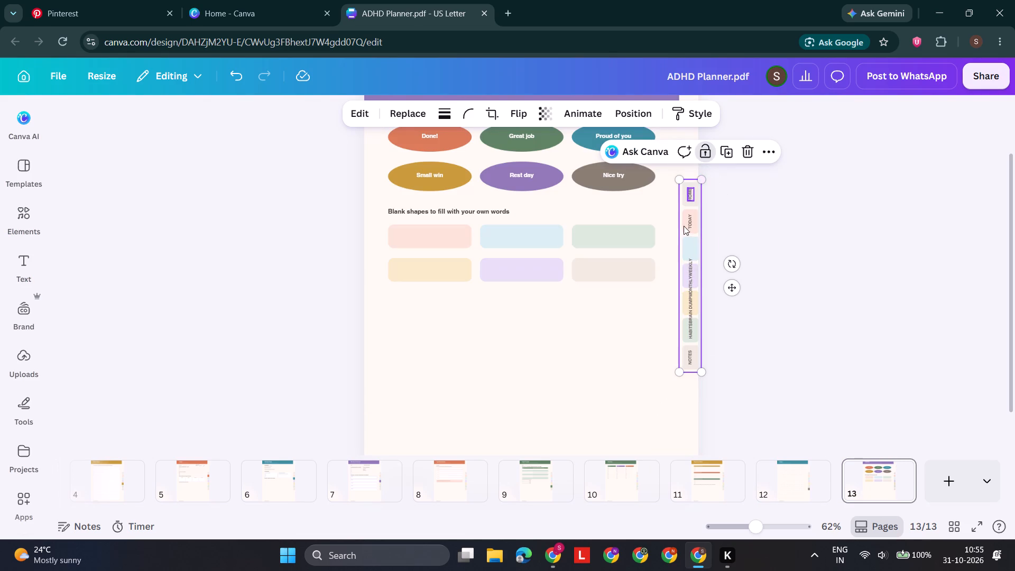
left_click_drag(684, 226, 721, 182)
left_click_drag(721, 182, 688, 339)
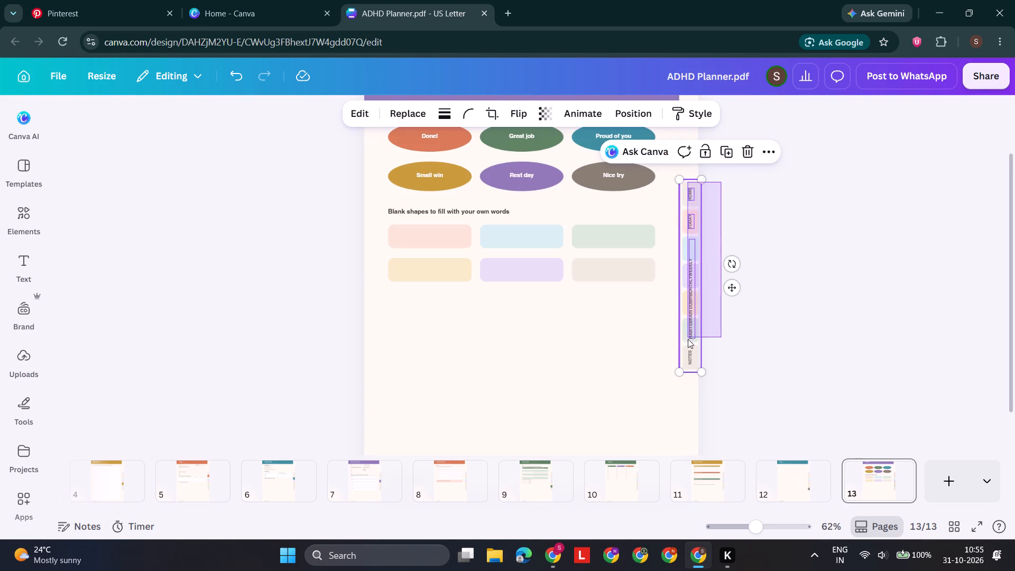
left_click_drag(688, 339, 680, 375)
key("Delete")
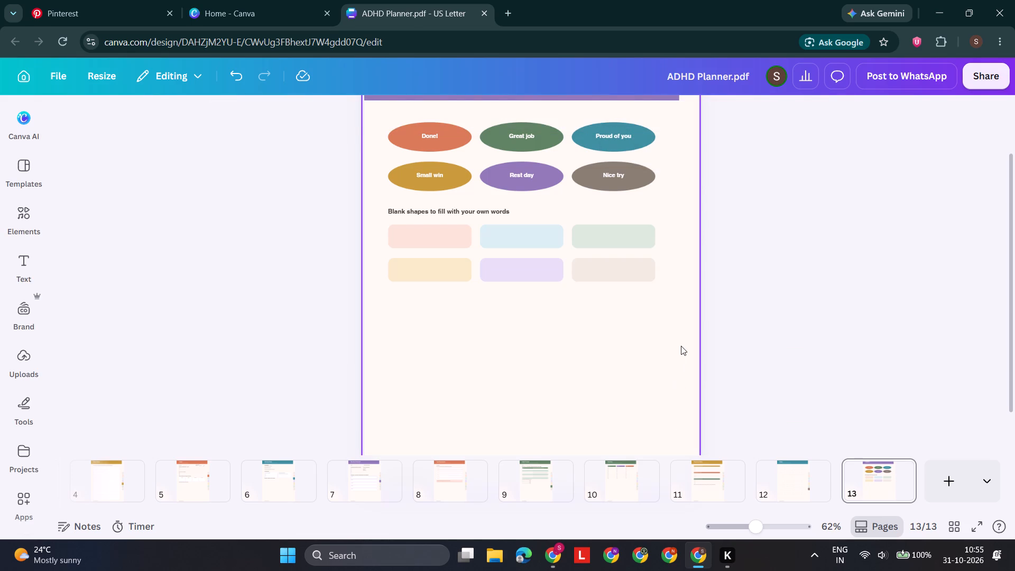
scroll(681, 346, "up", 1)
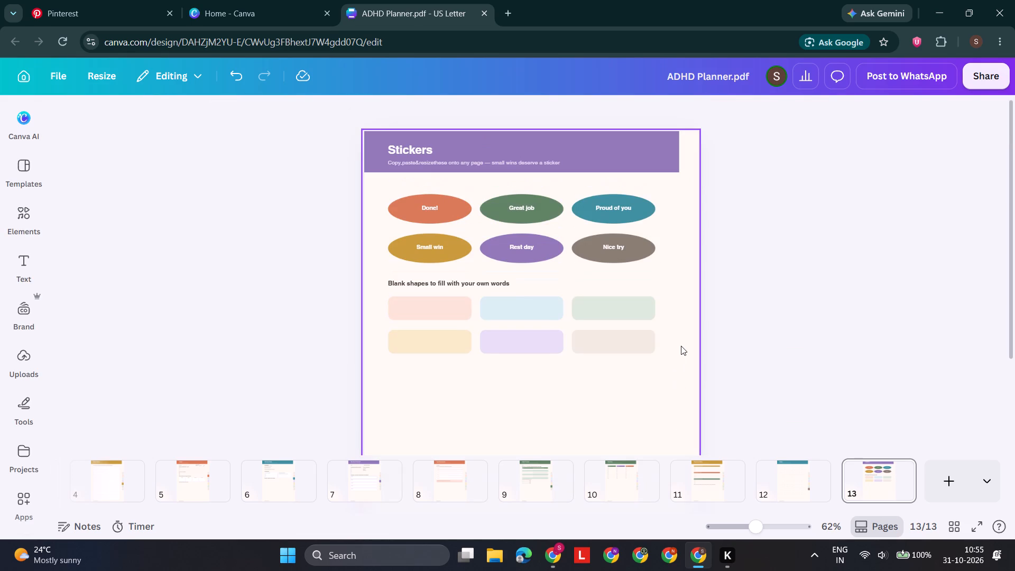
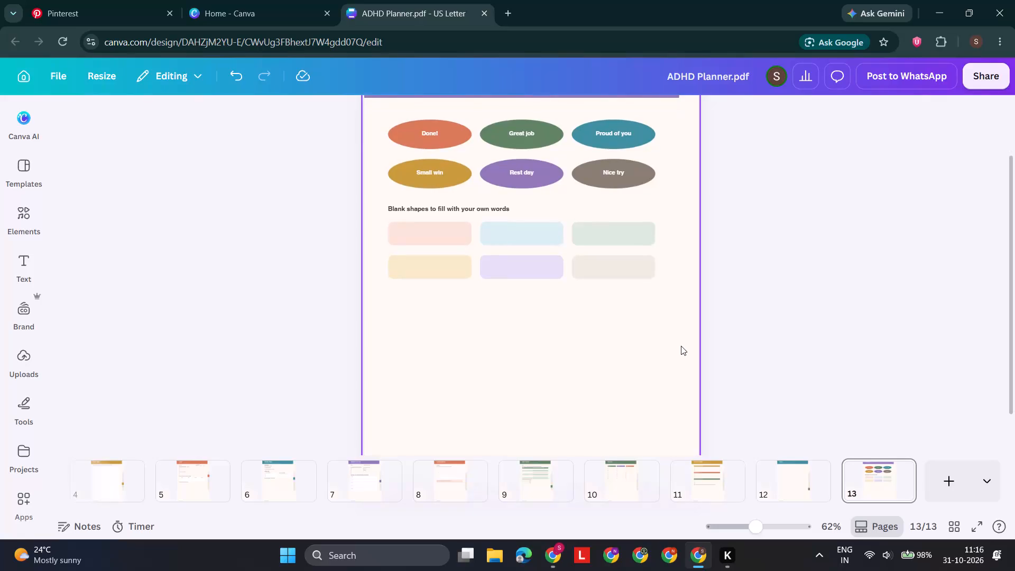
Fix the spacing in the Stickers page subtitle so it reads "Copy, paste & resize these onto any page — small wins deserve a sticker".
scroll(681, 346, "up", 2)
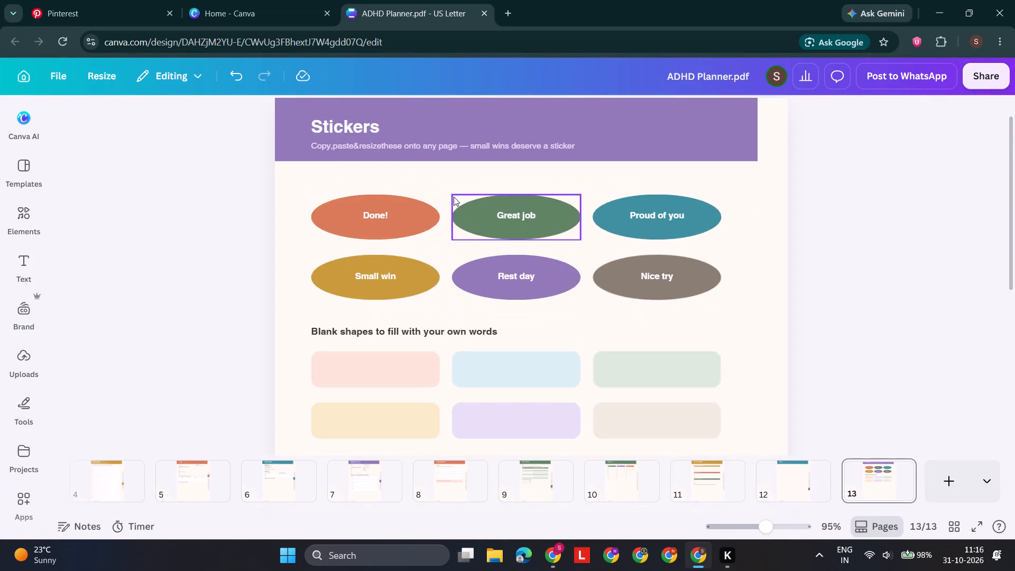
scroll(454, 197, "up", 1)
double_click(249, 198)
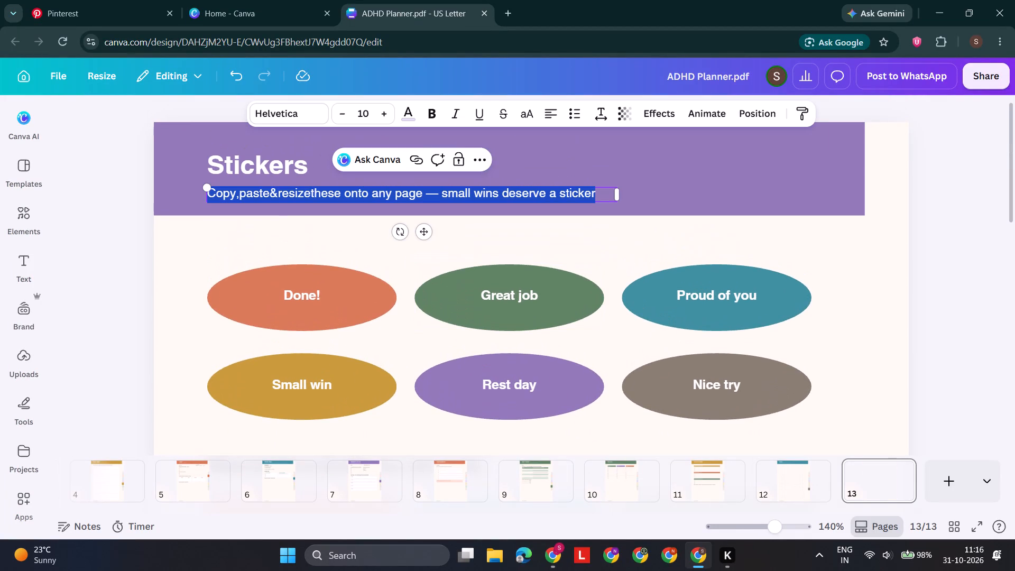
left_click(239, 198)
key("space")
key("Right")
key("Right")
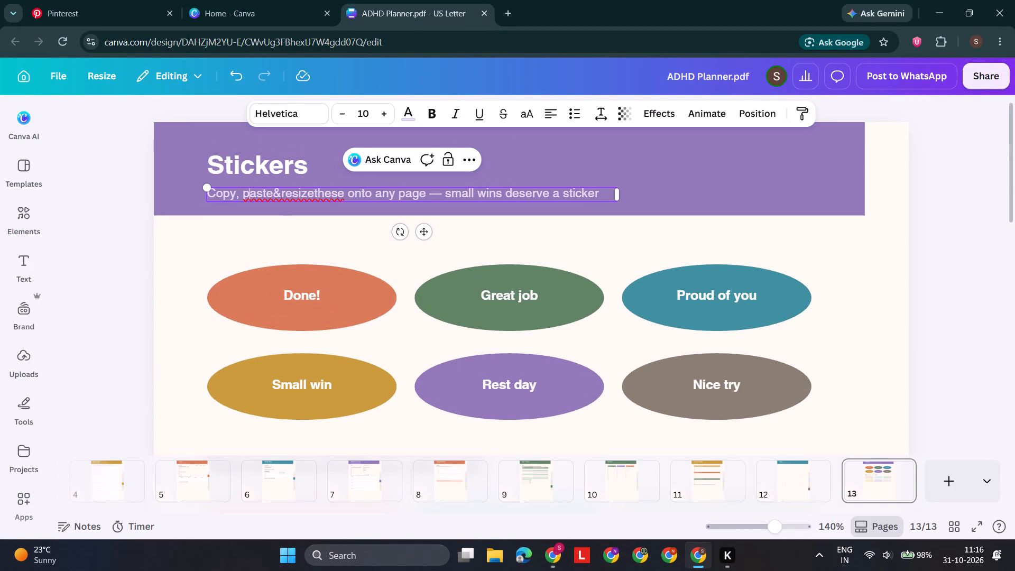
key("Right")
key("Right")
key("Right")
key("space")
key("Right")
key("space")
key("Right")
key("Right")
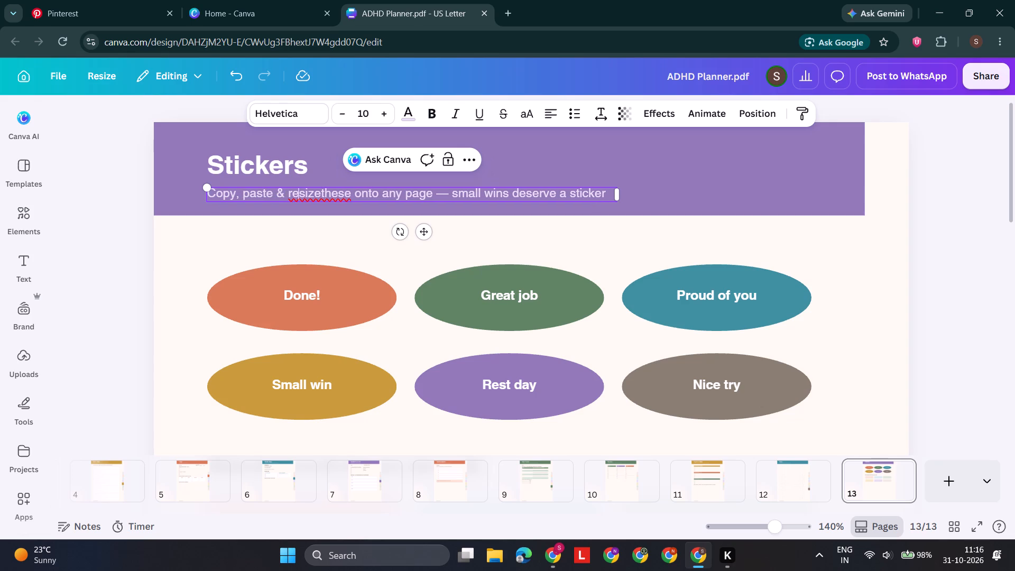
key("Right")
key("Right")
key("Right")
key("Right")
key("space")
key("Right")
key("Right")
key("Right")
key("Right")
key("Right")
key("Right")
key("Right")
key("Right")
key("Right")
key("Right")
key("Right")
key("Right")
key("Right")
key("Right")
key("Right")
key("Right")
key("Right")
key("Right")
key("Right")
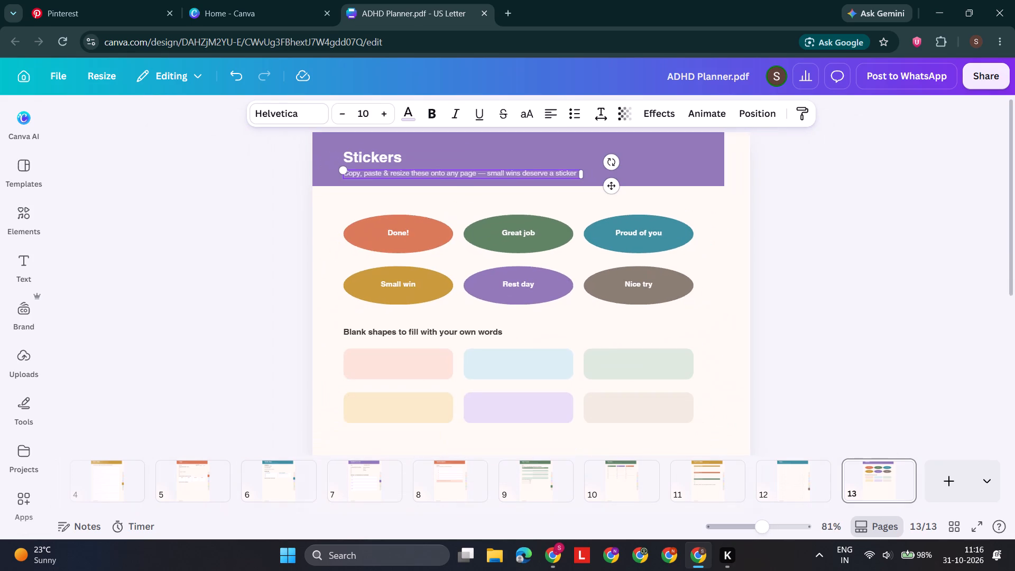
left_click(784, 318)
On page 2, shift the HOME label slightly toward the page edge to line it up with the other side-tab labels.
scroll(784, 318, "down", 2)
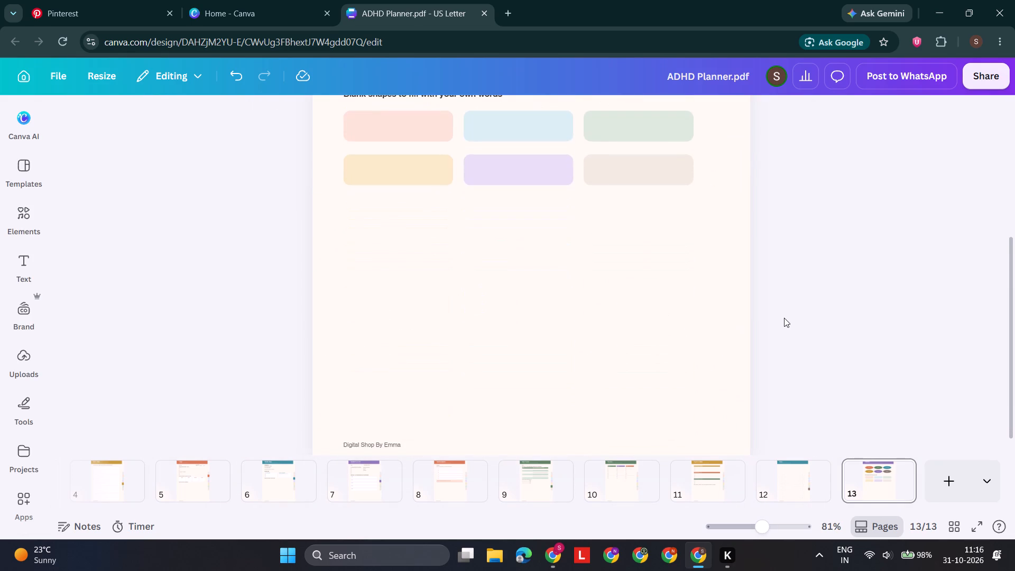
scroll(784, 318, "down", 2)
scroll(531, 491, "right", 2)
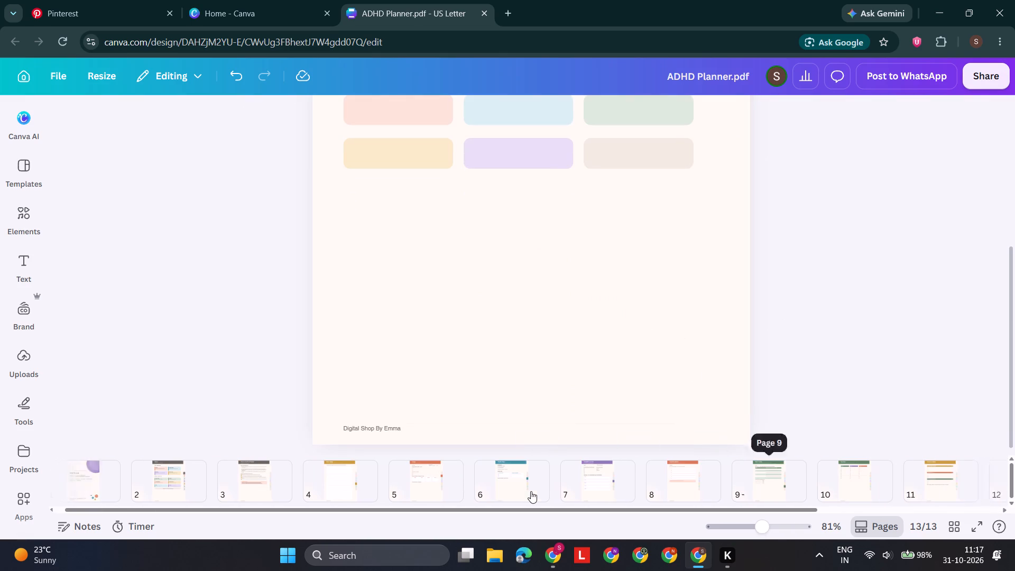
left_click(176, 487)
scroll(691, 338, "up", 1)
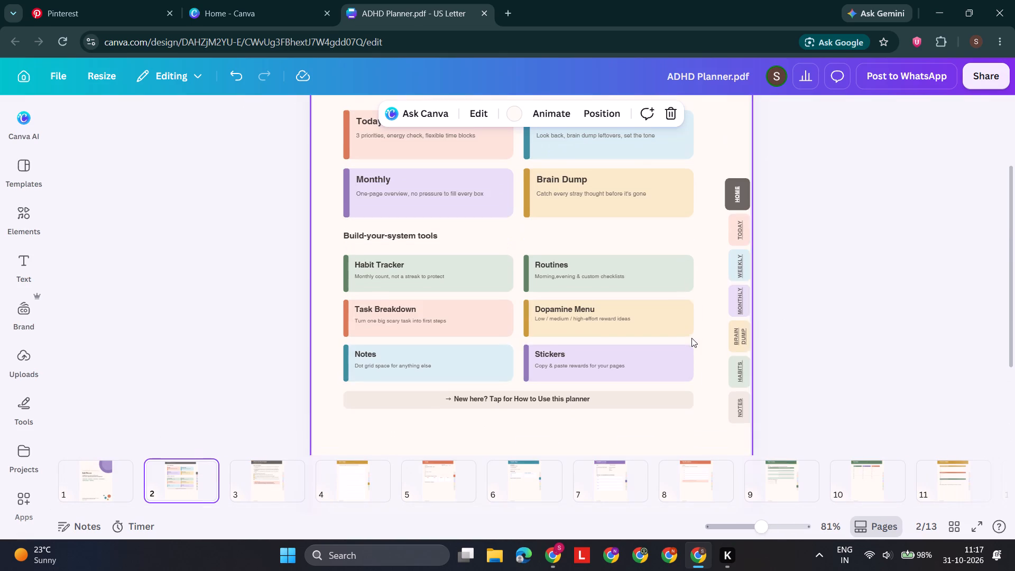
left_click_drag(730, 187, 689, 251)
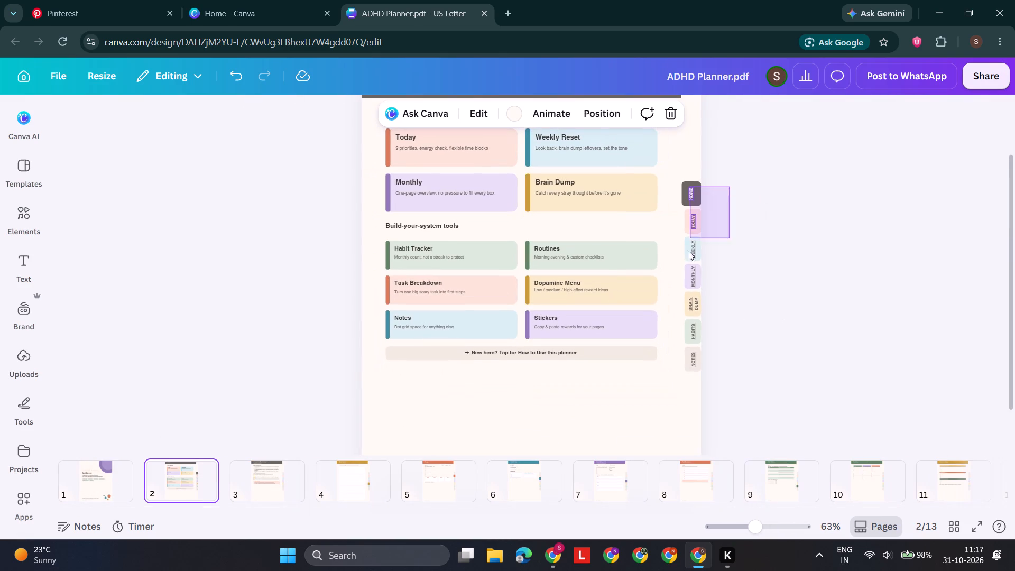
left_click_drag(689, 251, 687, 375)
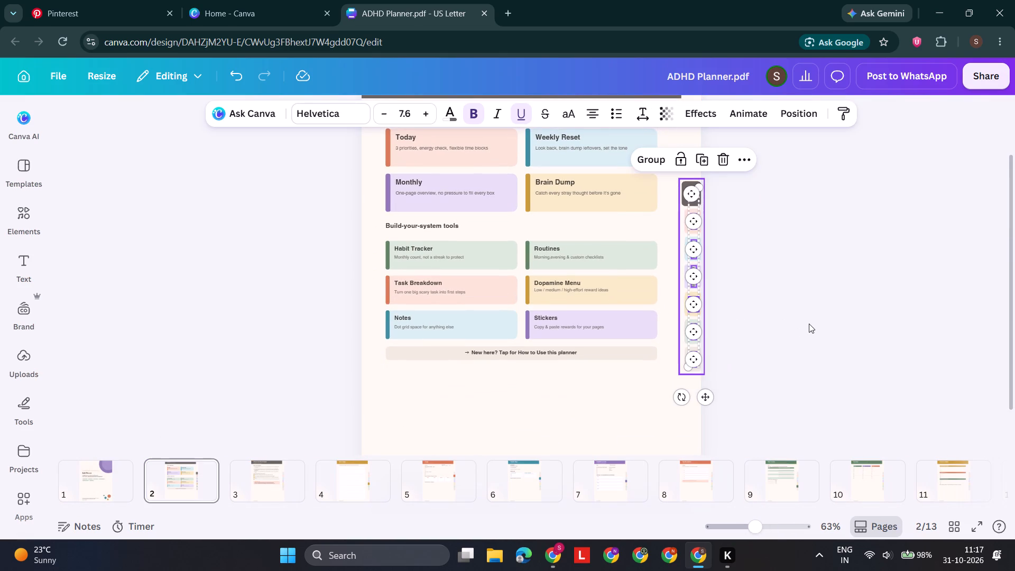
left_click(794, 226)
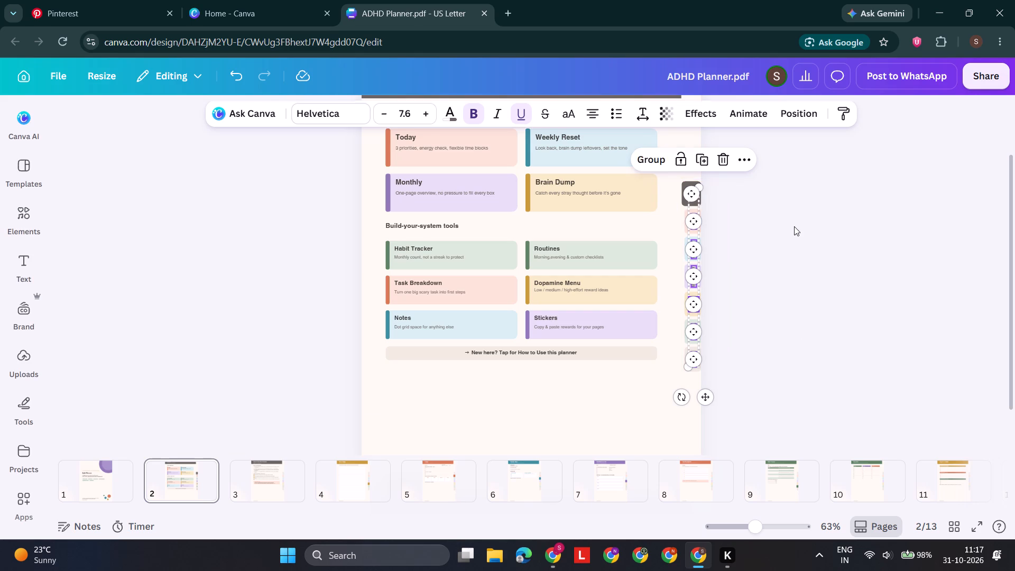
scroll(960, 199, "left", 3)
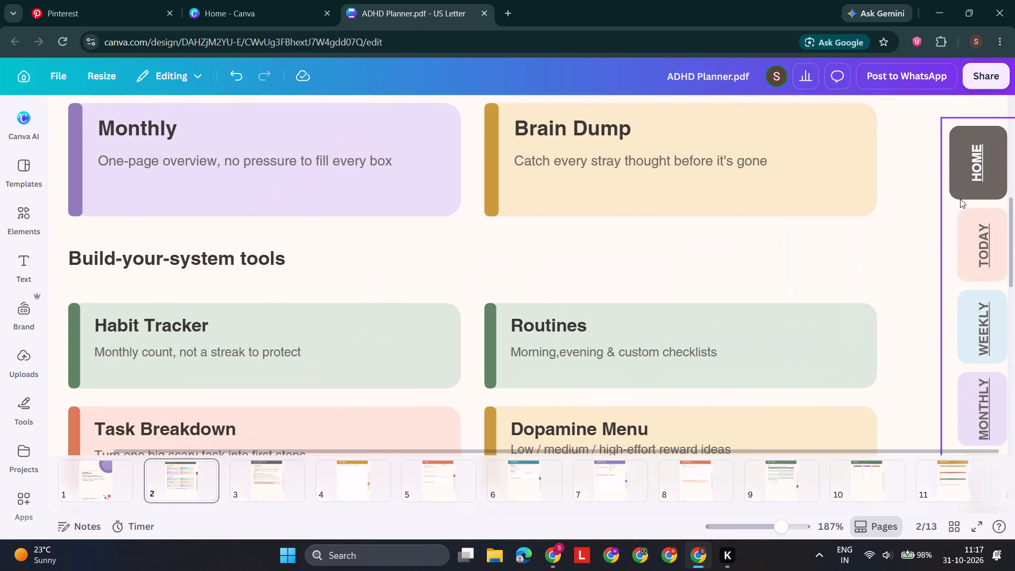
left_click_drag(967, 163, 972, 163)
left_click(813, 152)
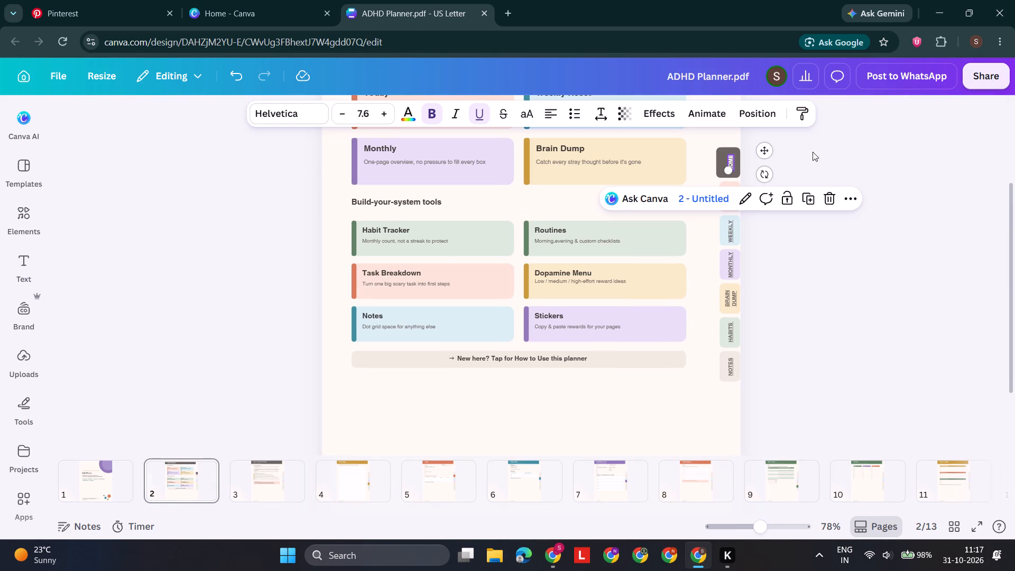
Copy all seven side-tab labels, HOME to NOTES, from page 2 and paste them onto the tab strip of page 3.
left_click_drag(784, 152, 715, 373)
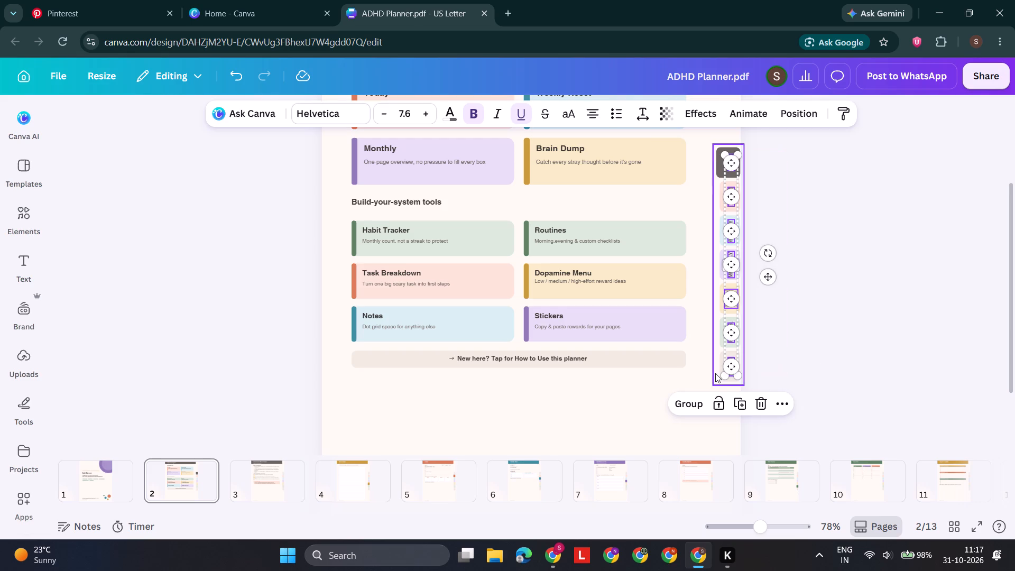
key("ctrl+c")
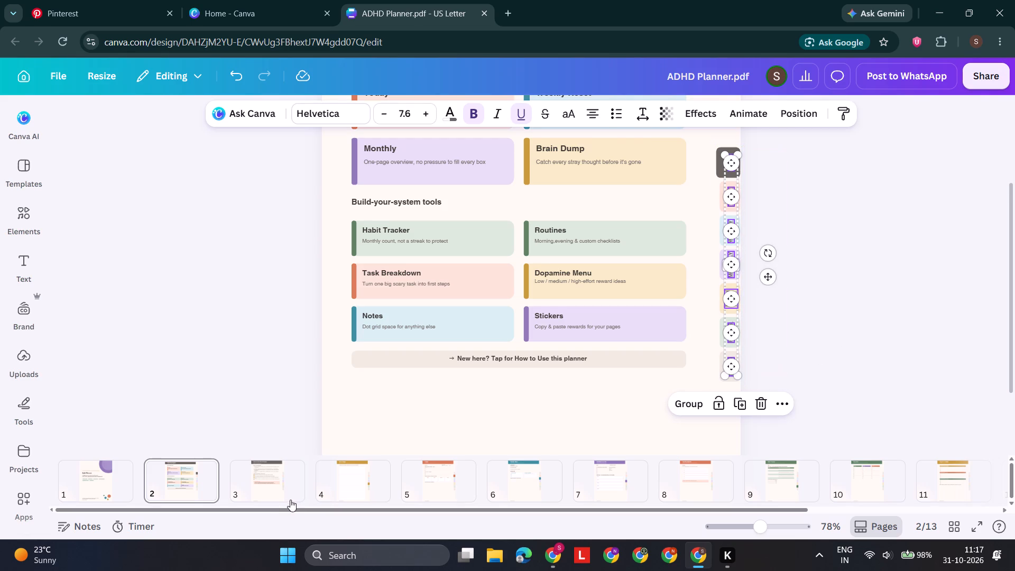
left_click(271, 490)
left_click(728, 412)
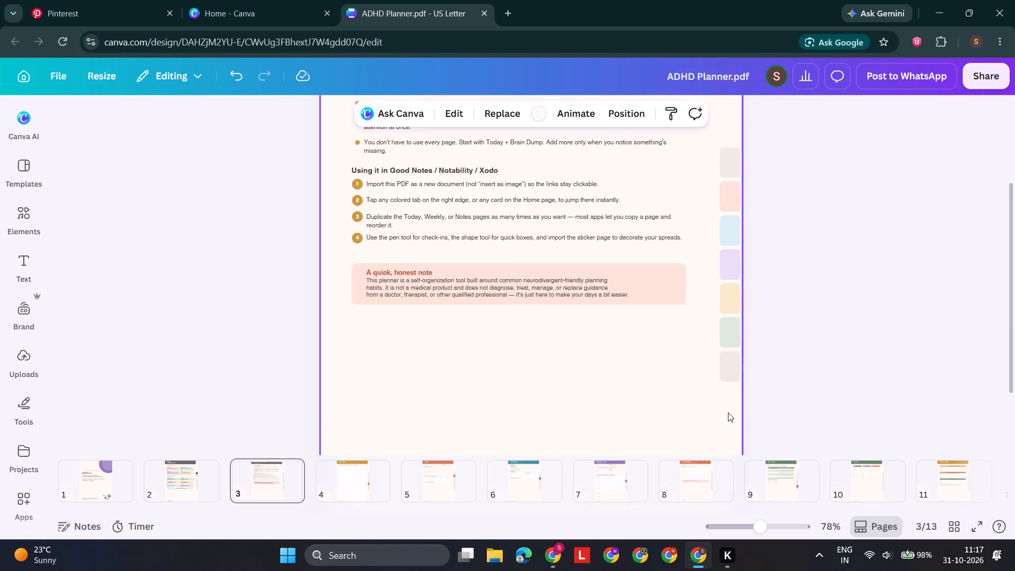
left_click(730, 349)
key("ctrl+v")
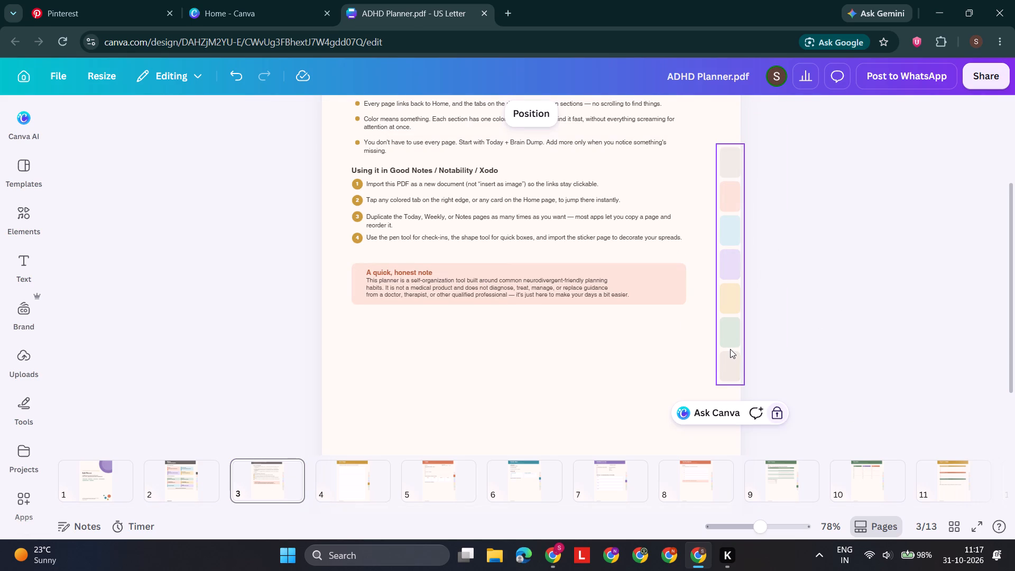
Paste the copied HOME to NOTES labels onto the side-tab strips of pages 4, 5 and 6.
left_click(346, 486)
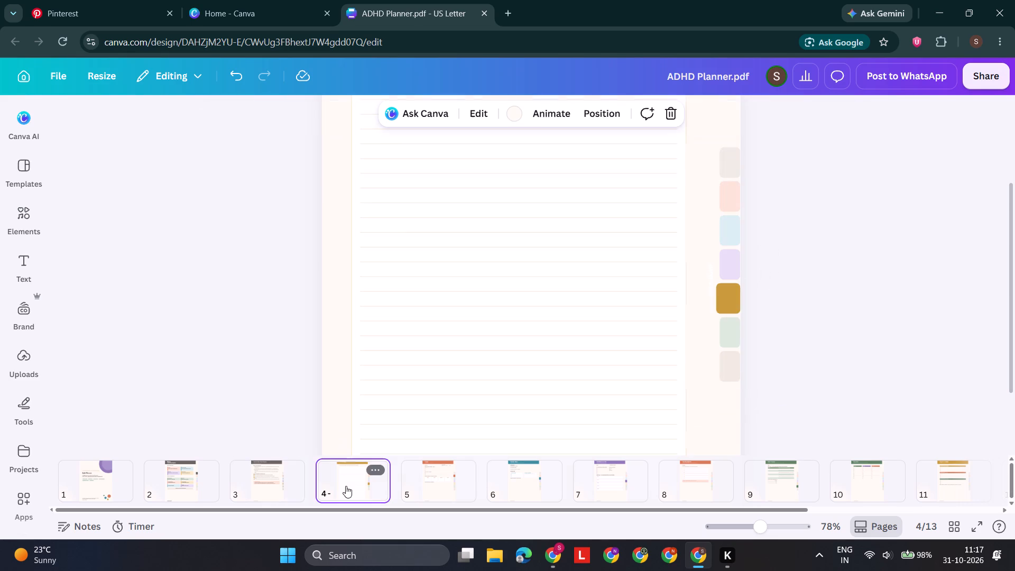
left_click(731, 368)
key("ctrl+v")
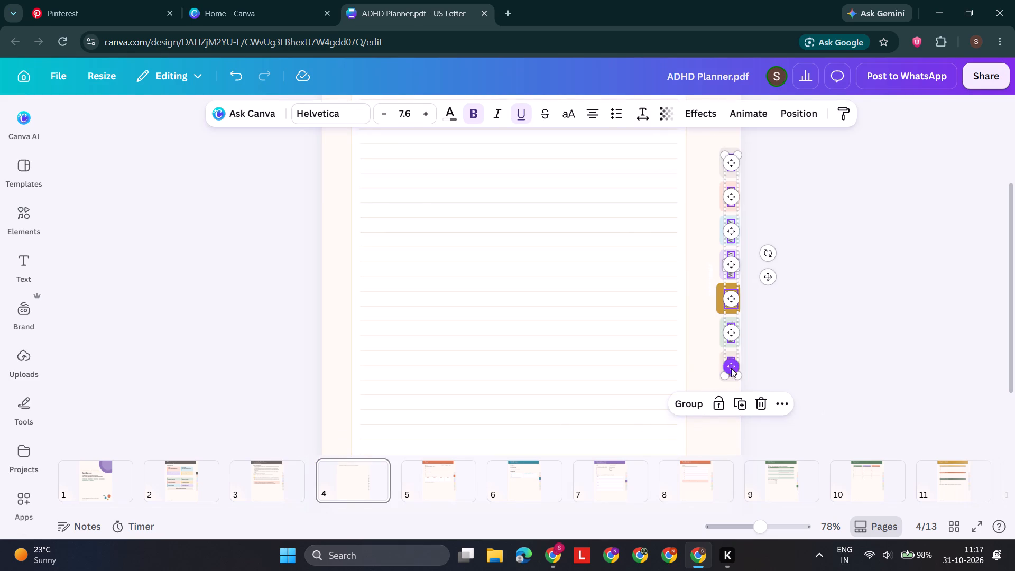
left_click(433, 473)
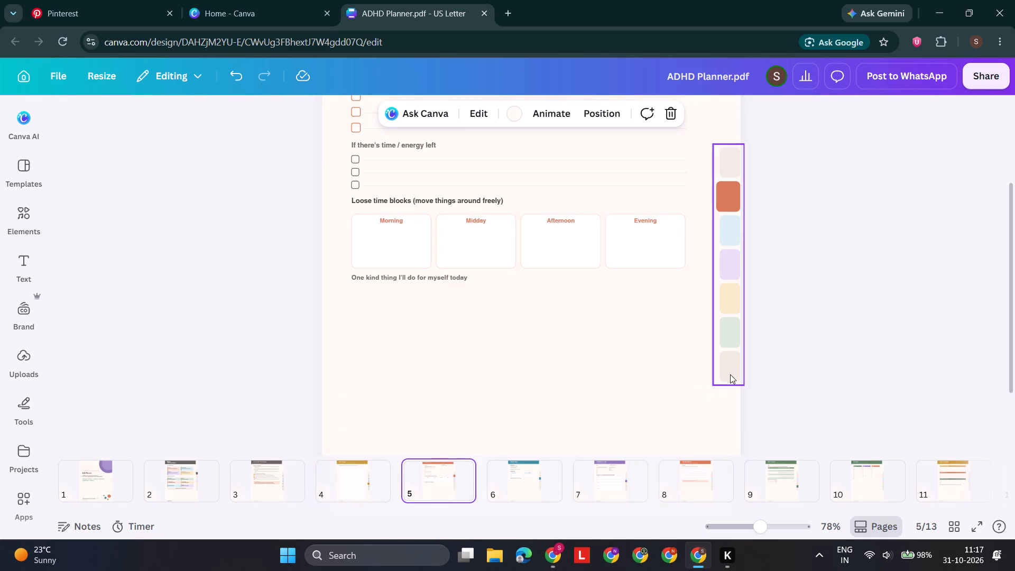
left_click(732, 373)
key("ctrl+v")
left_click(524, 482)
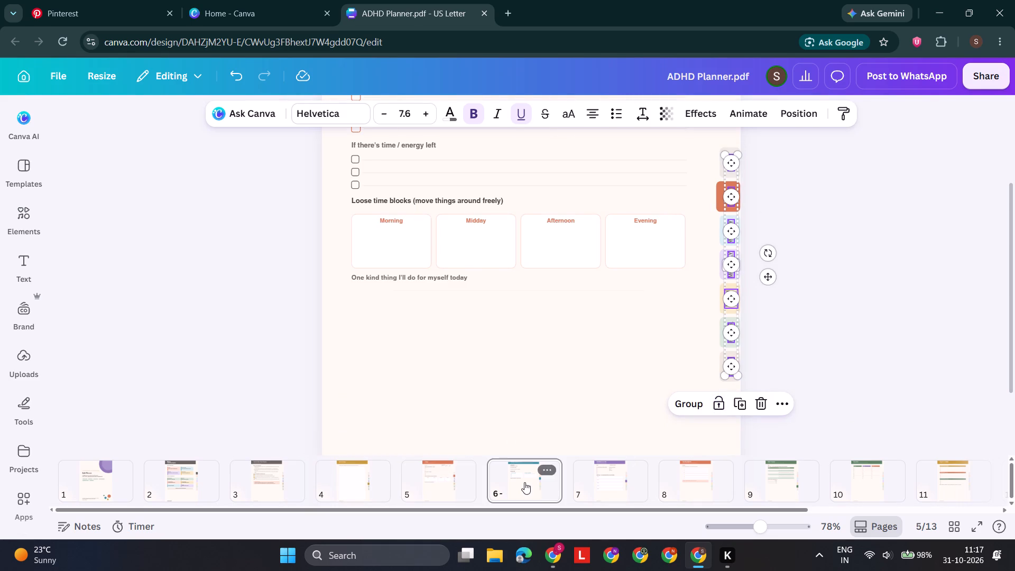
left_click(724, 375)
key("ctrl+v")
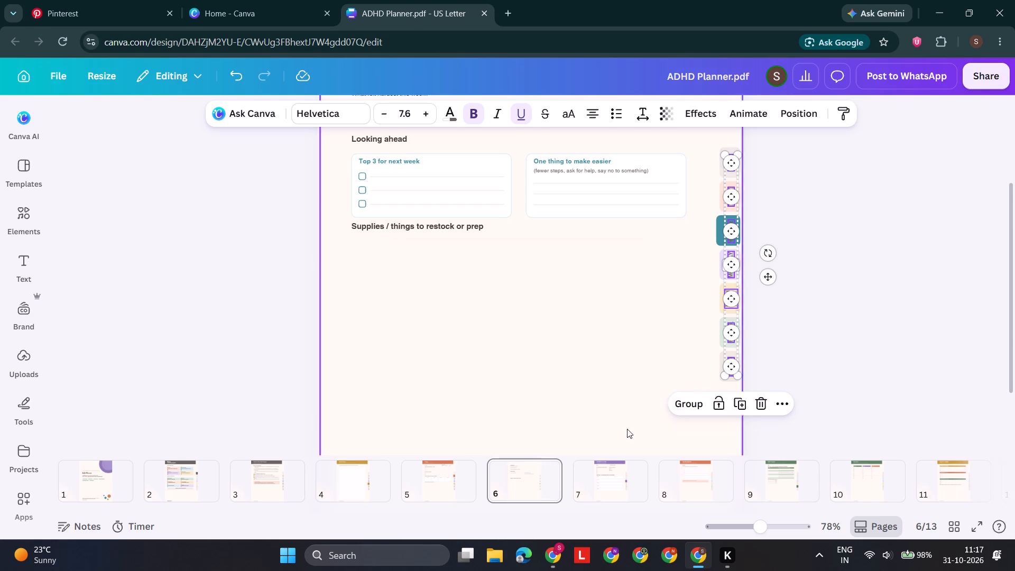
Paste the copied HOME to NOTES labels onto the side-tab strips of pages 7, 8 and 9.
left_click(587, 472)
left_click(728, 367)
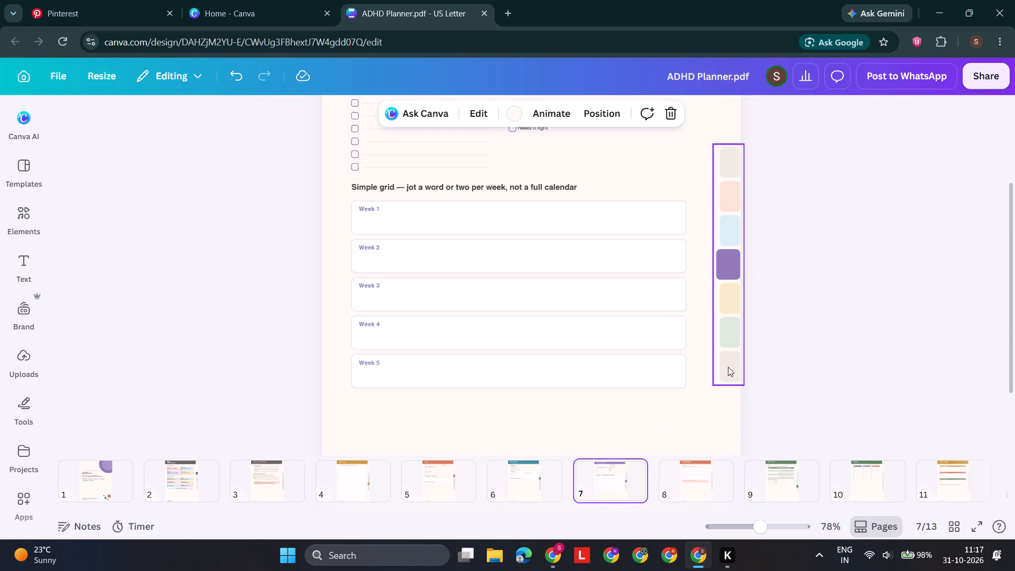
key("ctrl+v")
left_click(682, 483)
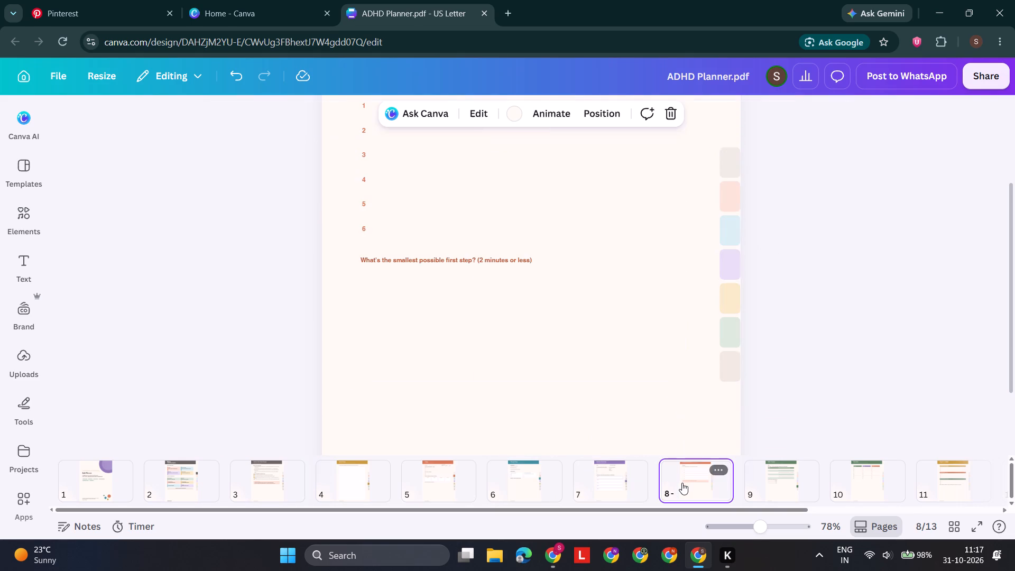
left_click(736, 370)
key("ctrl+v")
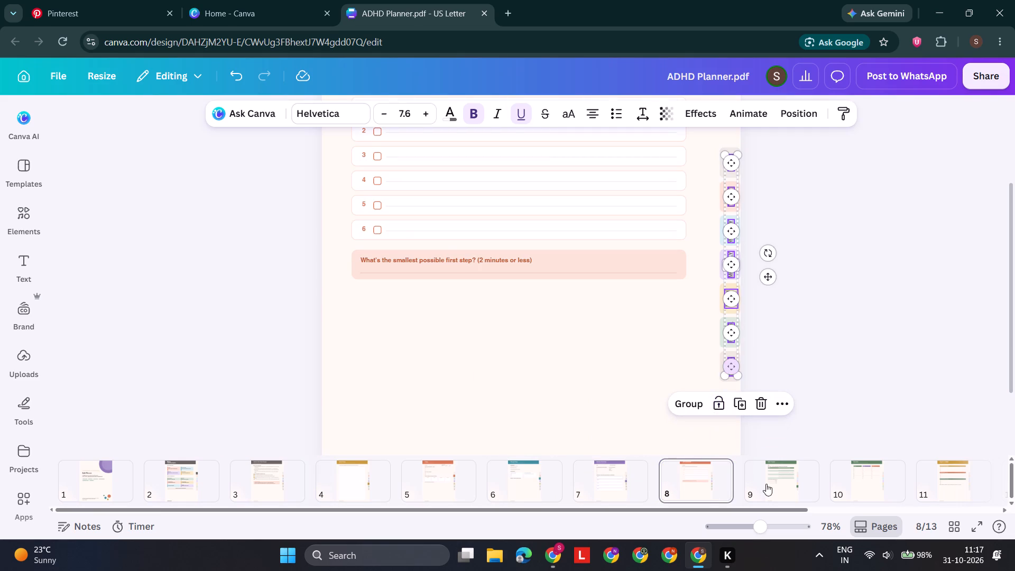
left_click(764, 486)
left_click(732, 372)
key("ctrl+v")
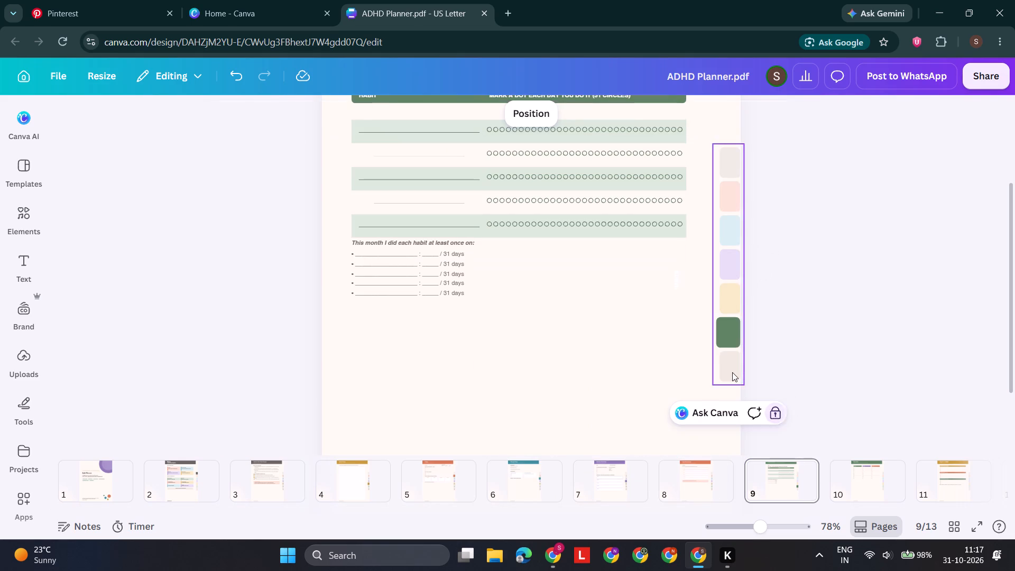
Paste the copied HOME to NOTES labels onto the side-tab strips of pages 10, 11 and 12.
left_click(860, 472)
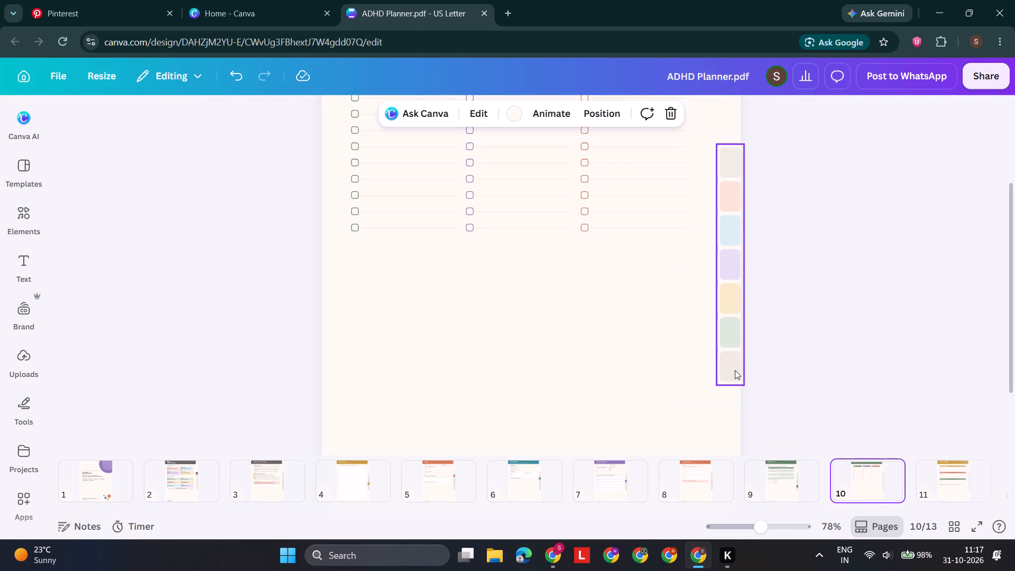
left_click(735, 370, "ctrl")
key("ctrl+v")
left_click(938, 481)
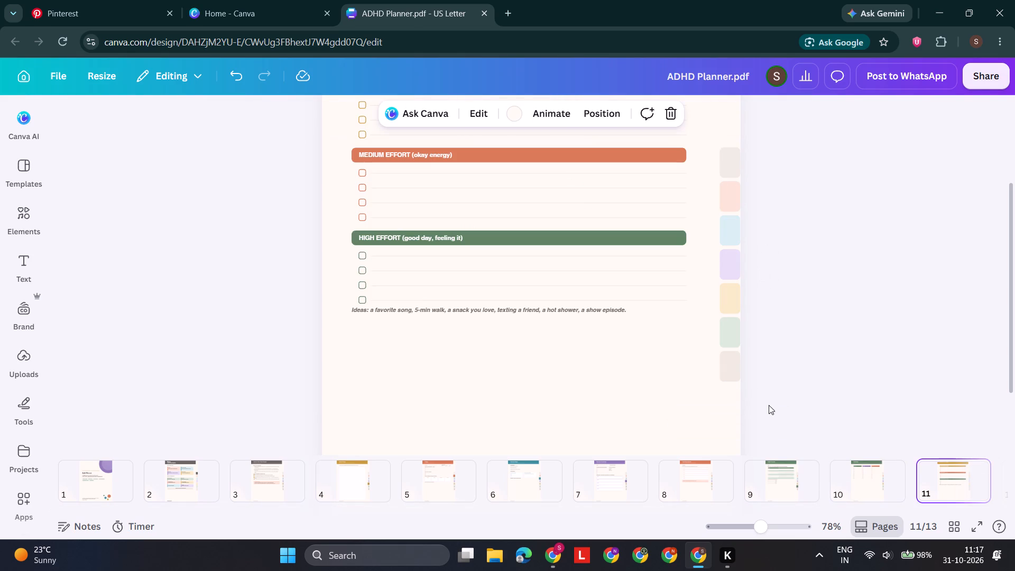
left_click(729, 377, "ctrl")
key("ctrl+v")
scroll(922, 477, "left", 4)
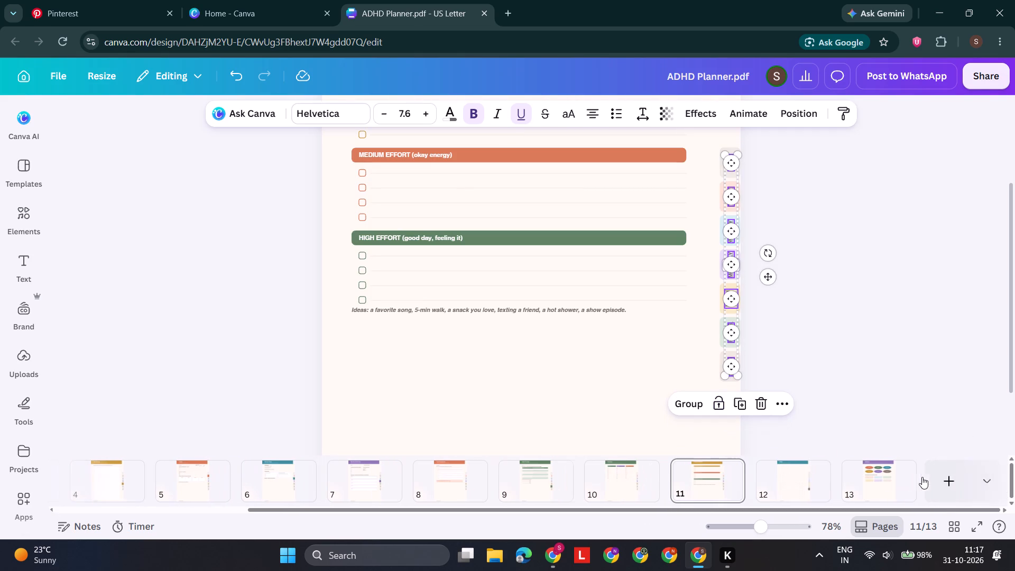
left_click(776, 482)
left_click(728, 375)
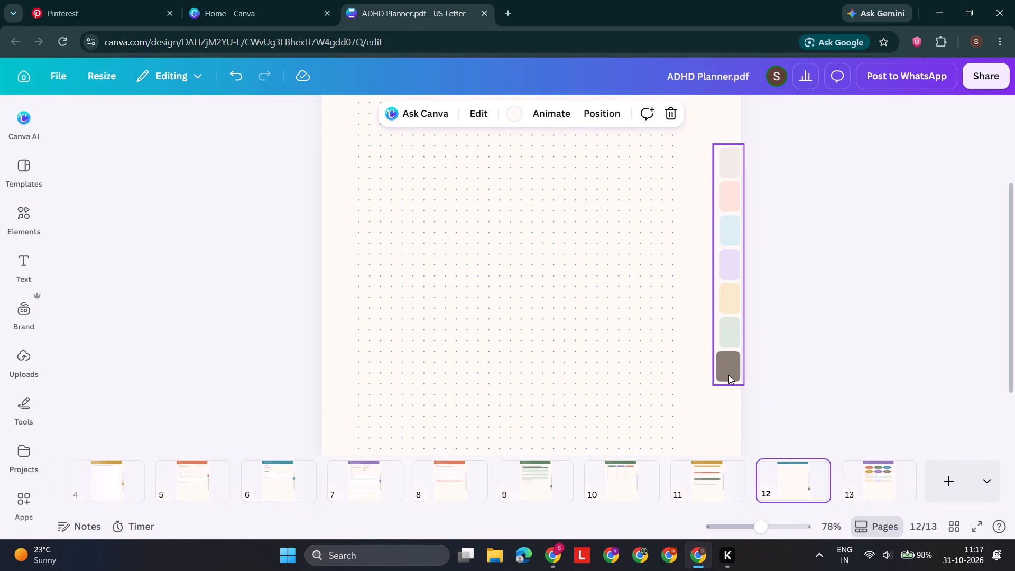
key("ctrl+v")
Return to page 2 and re-centre the HOME label on its dark side tab.
scroll(508, 444, "right", 4)
scroll(268, 474, "right", 4)
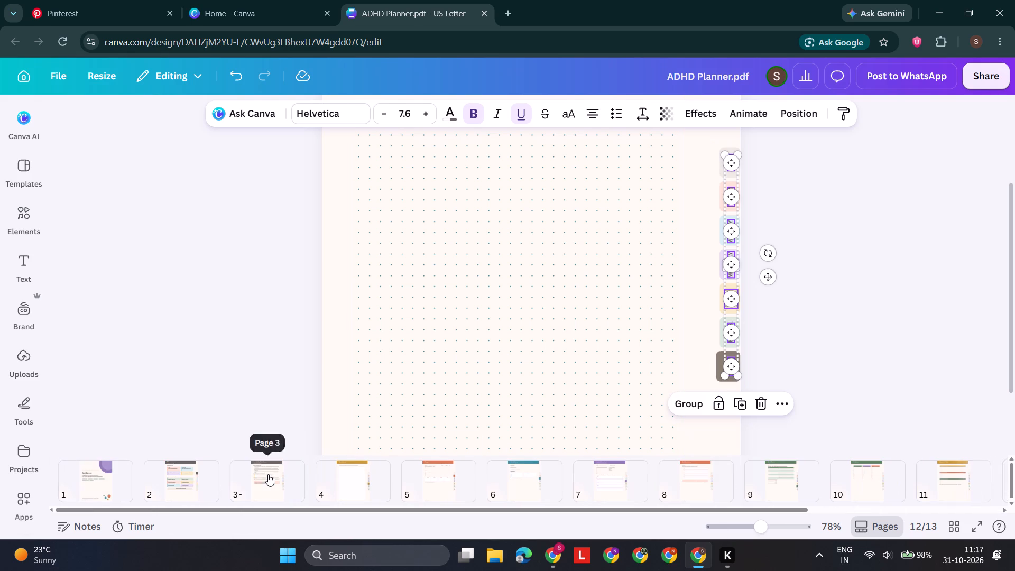
left_click(186, 489)
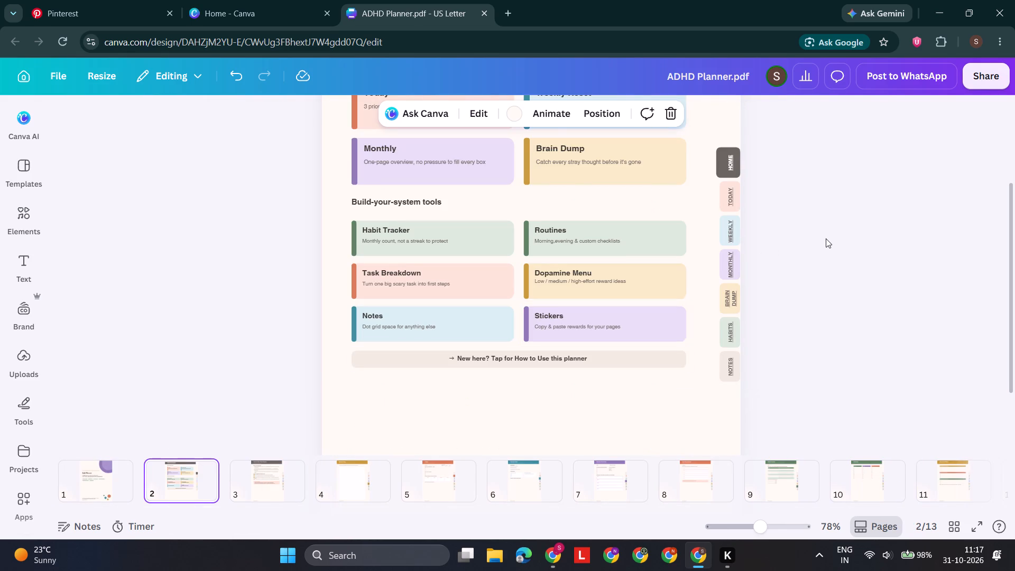
scroll(826, 238, "up", 4)
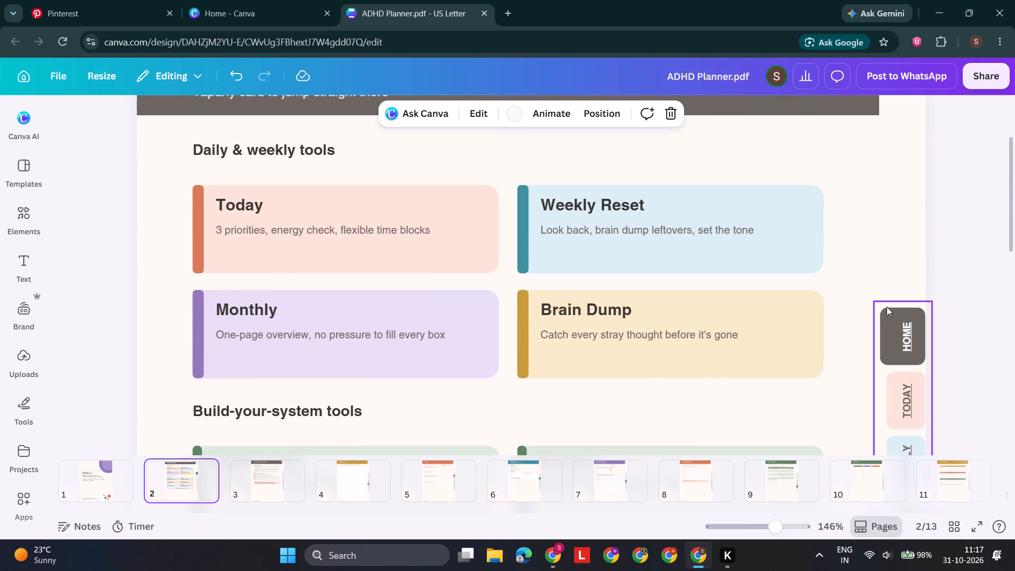
left_click(905, 334)
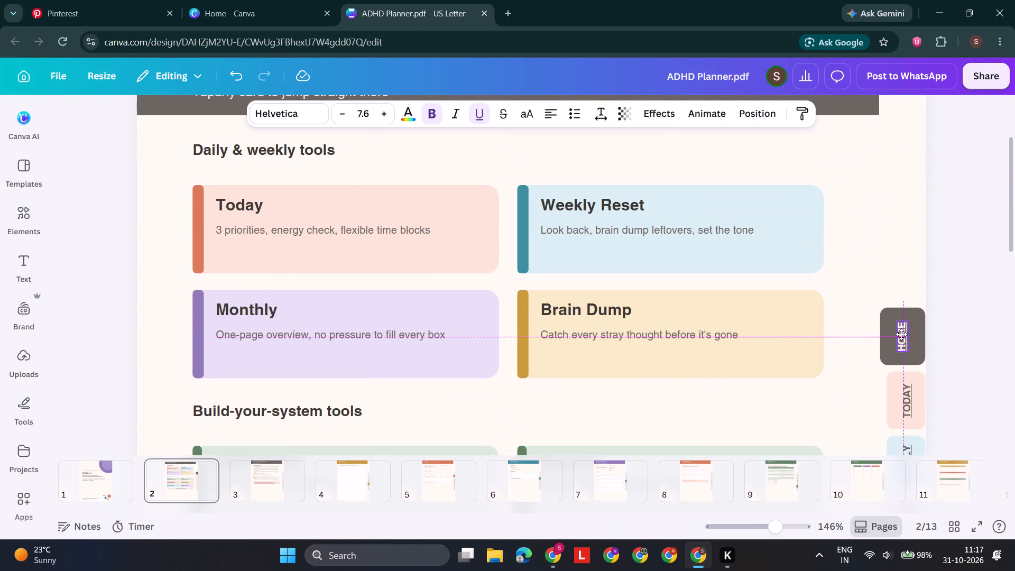
scroll(901, 334, "down", 1)
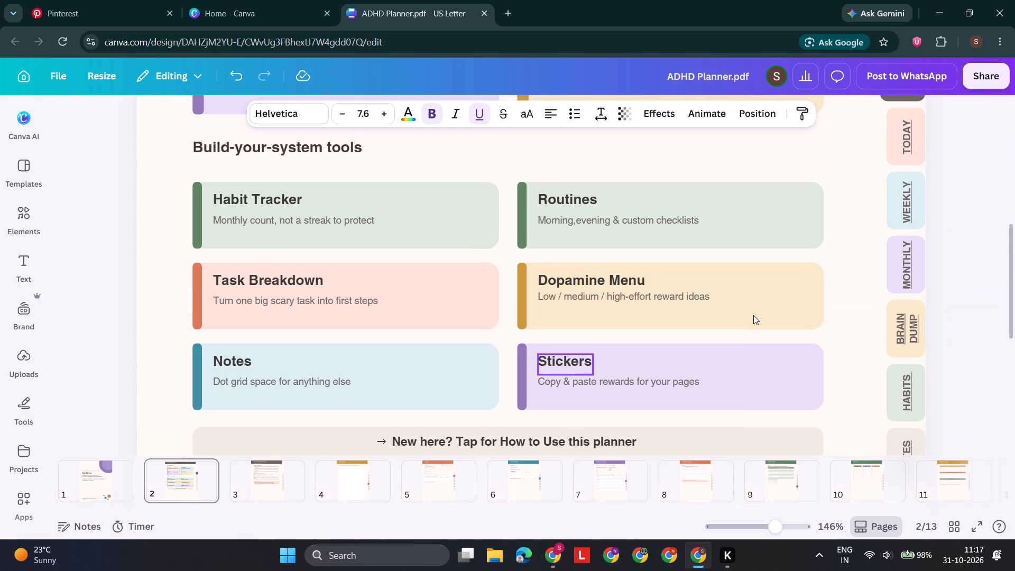
Check the tab strips on pages 2 and 3, and re-centre the BRAIN DUMP label on its gold side tab on page 4.
scroll(753, 315, "up", 1)
left_click(263, 464)
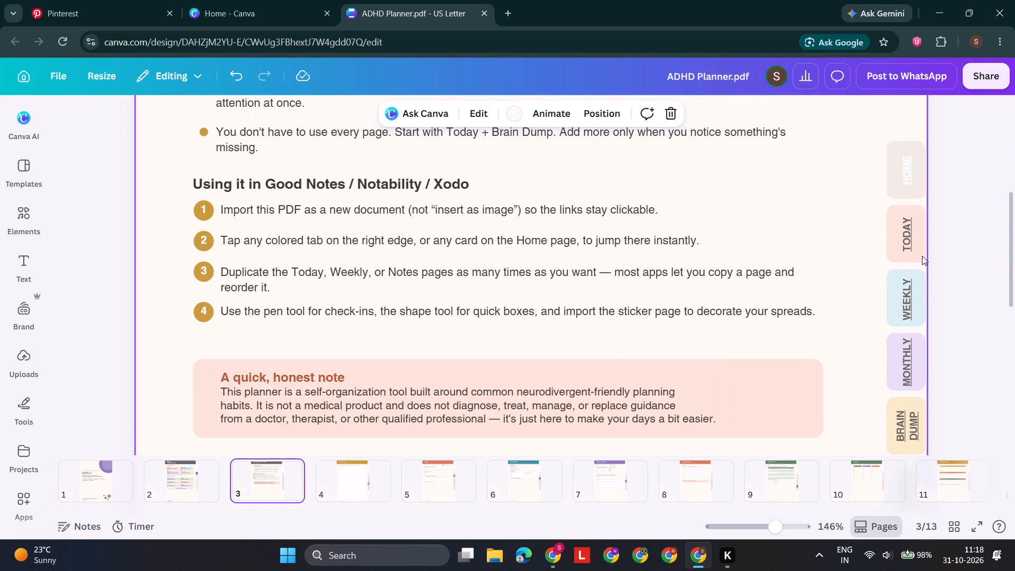
scroll(922, 255, "down", 3)
scroll(922, 255, "up", 2)
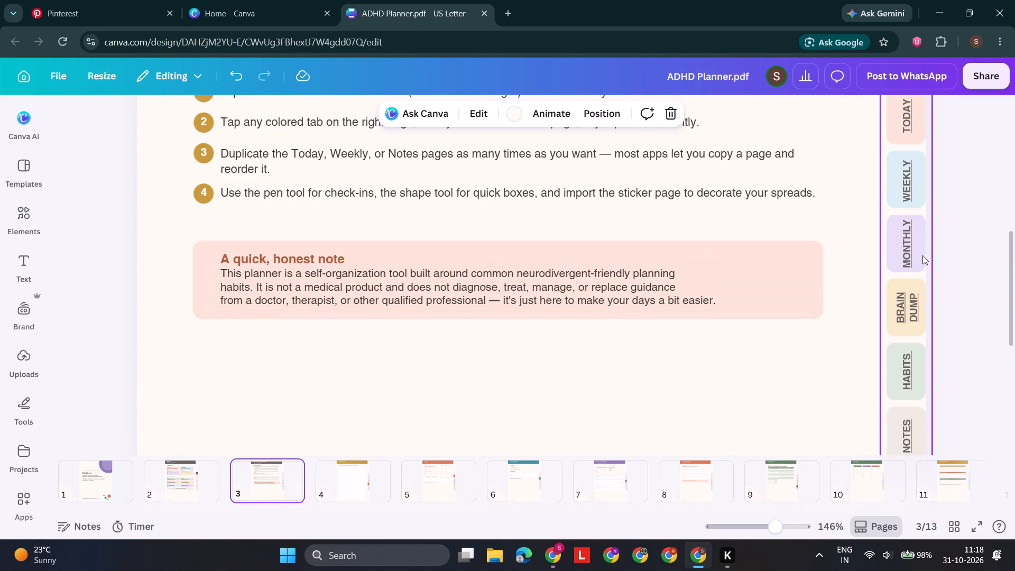
left_click(339, 475)
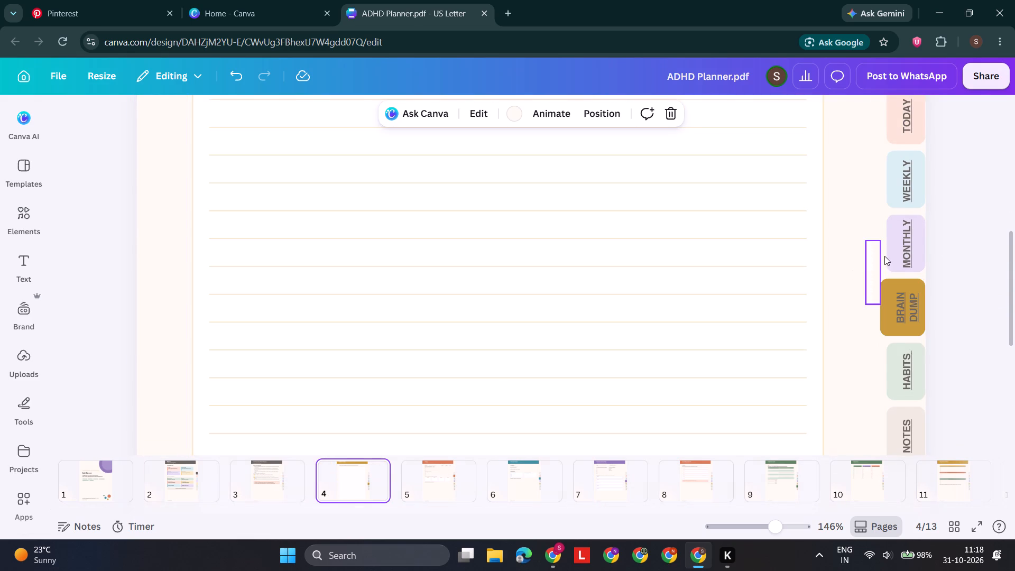
scroll(884, 256, "up", 1)
left_click(918, 279)
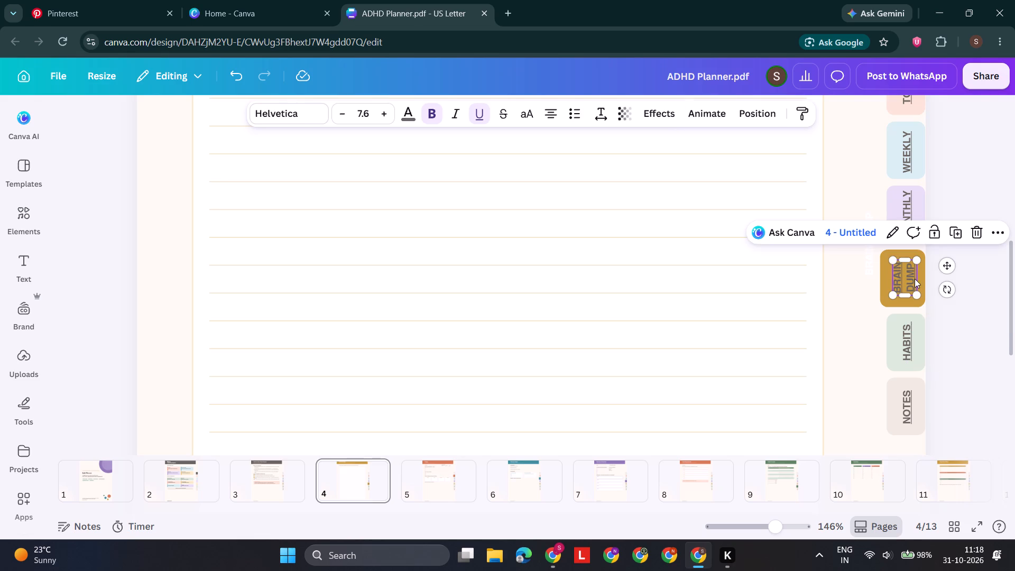
left_click(971, 302)
Change the text colour of the white HOME side-tab label on page 4 to grey.
scroll(971, 302, "up", 3)
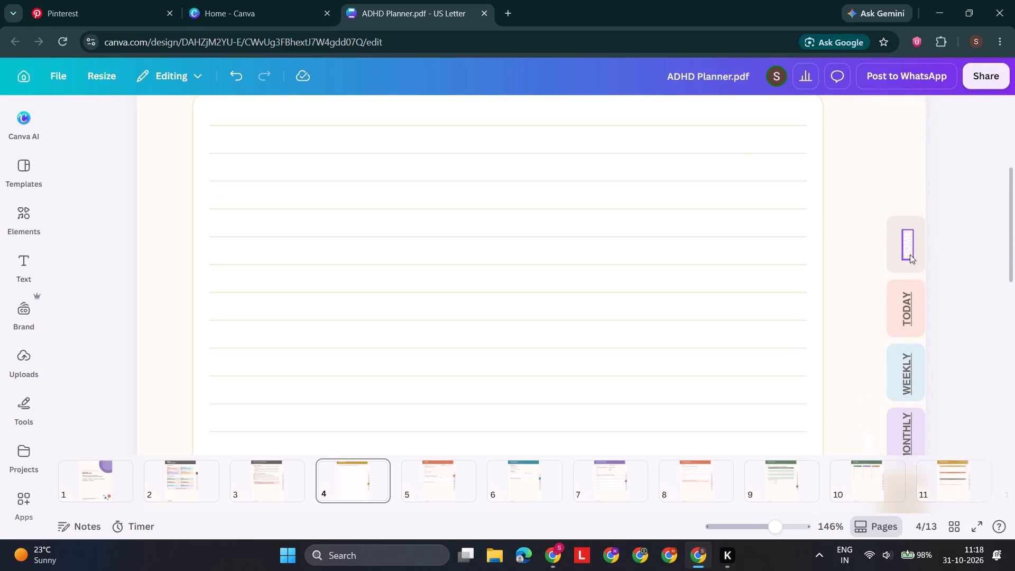
left_click(910, 254)
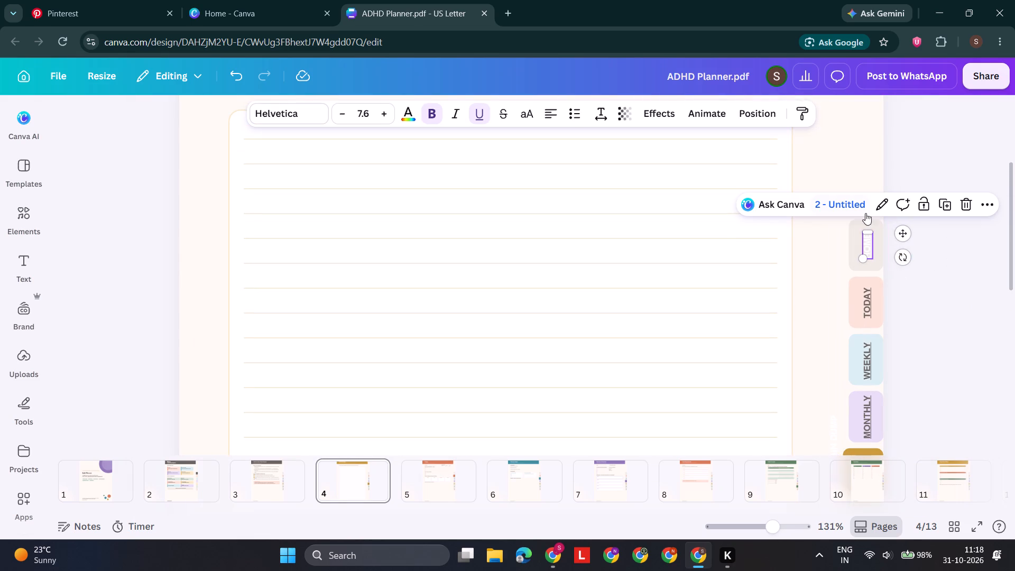
left_click(415, 113)
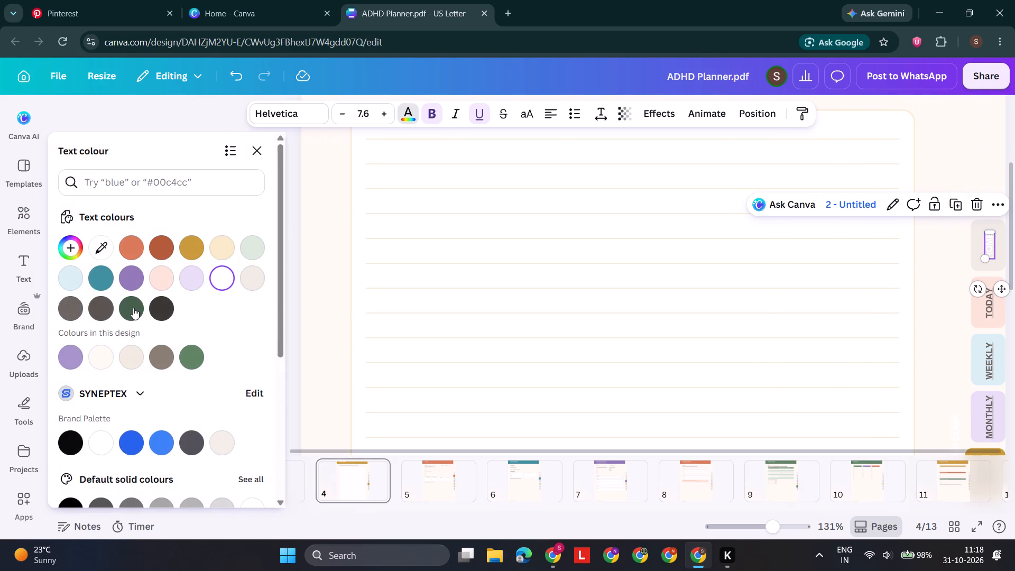
left_click(74, 310)
scroll(528, 292, "left", 4)
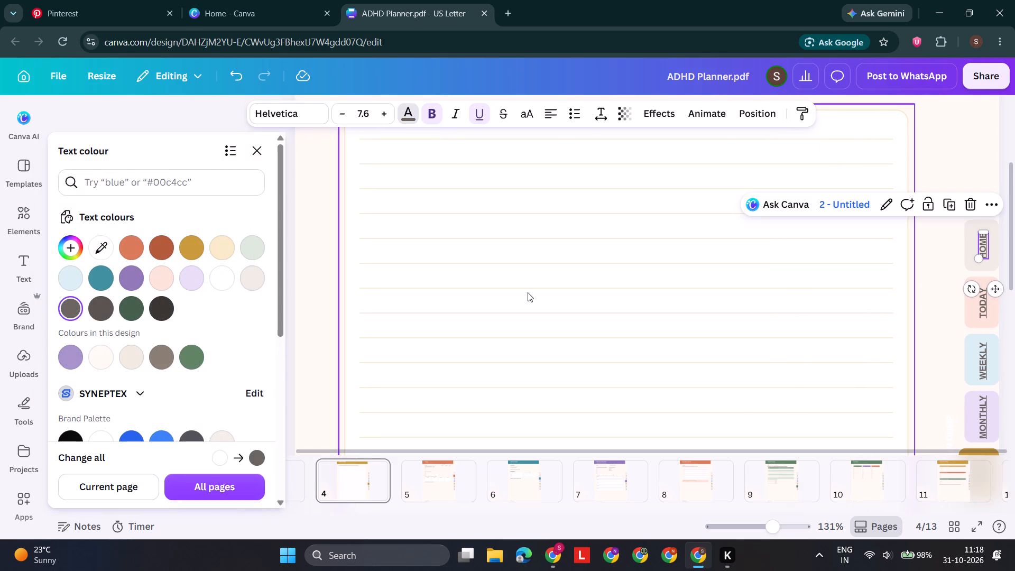
Delete the leftover white text box beside the BRAIN DUMP side tab on page 4.
scroll(528, 292, "down", 2)
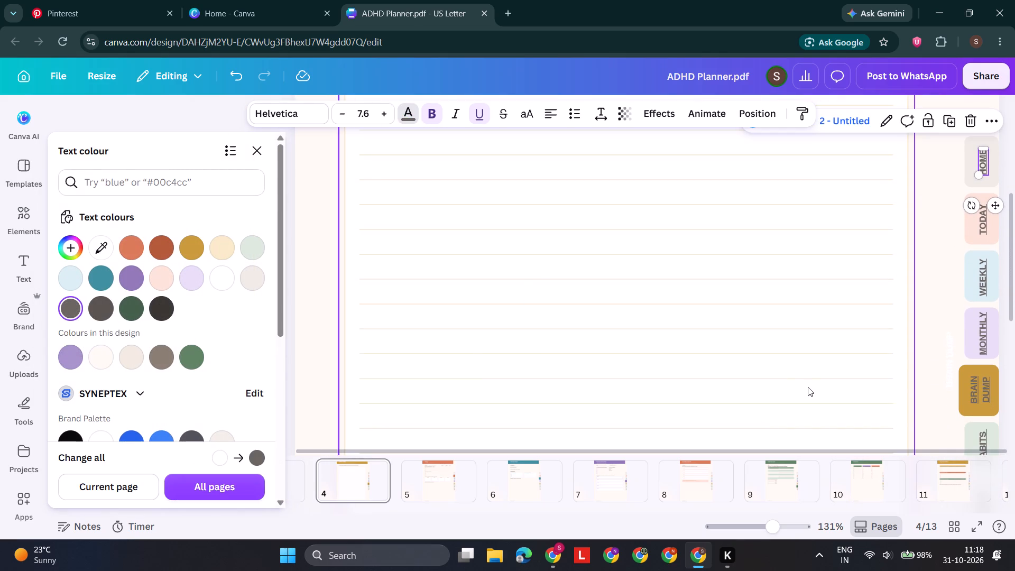
scroll(808, 387, "down", 1)
left_click(948, 261)
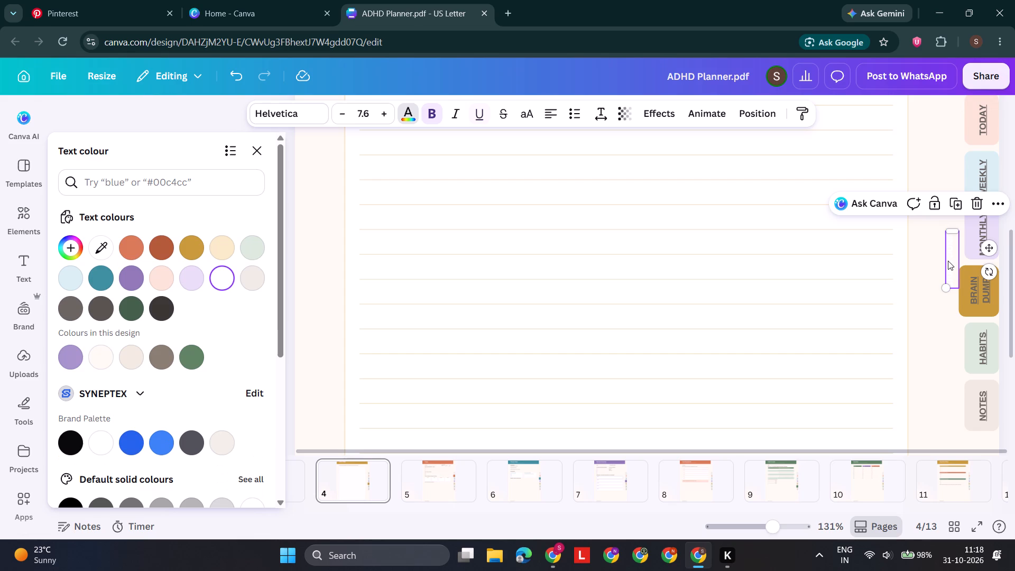
key("Delete")
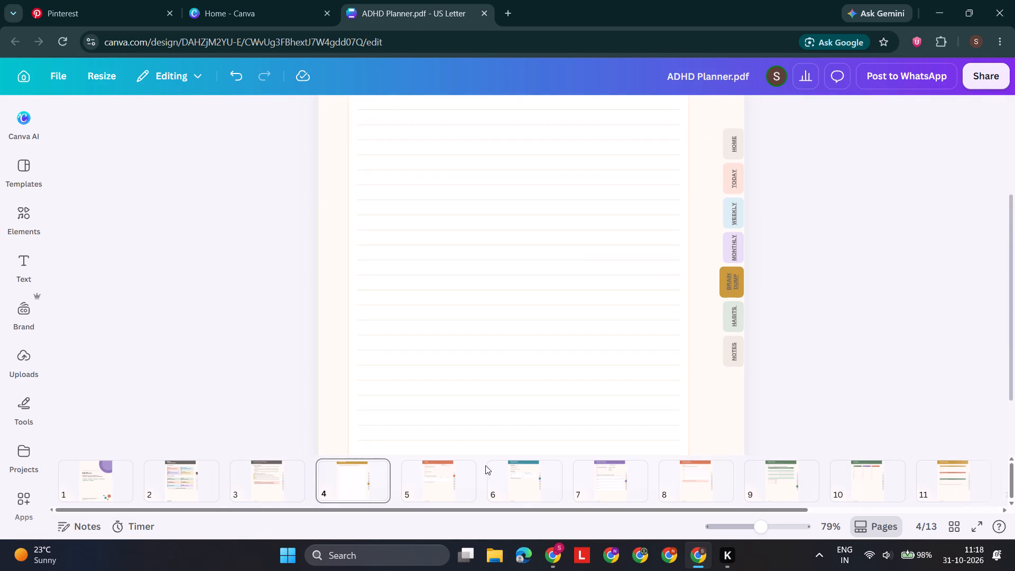
Change the text colour of the white HOME side-tab label on page 3 to grey.
left_click(428, 476)
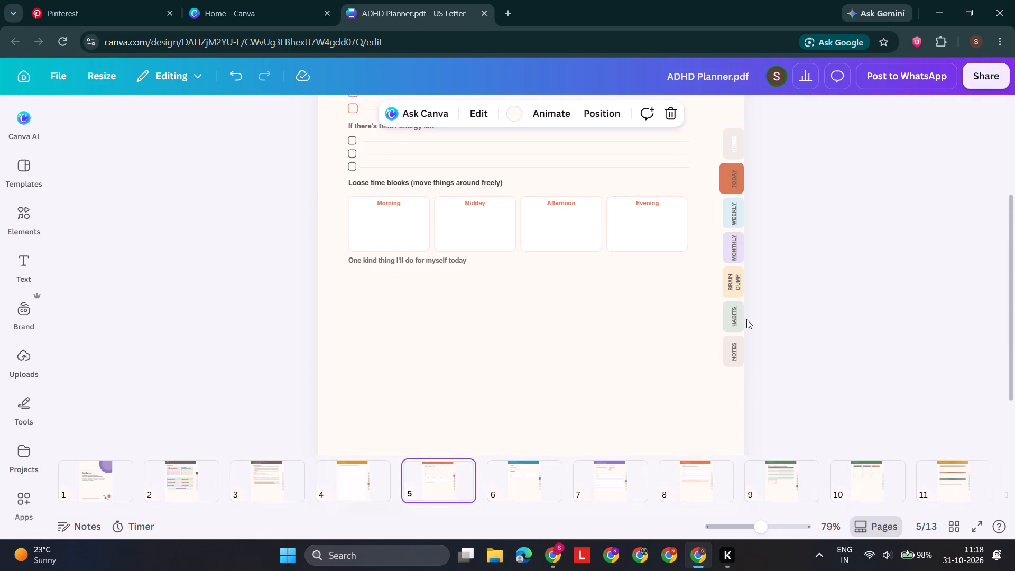
left_click(292, 482)
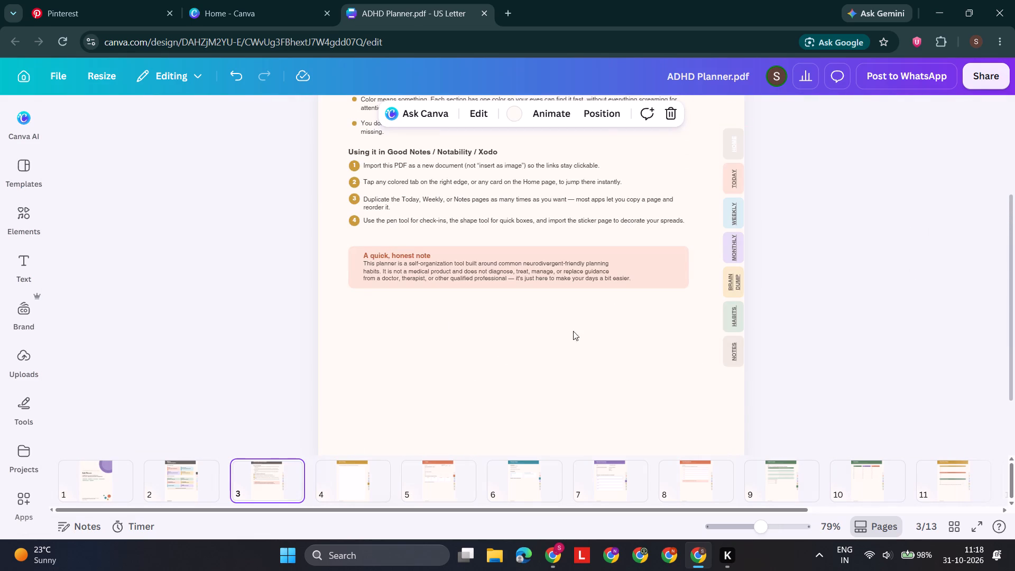
scroll(615, 305, "up", 1)
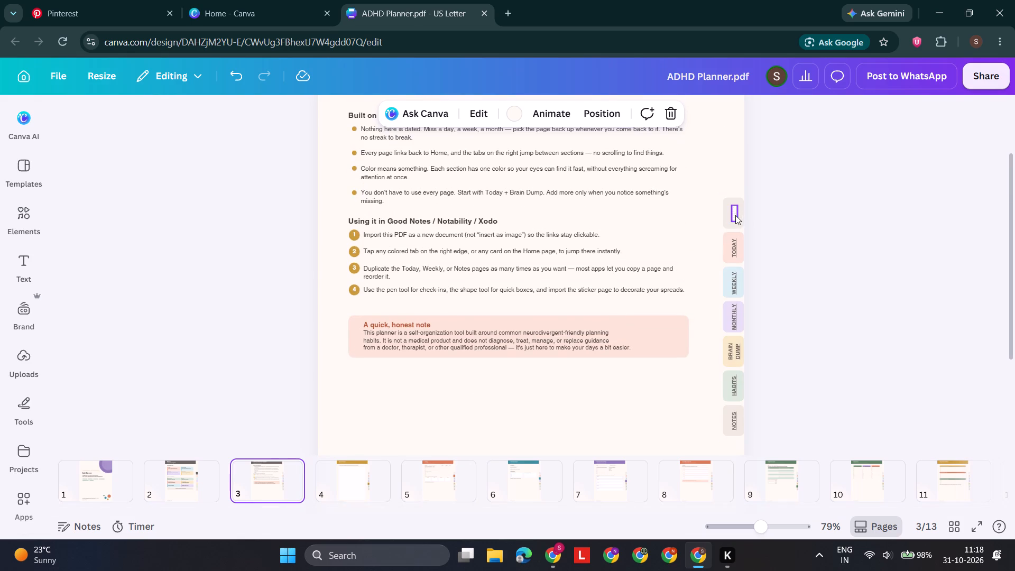
left_click(735, 215)
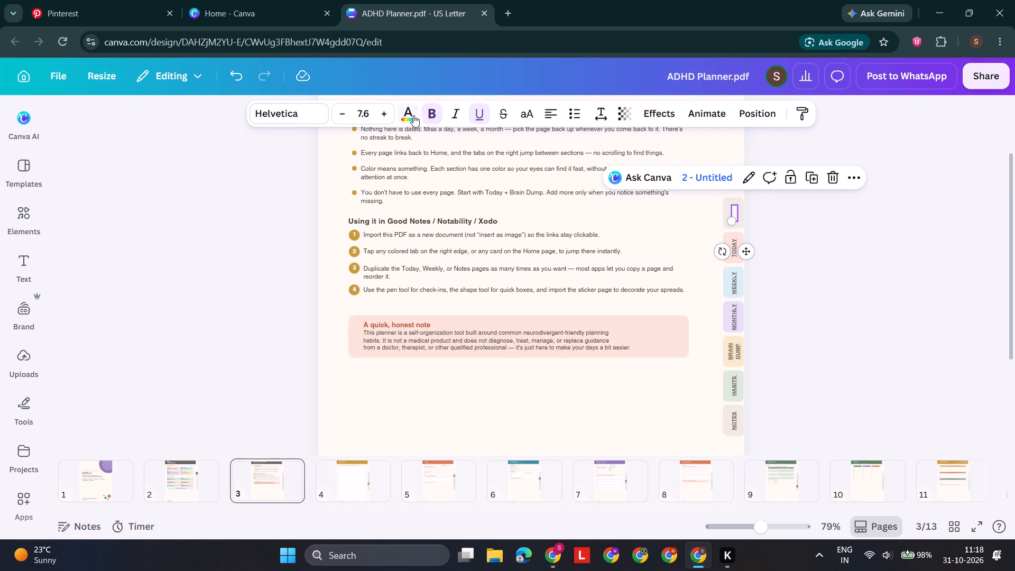
left_click(413, 115)
left_click(66, 315)
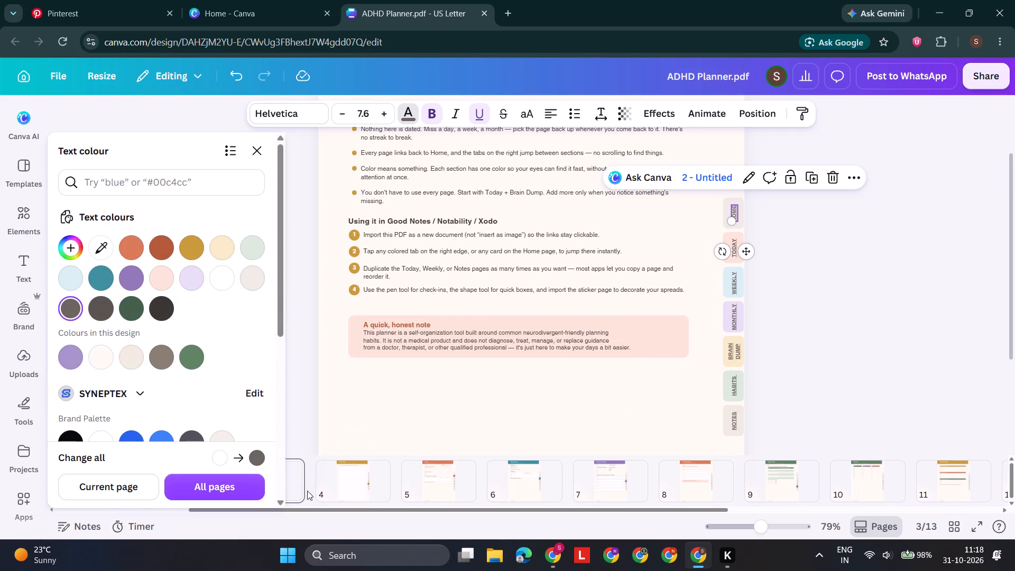
Change the text colour of the white HOME side-tab label on page 5 to grey.
left_click(334, 486)
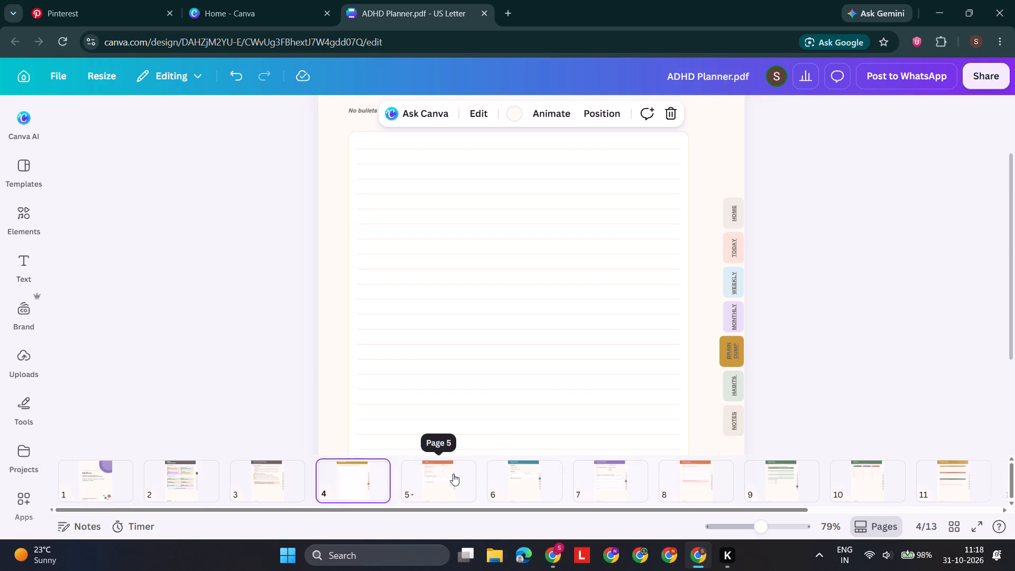
left_click(453, 474)
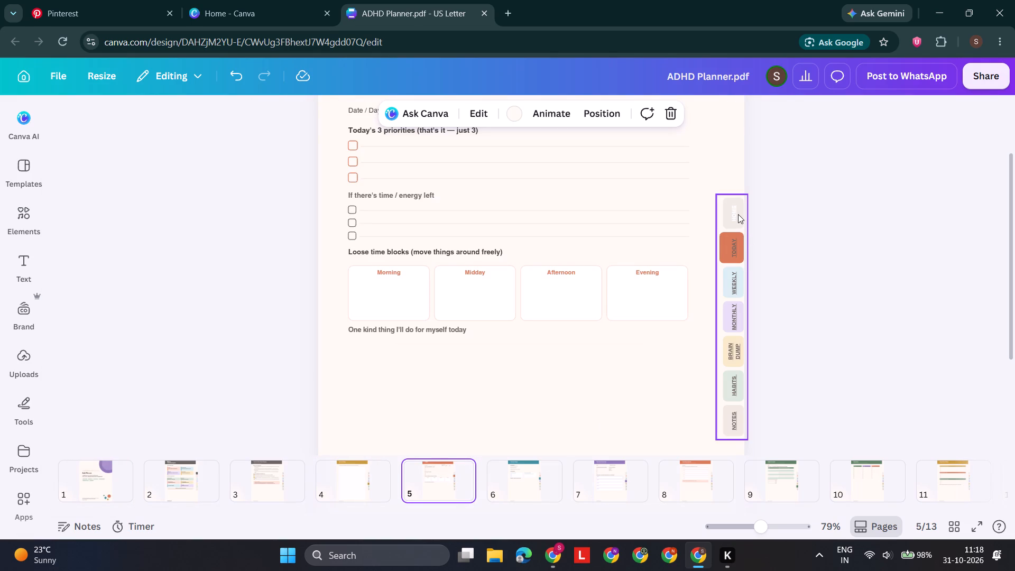
left_click(732, 214)
left_click(413, 113)
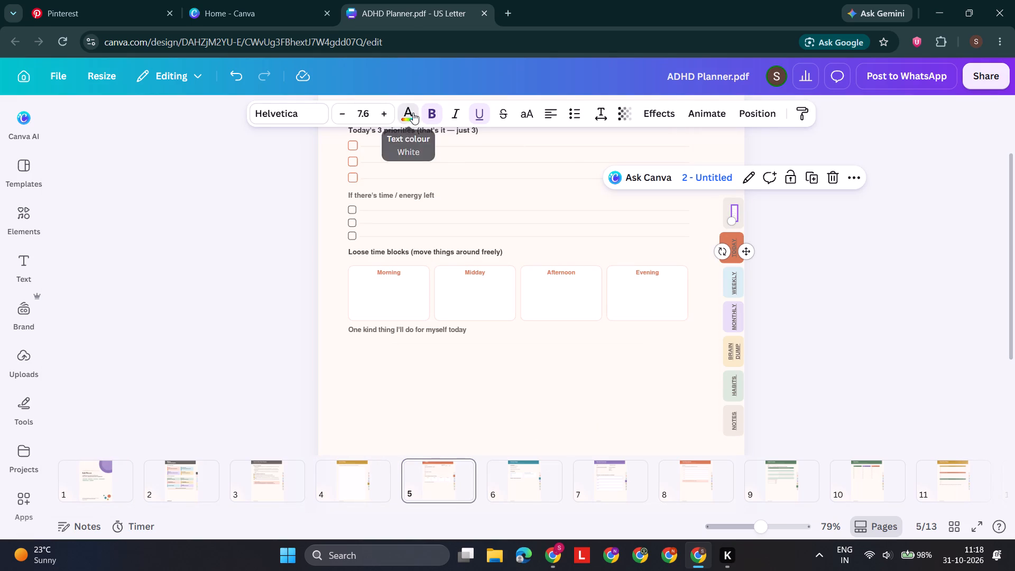
left_click(64, 308)
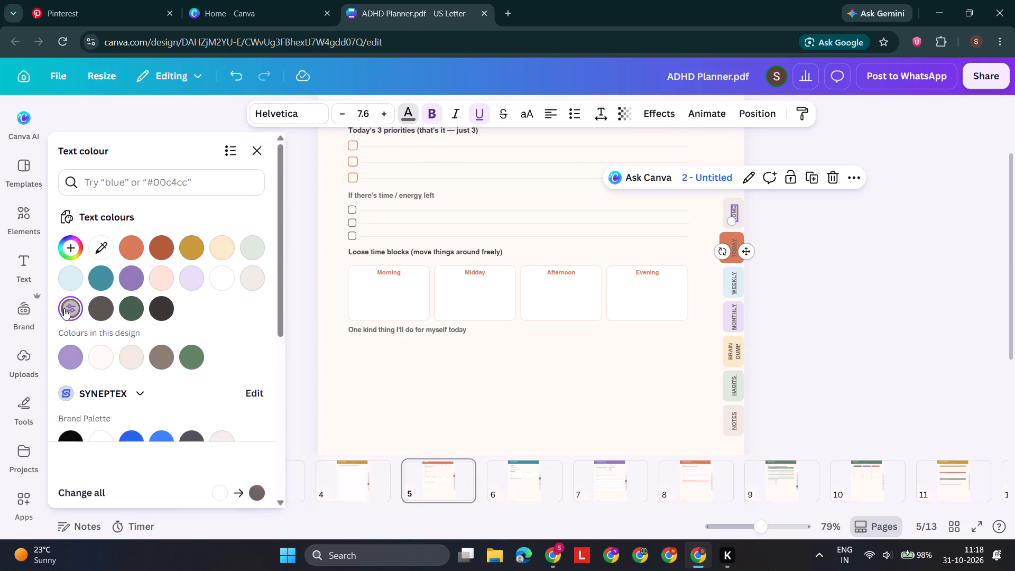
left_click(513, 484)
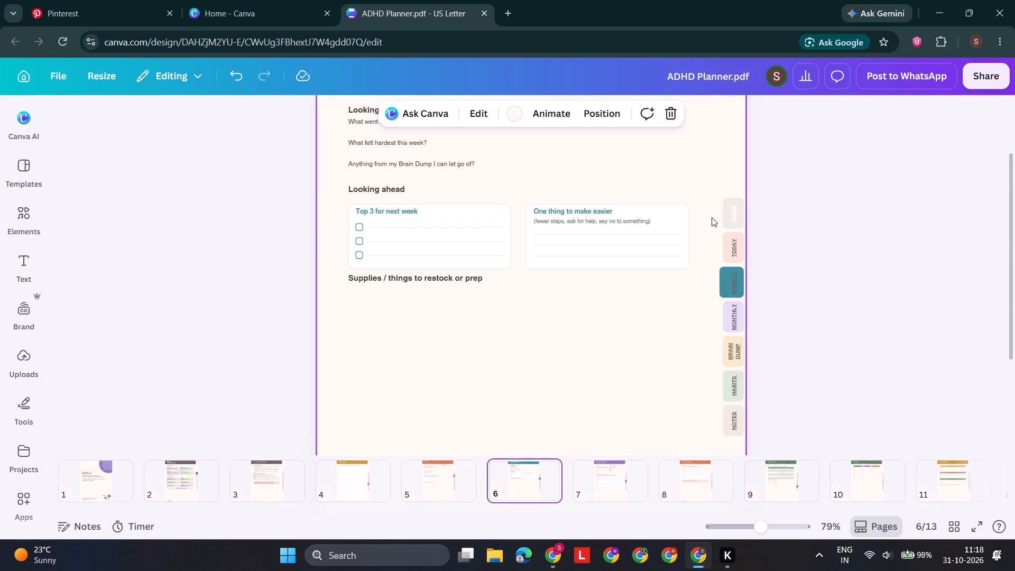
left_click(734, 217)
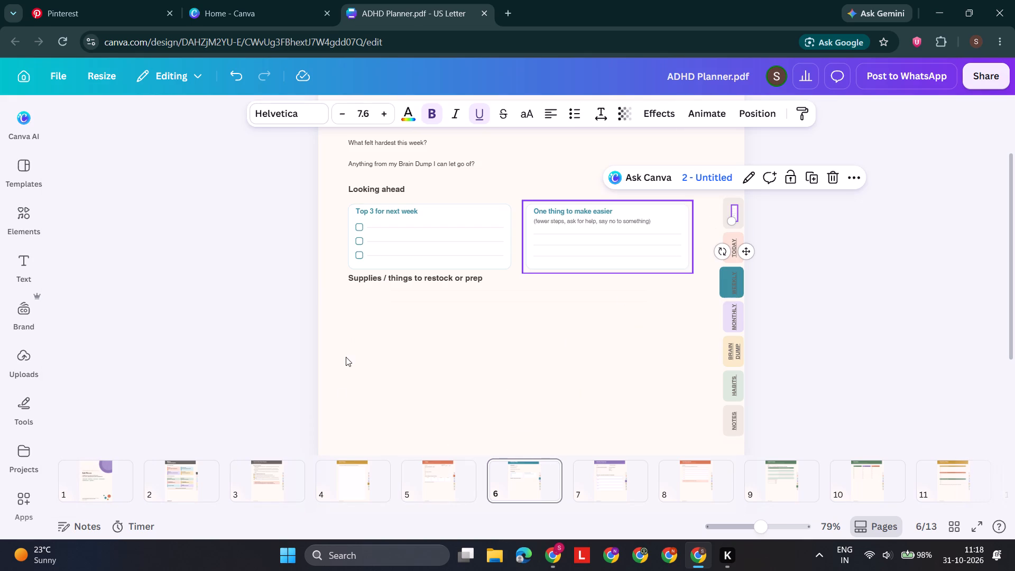
Re-centre the TODAY label on its orange side tab on page 5.
left_click(441, 468)
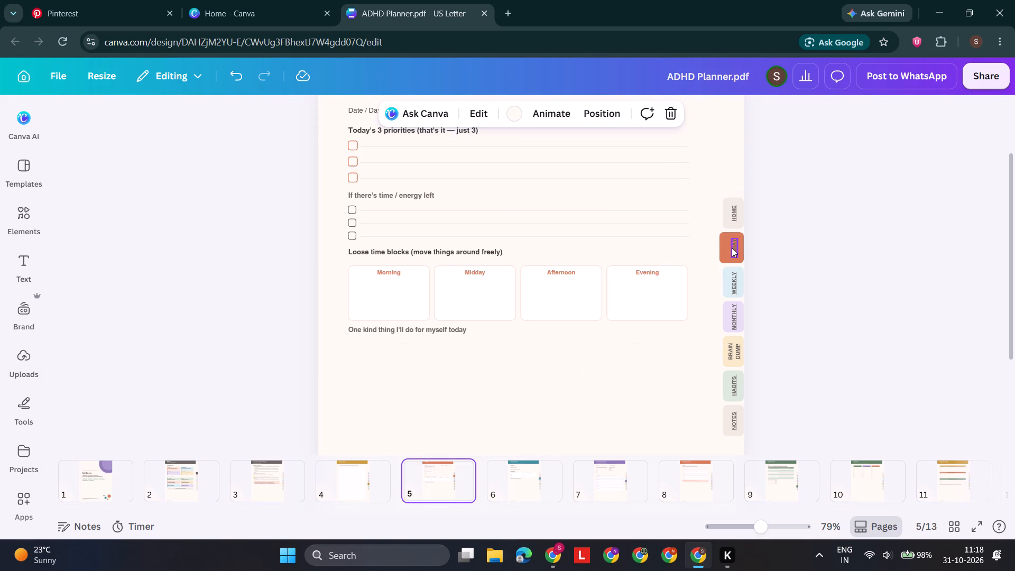
left_click(733, 248)
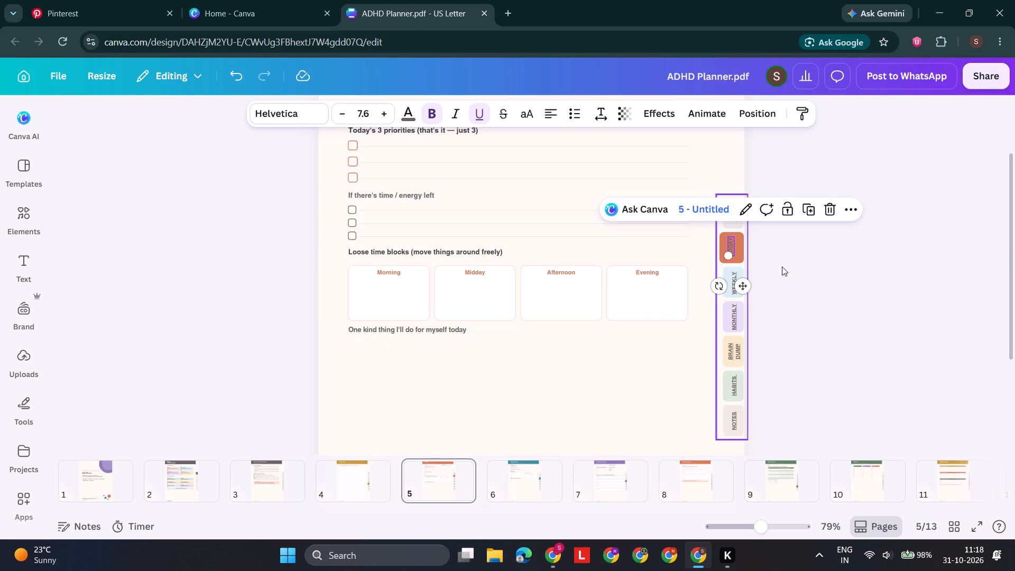
scroll(782, 266, "left", 1)
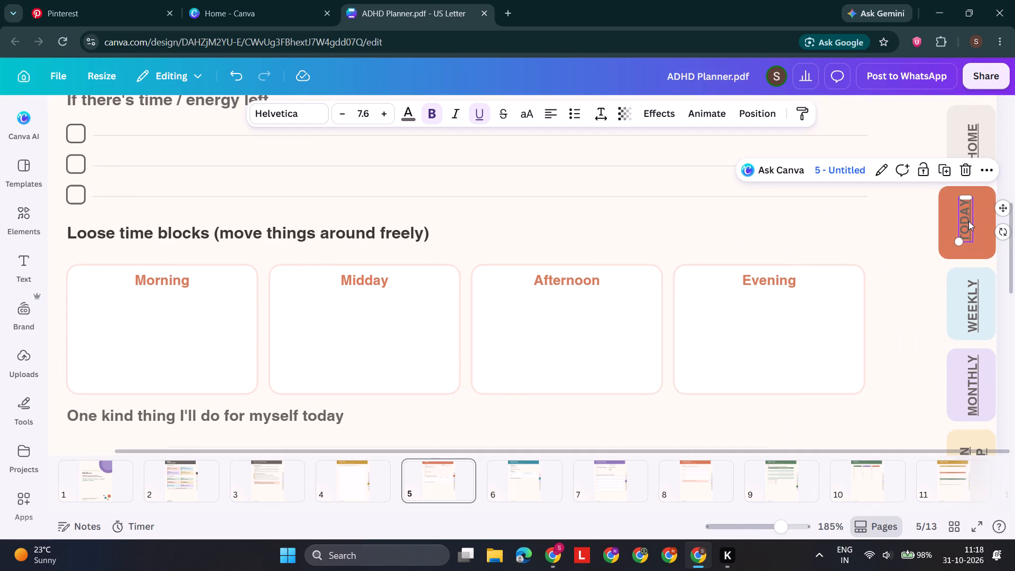
left_click(968, 221)
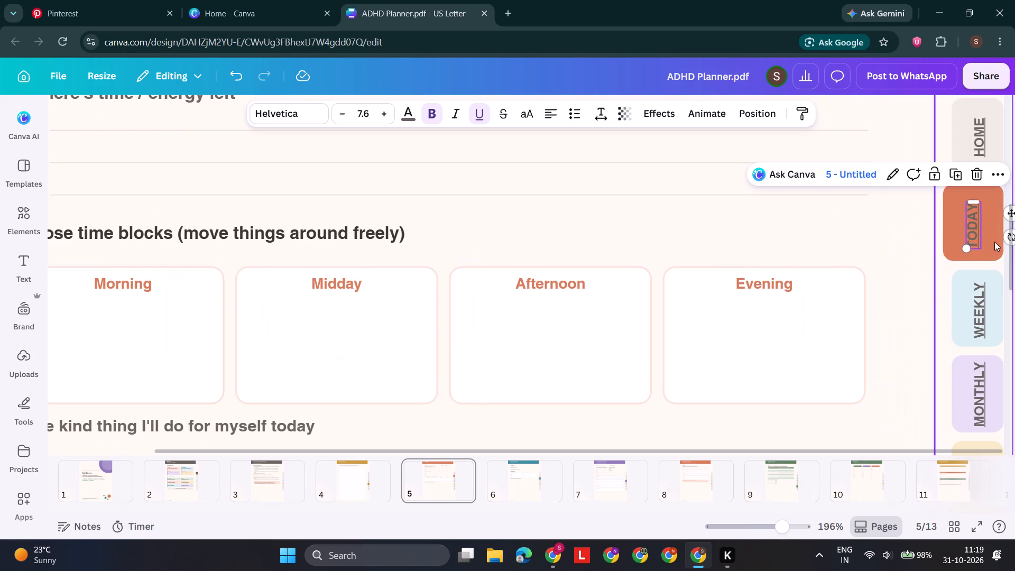
scroll(994, 242, "left", 3)
left_click(1001, 275)
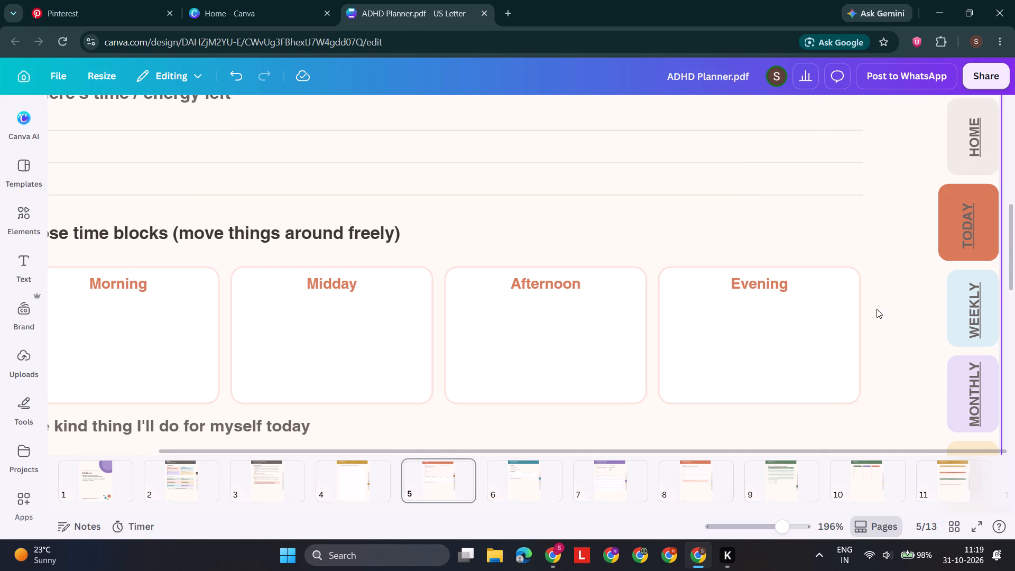
left_click(967, 225)
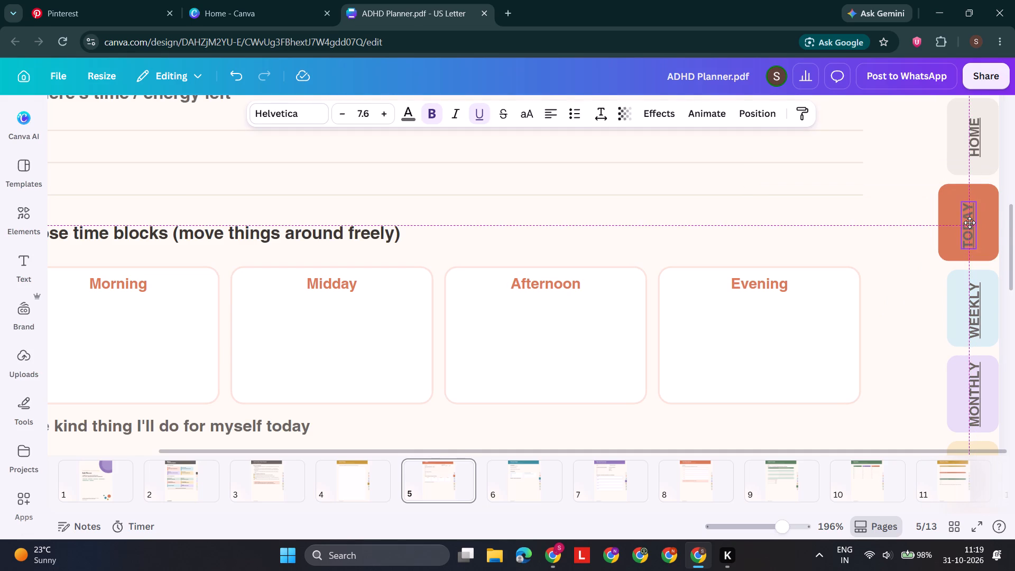
scroll(970, 223, "left", 4)
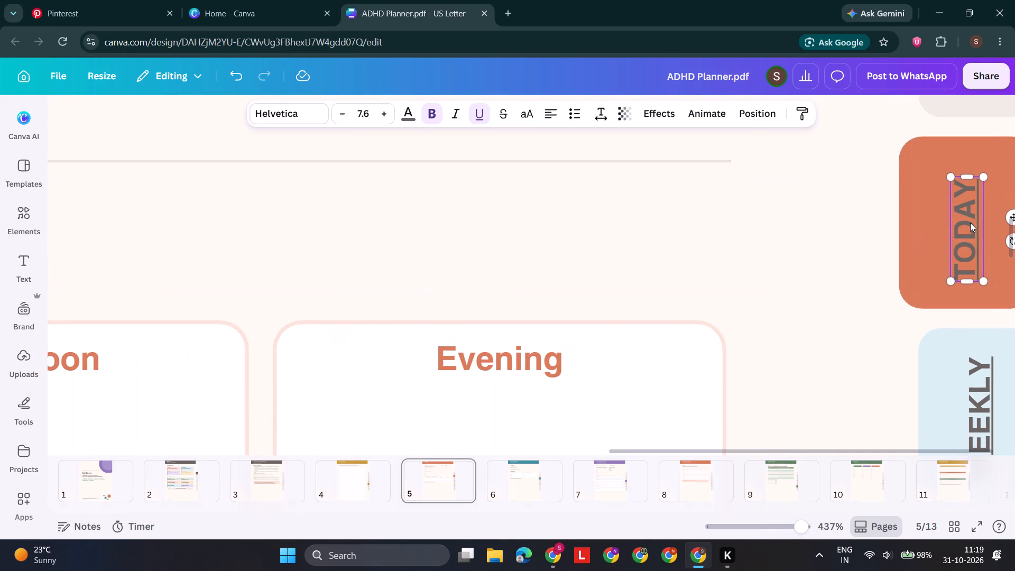
scroll(958, 225, "left", 3)
left_click_drag(933, 228, 938, 223)
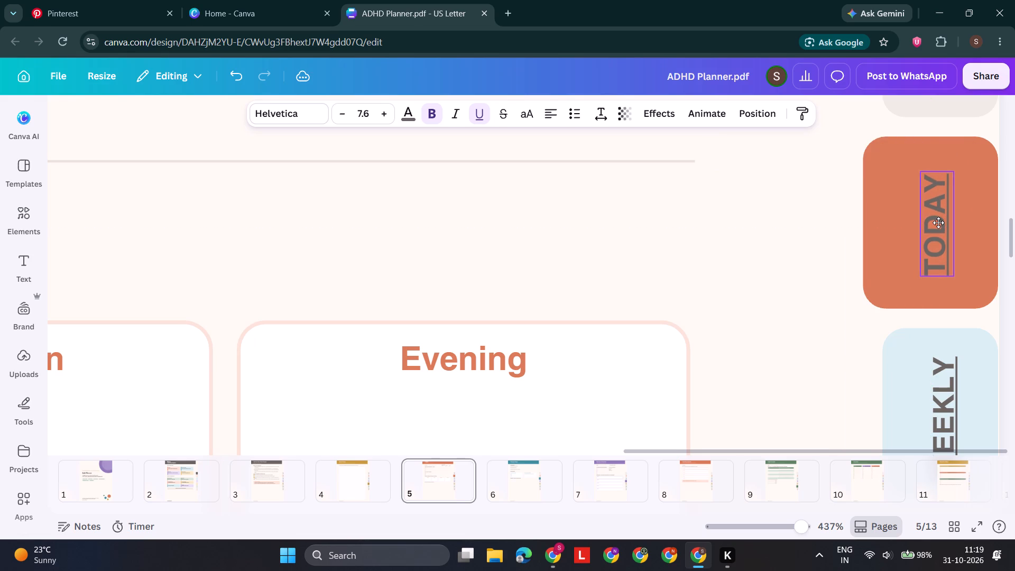
left_click_drag(938, 223, 936, 221)
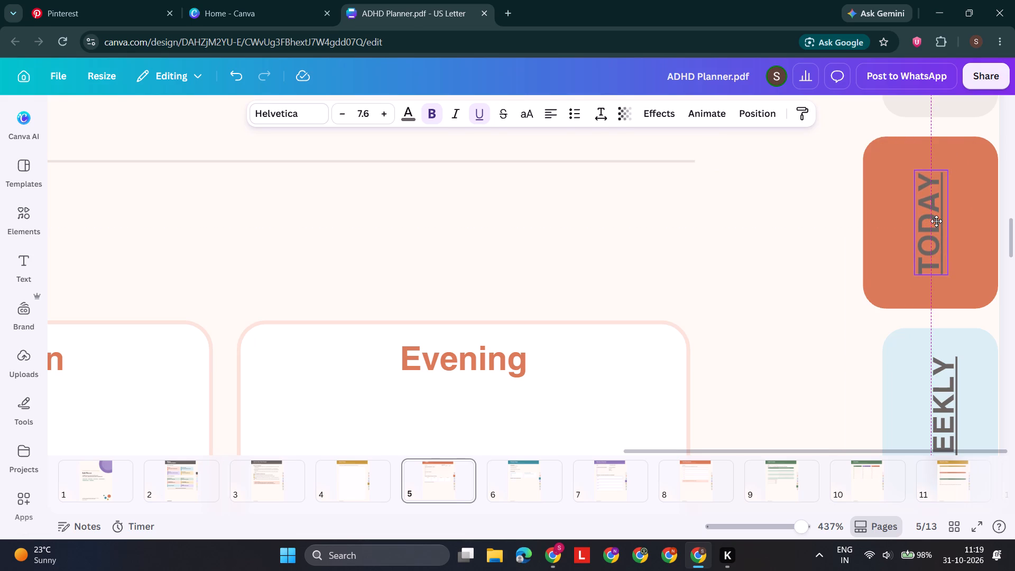
left_click_drag(936, 221, 937, 222)
Set the text colour of the TODAY side-tab label on page 5 to white (#ffffff).
left_click(937, 222)
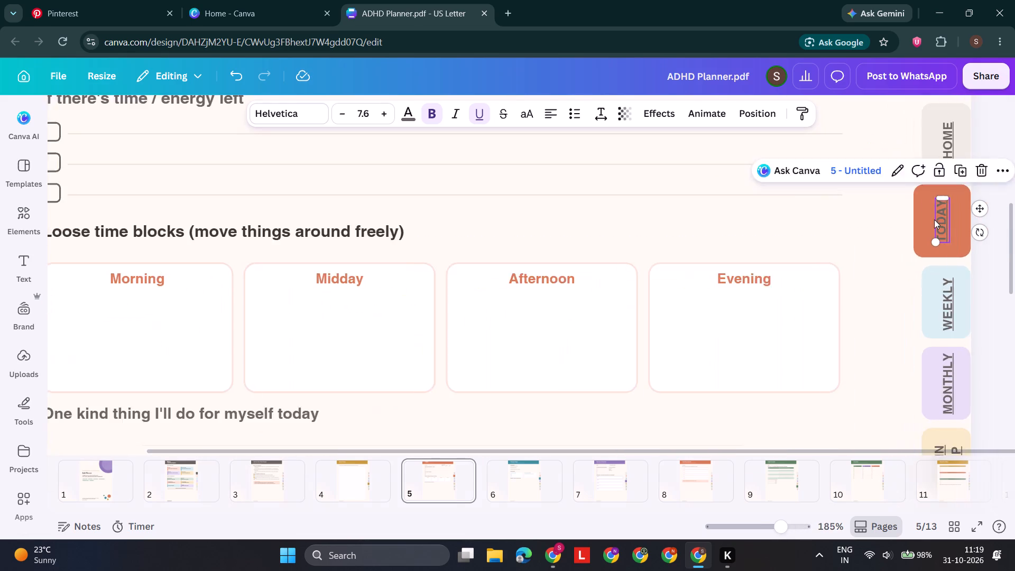
left_click(398, 118)
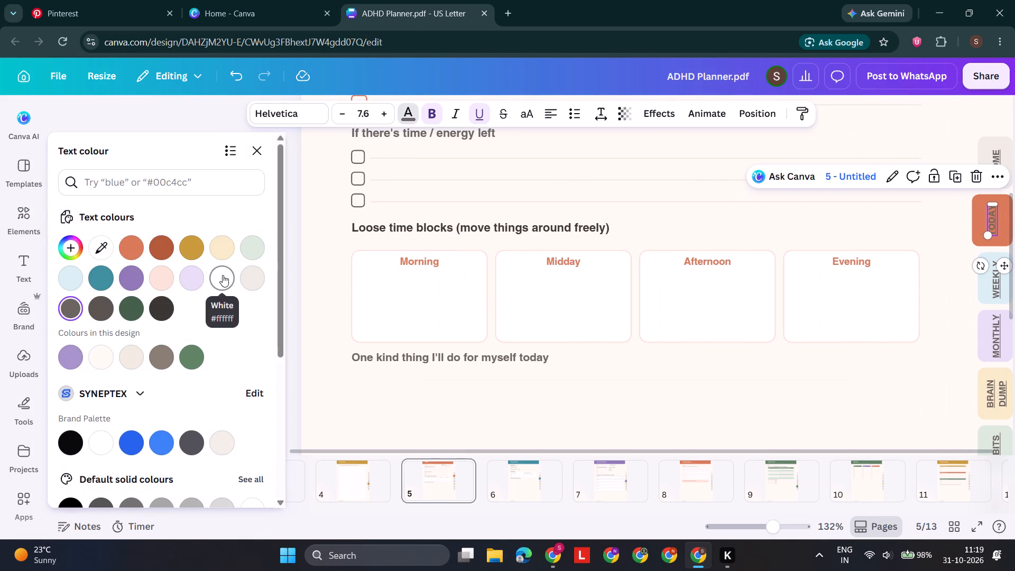
left_click(223, 275)
scroll(715, 342, "left", 3)
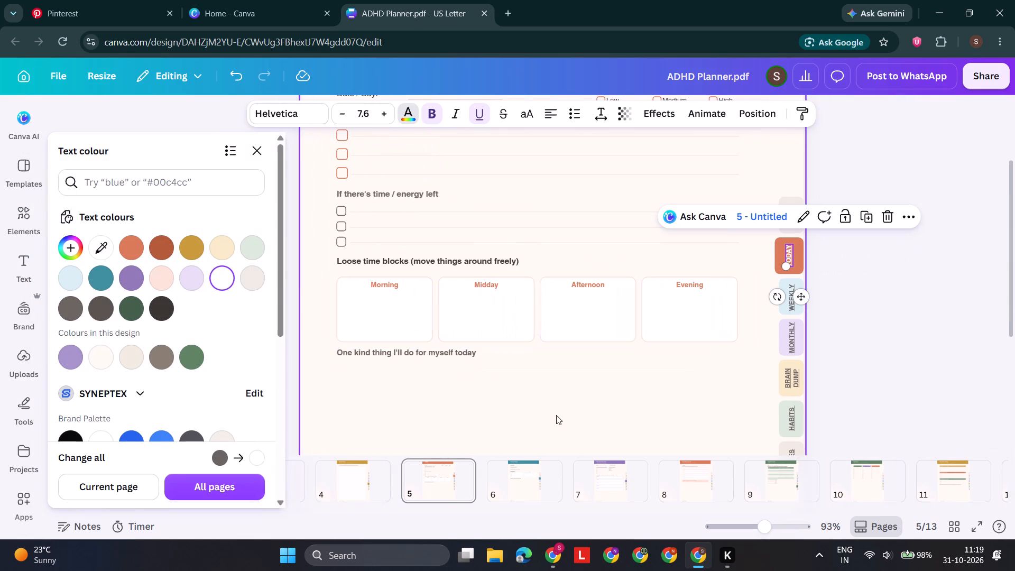
Set the text colour of the BRAIN DUMP side-tab label on page 4 to white.
left_click(378, 476)
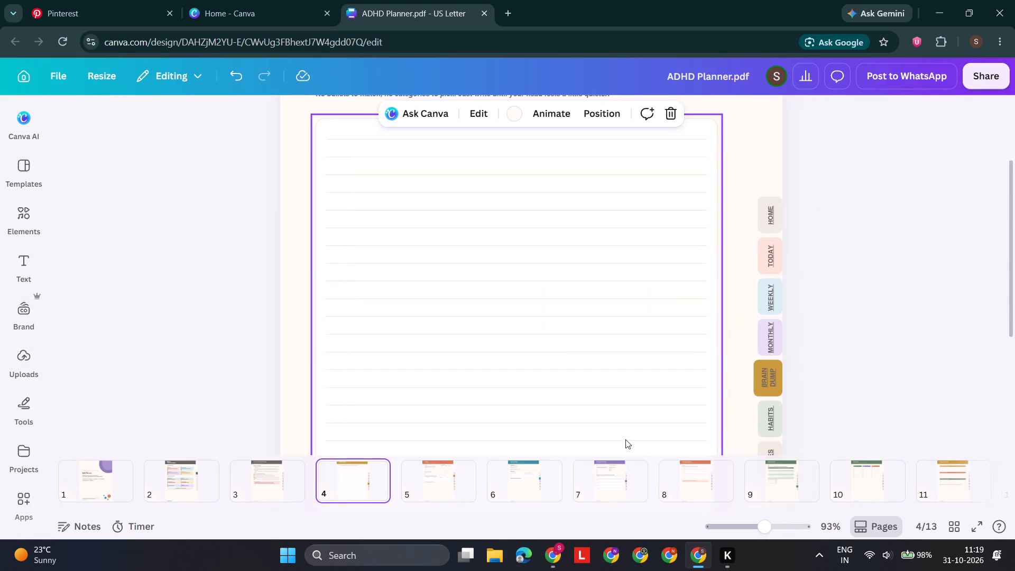
left_click(769, 381)
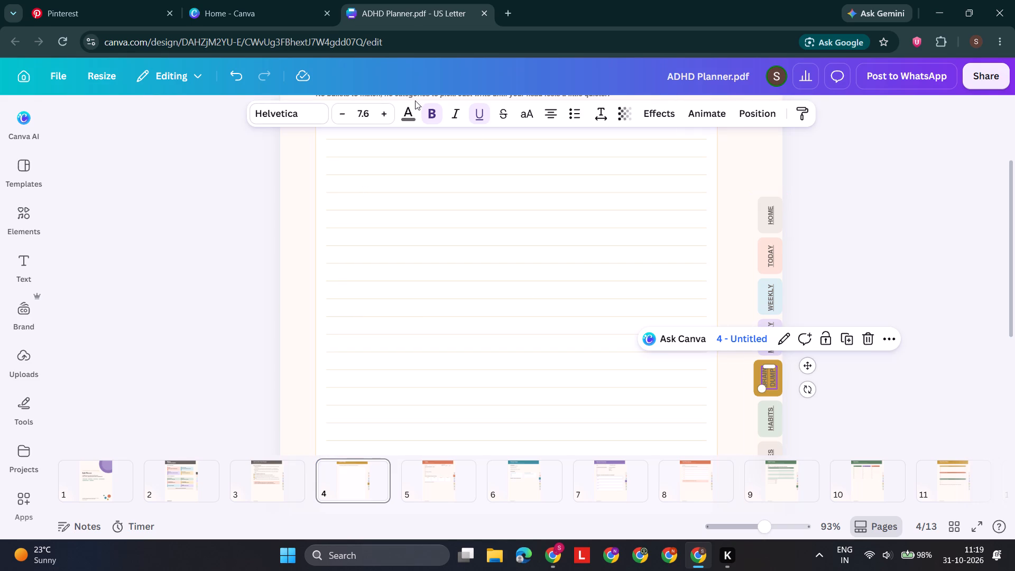
left_click(410, 122)
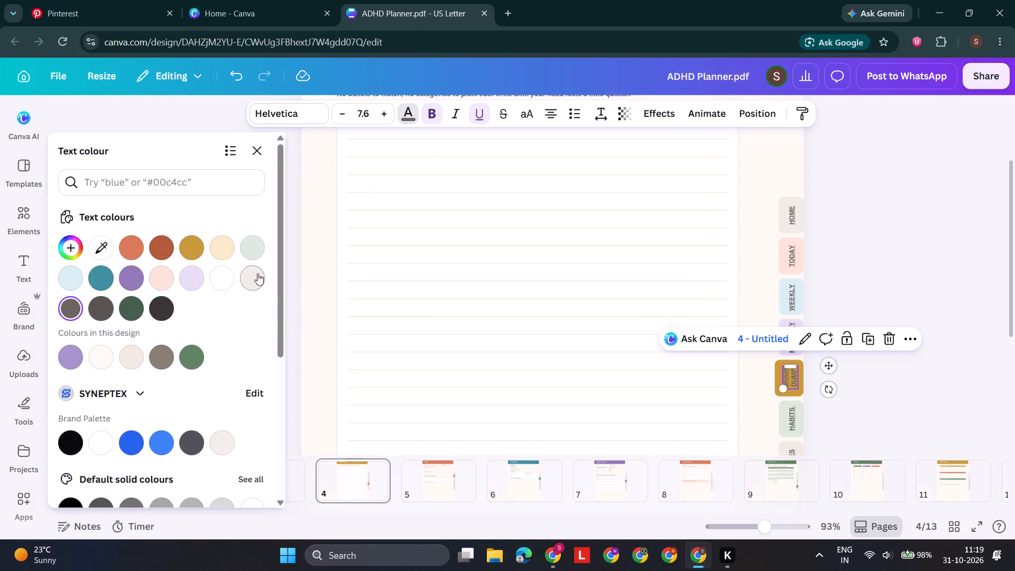
left_click(228, 280)
Set the text colour of the WEEKLY side-tab label on page 6 to white.
scroll(613, 418, "down", 1)
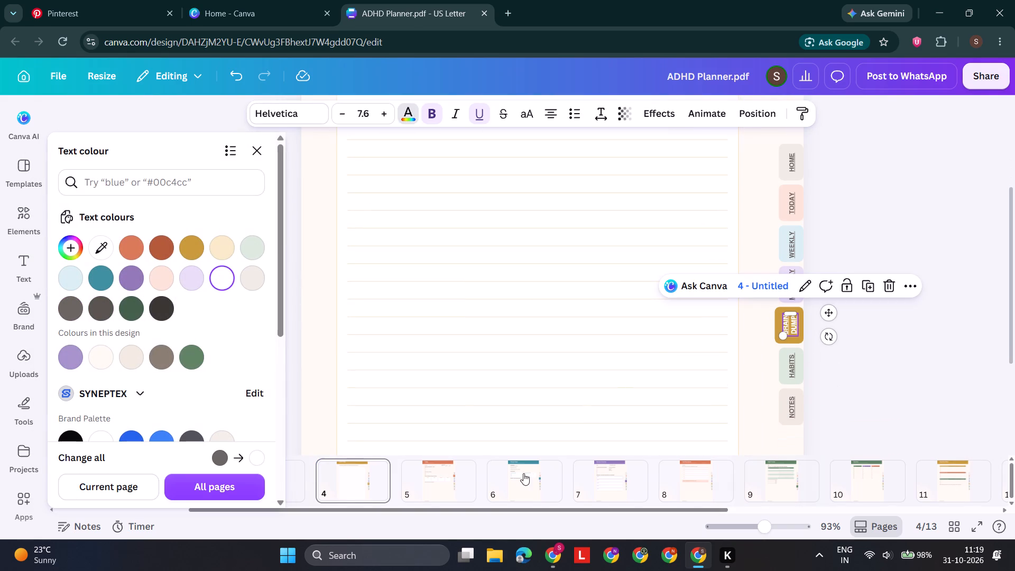
left_click(498, 483)
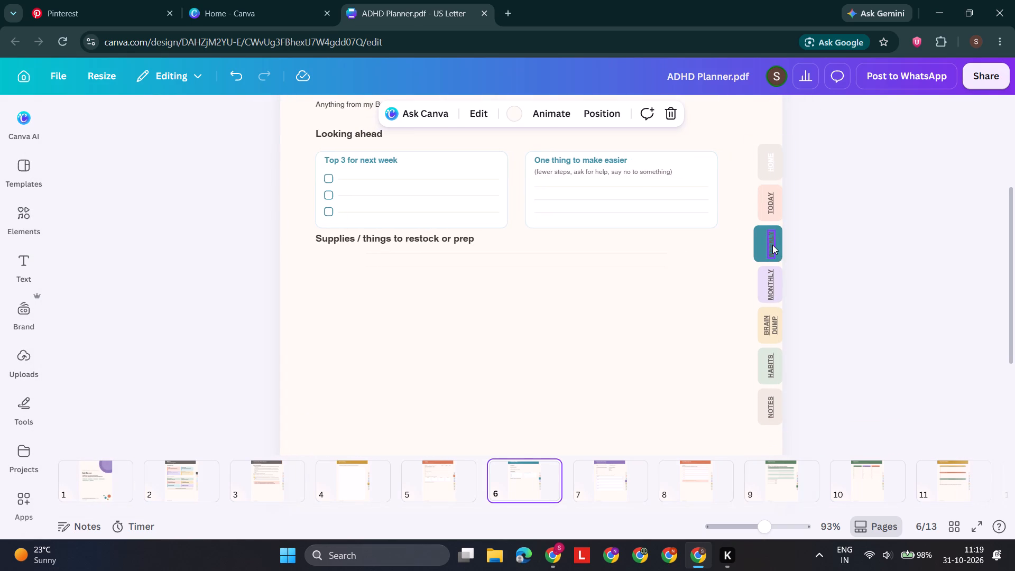
left_click(772, 245)
left_click(408, 110)
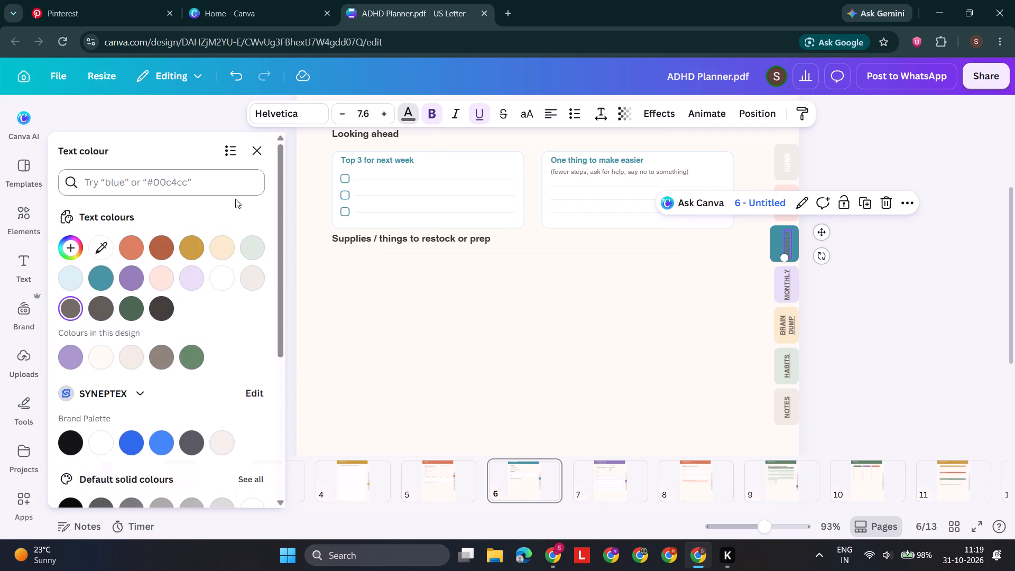
left_click(219, 276)
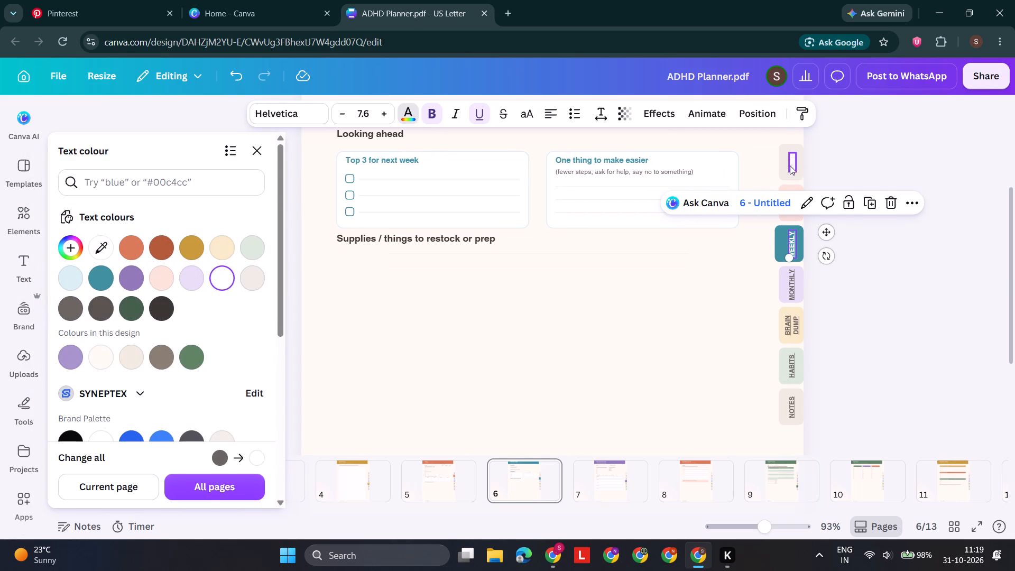
Change the text colour of the white HOME side-tab label on page 6 to grey.
left_click(790, 163)
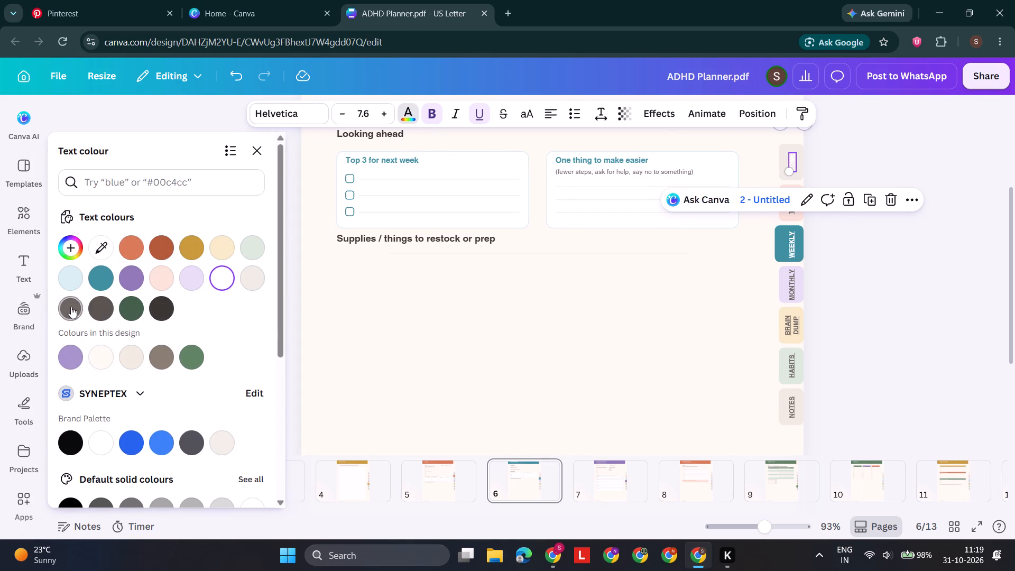
left_click(71, 307)
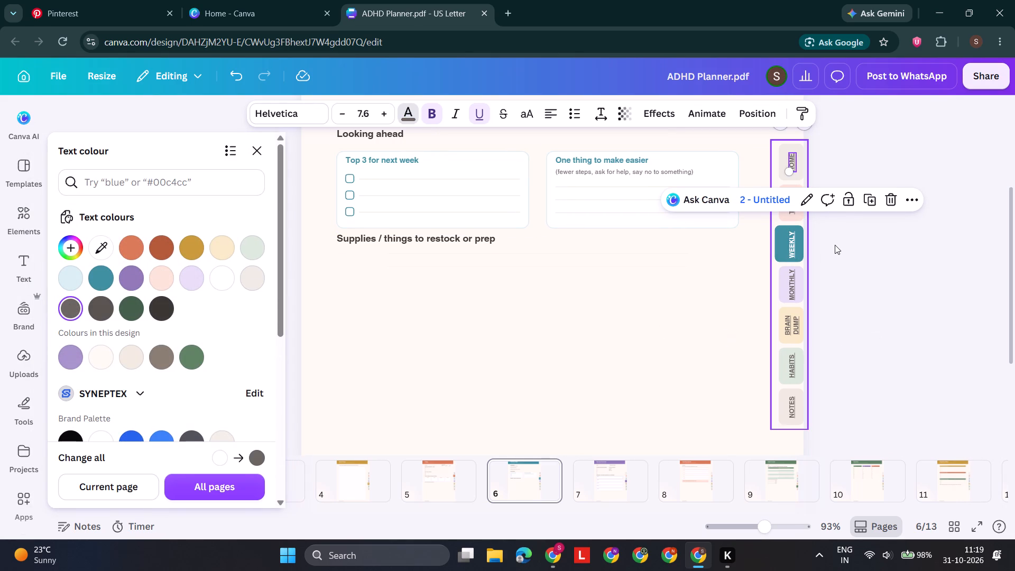
Re-centre the WEEKLY label on its teal side tab on page 6.
scroll(835, 245, "left", 4)
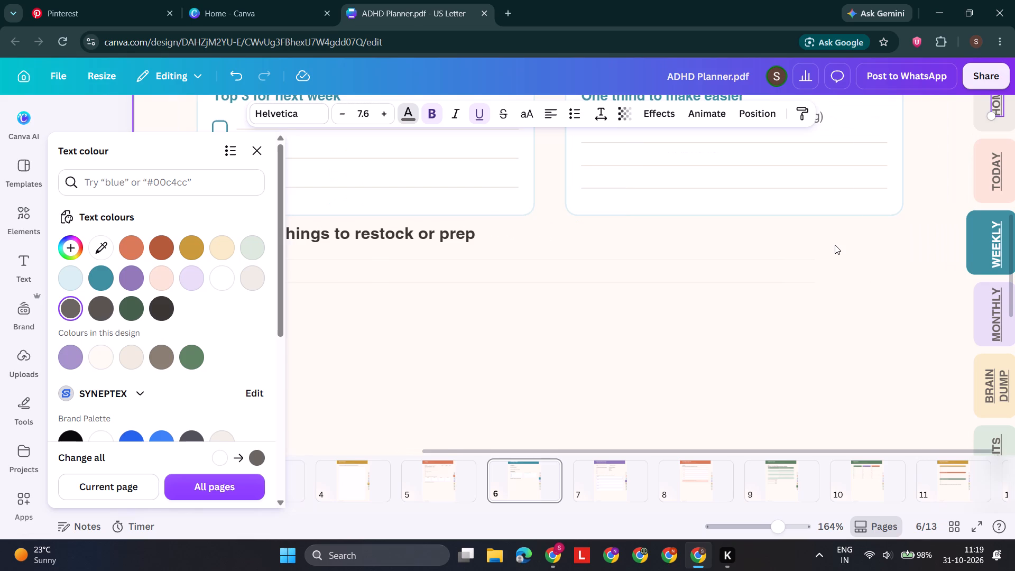
scroll(1014, 232, "up", 1)
scroll(1012, 266, "down", 1)
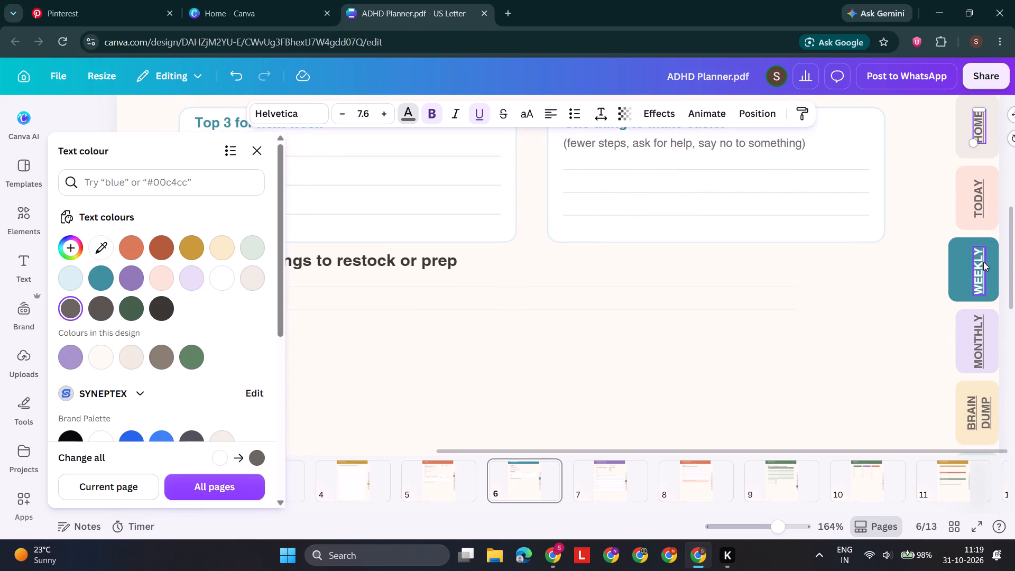
left_click_drag(982, 263, 976, 263)
left_click(854, 312)
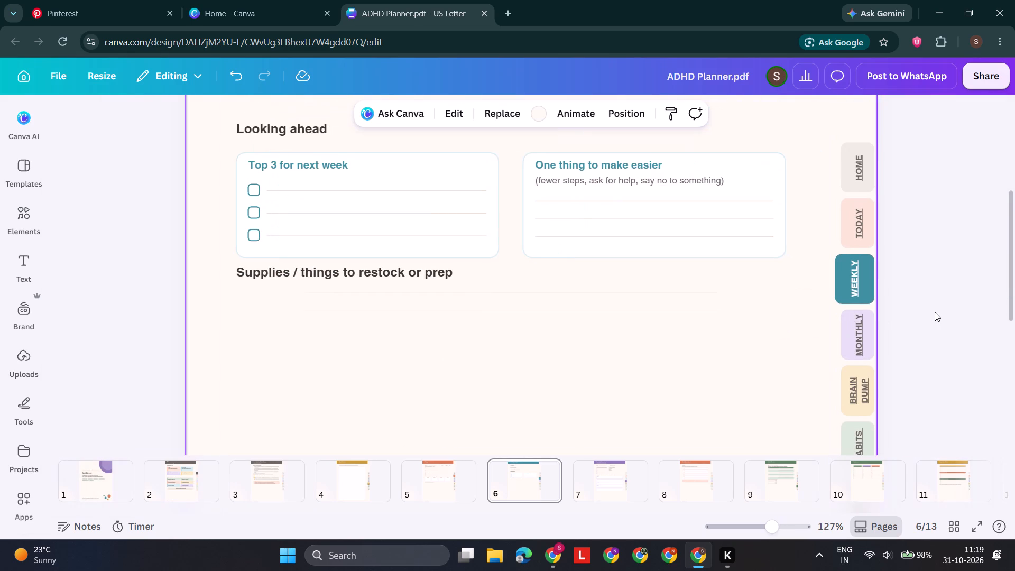
Change the text colour of the white HOME side-tab label on page 7 to grey.
scroll(918, 281, "down", 1)
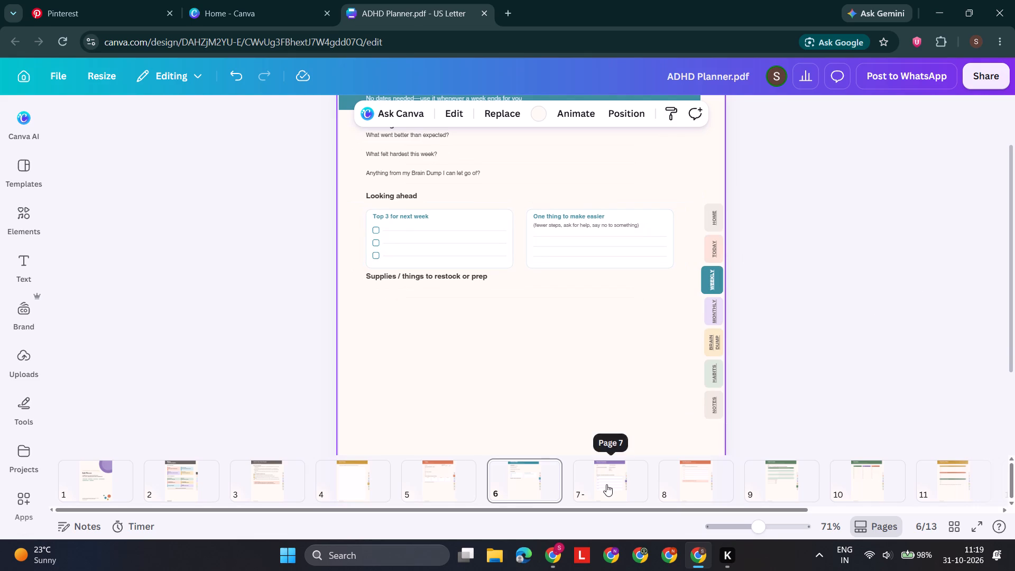
left_click(606, 484)
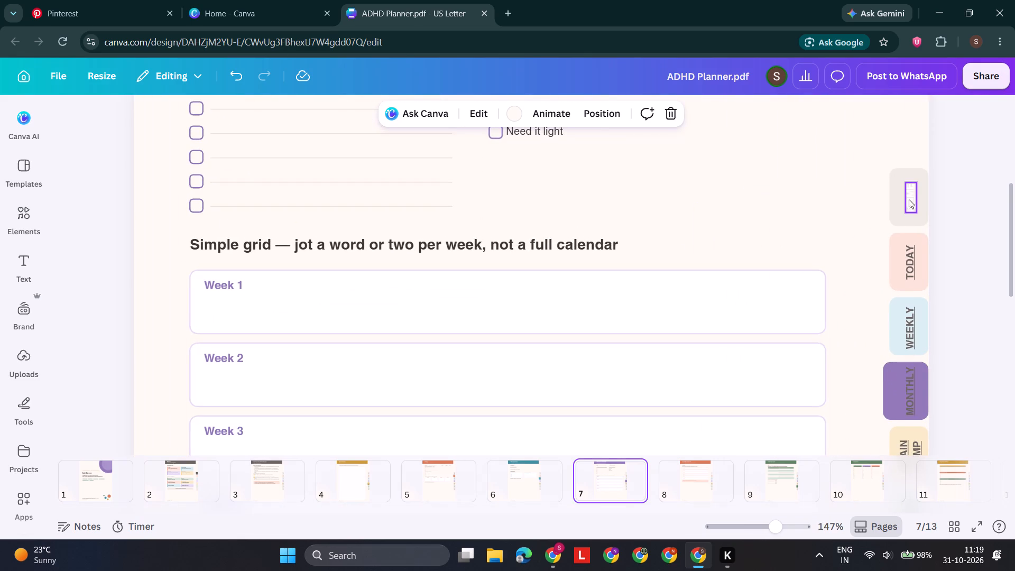
left_click(912, 191)
left_click(407, 113)
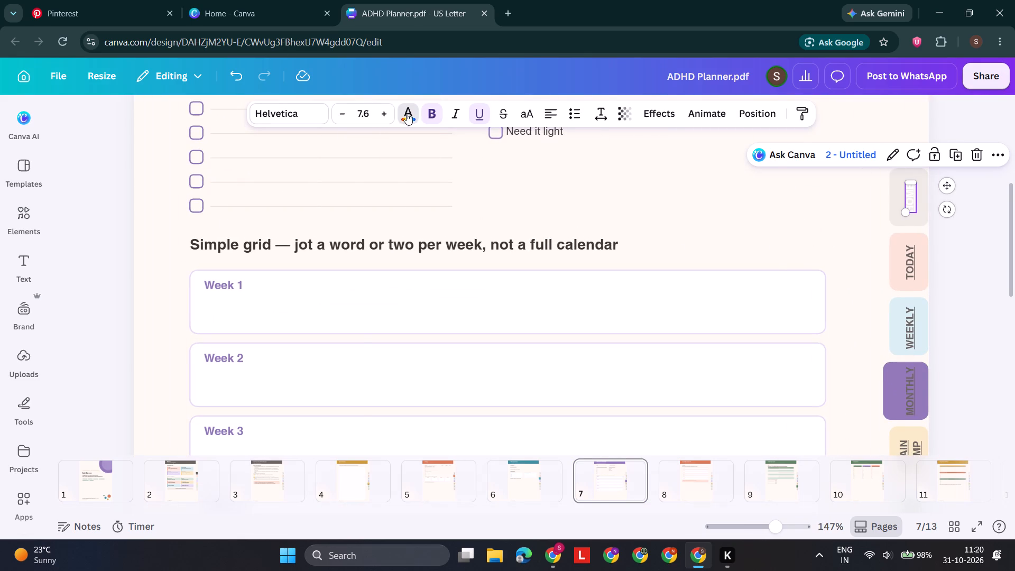
left_click(74, 315)
Set the text colour of the MONTHLY side-tab label on page 7 to white.
scroll(720, 259, "left", 3)
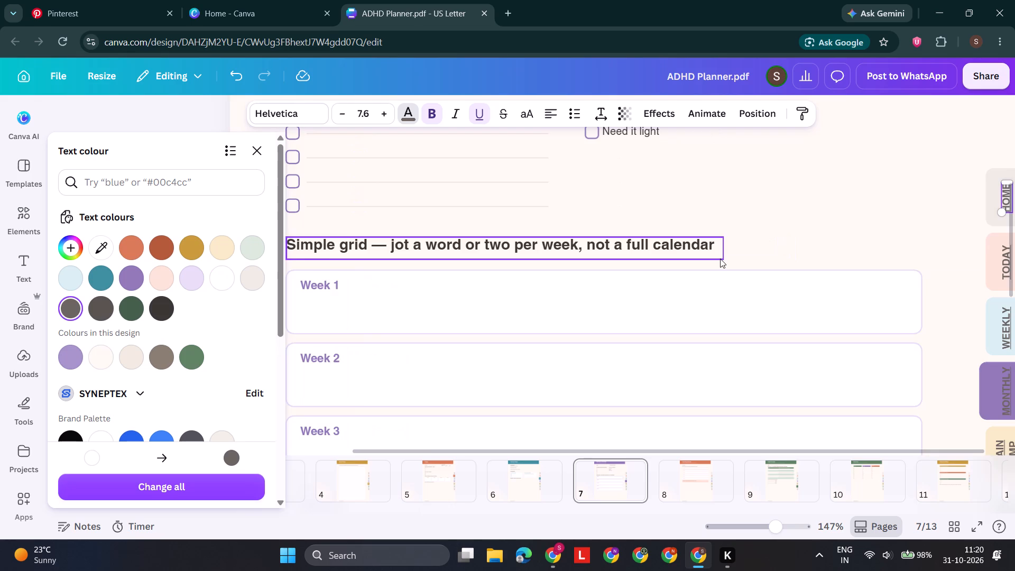
scroll(720, 259, "left", 2)
left_click(920, 381)
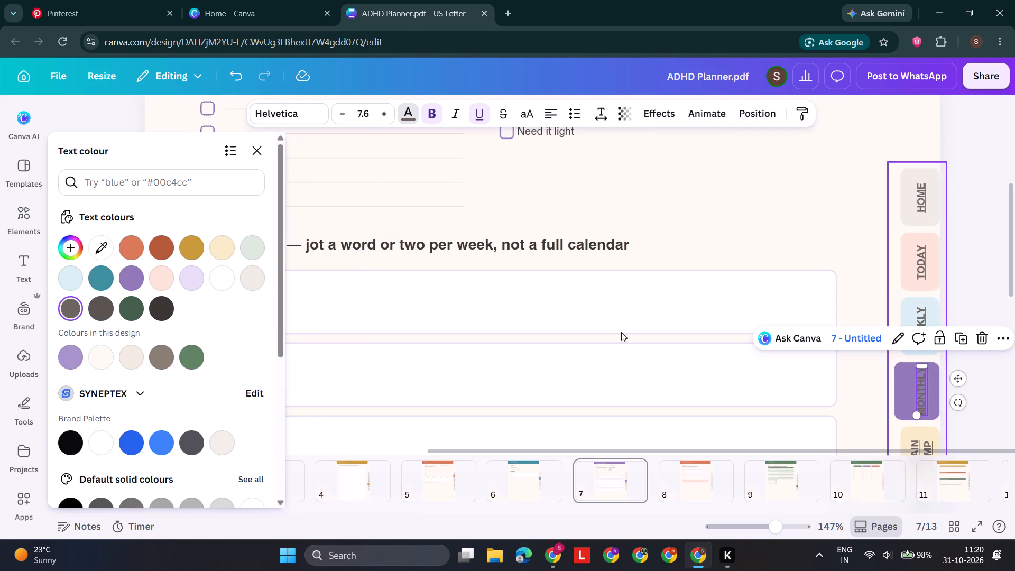
left_click(223, 286)
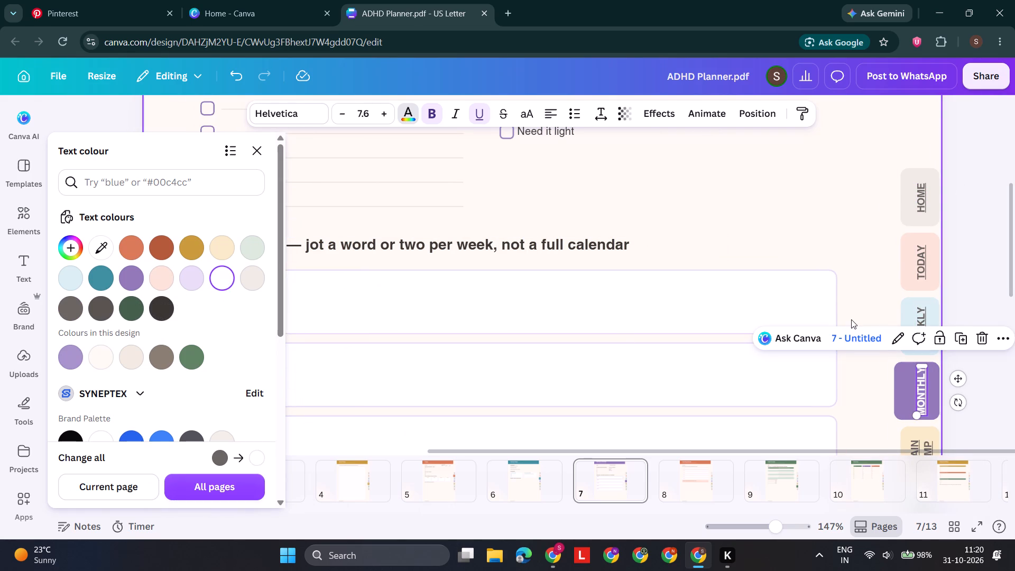
Re-centre the MONTHLY label on its purple side tab on page 7.
scroll(965, 277, "down", 1)
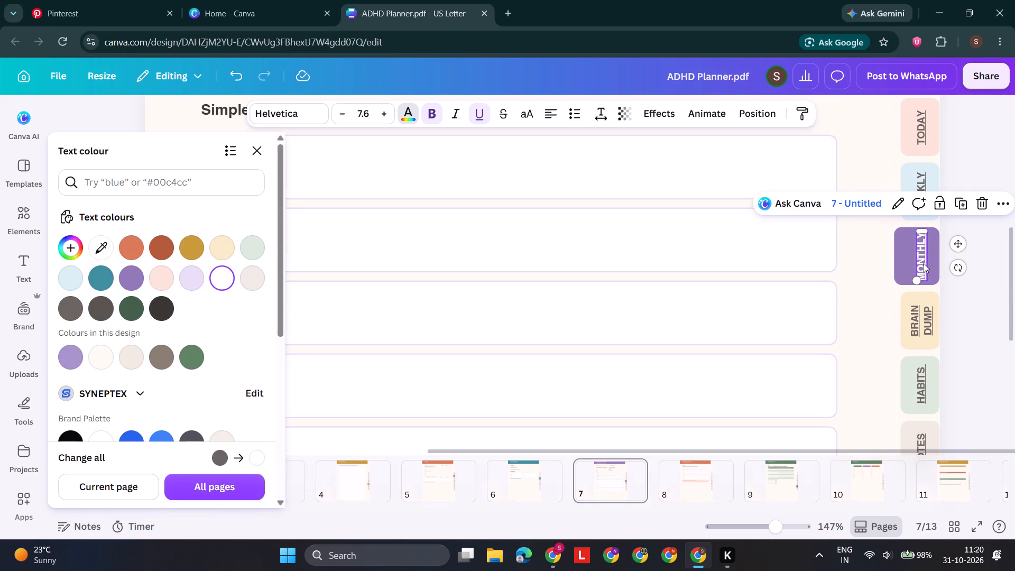
left_click(924, 263)
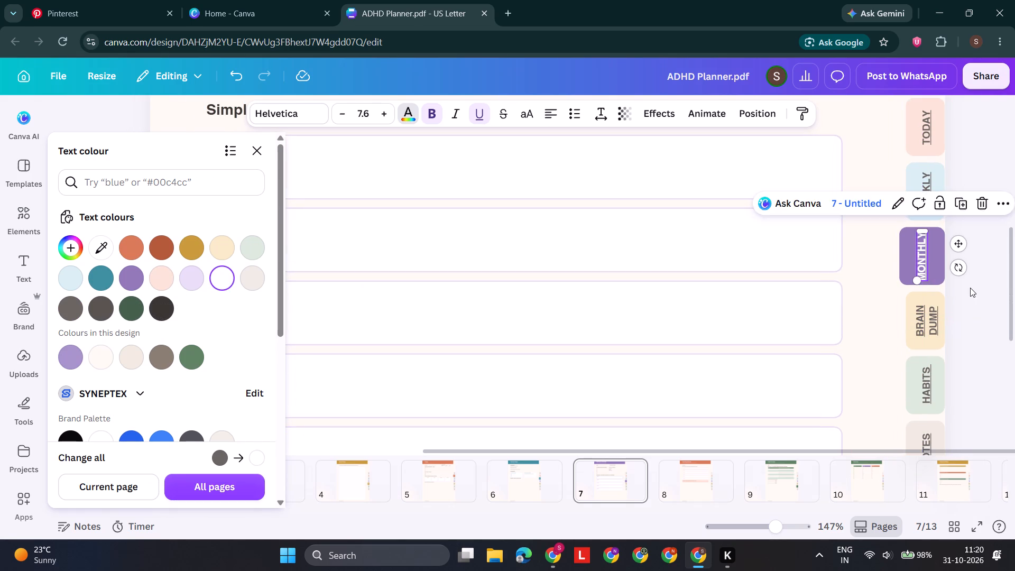
left_click(970, 288)
Change the text colour of the white HOME side-tab label on page 8 to grey.
scroll(970, 288, "down", 1)
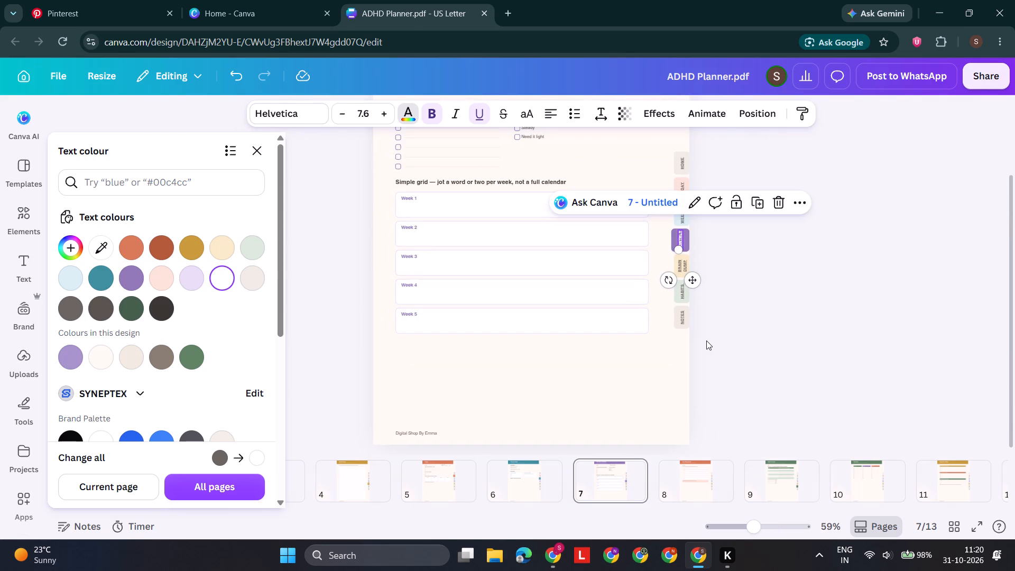
scroll(706, 340, "up", 1)
left_click(685, 480)
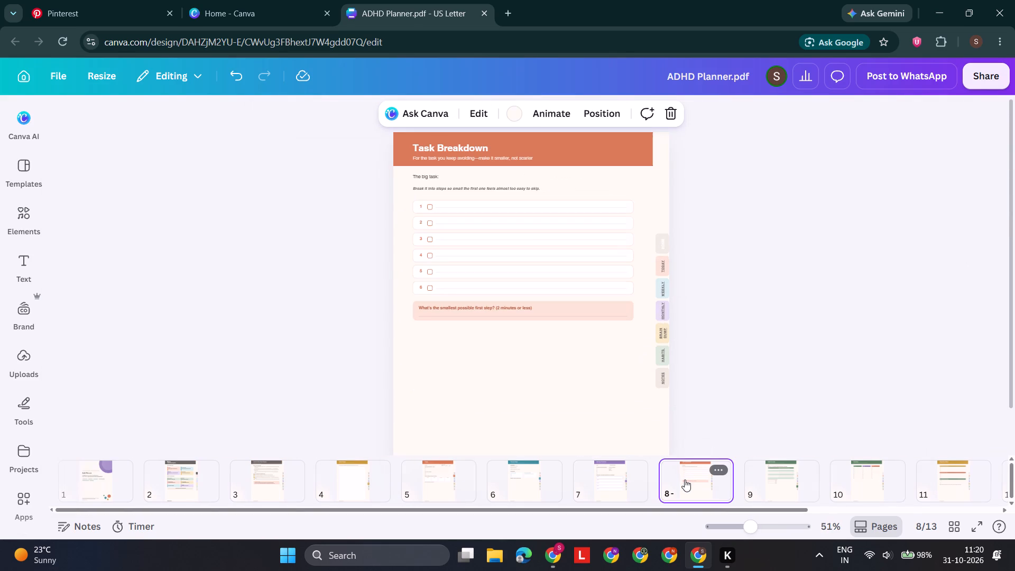
left_click(664, 244)
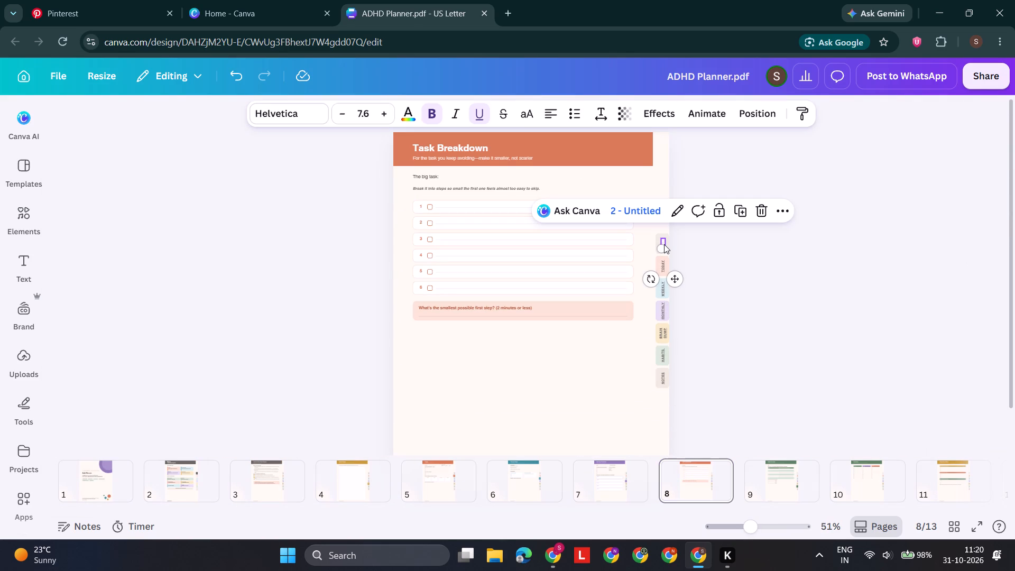
left_click(403, 118)
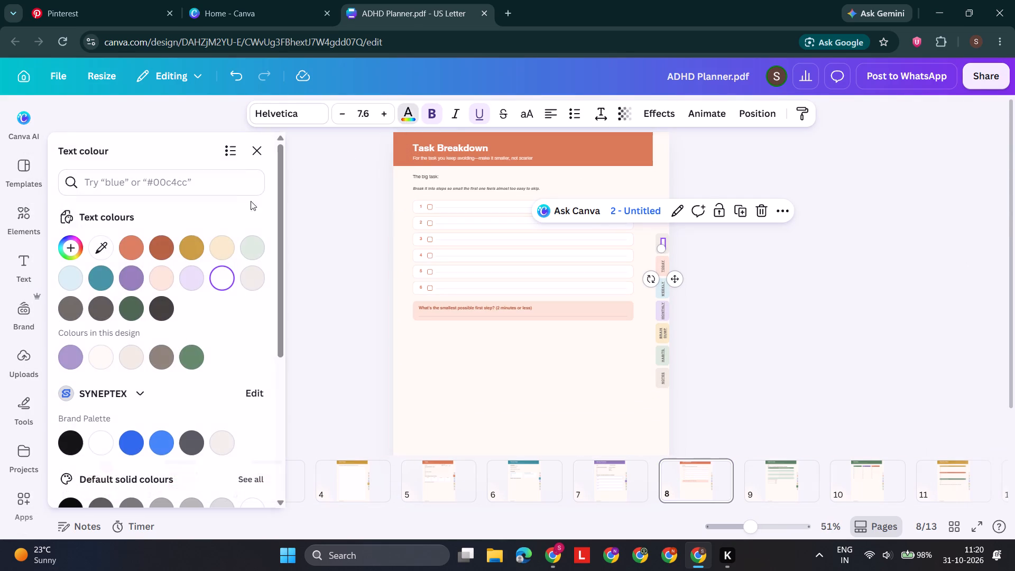
left_click(73, 308)
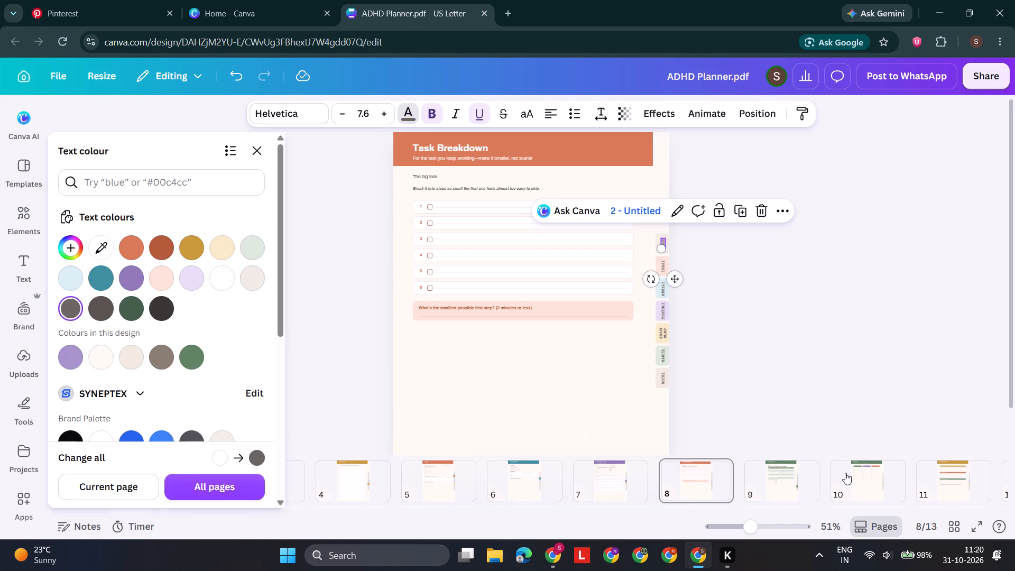
Change the text colour of the white HOME side-tab label on page 9 to grey.
left_click(765, 486)
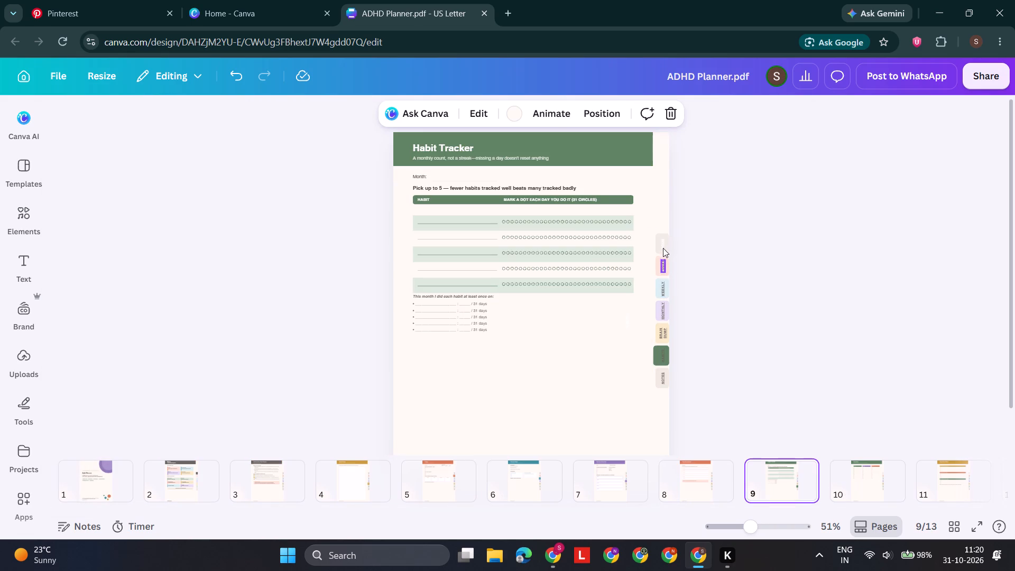
left_click(663, 244)
left_click(404, 115)
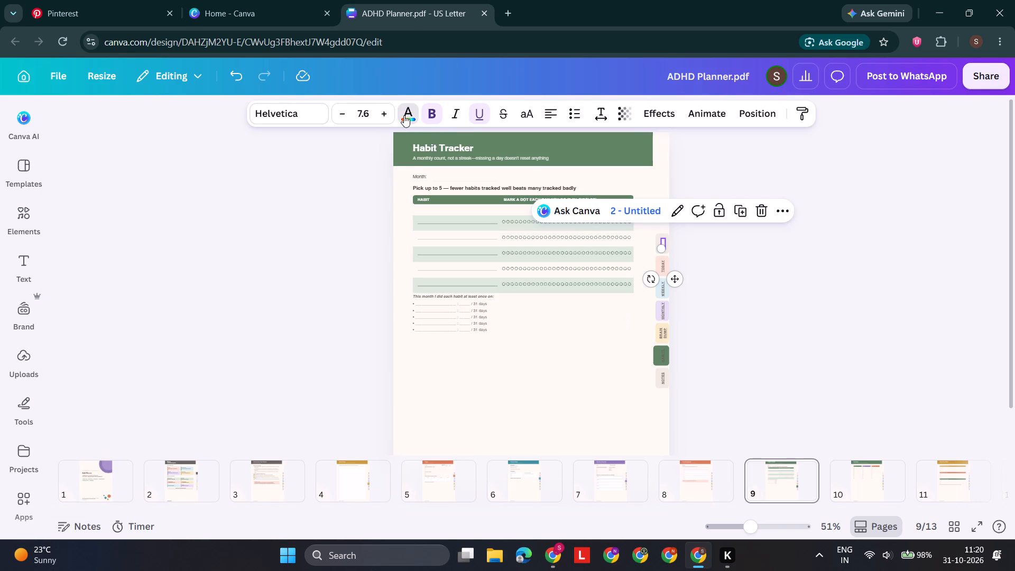
left_click(70, 319)
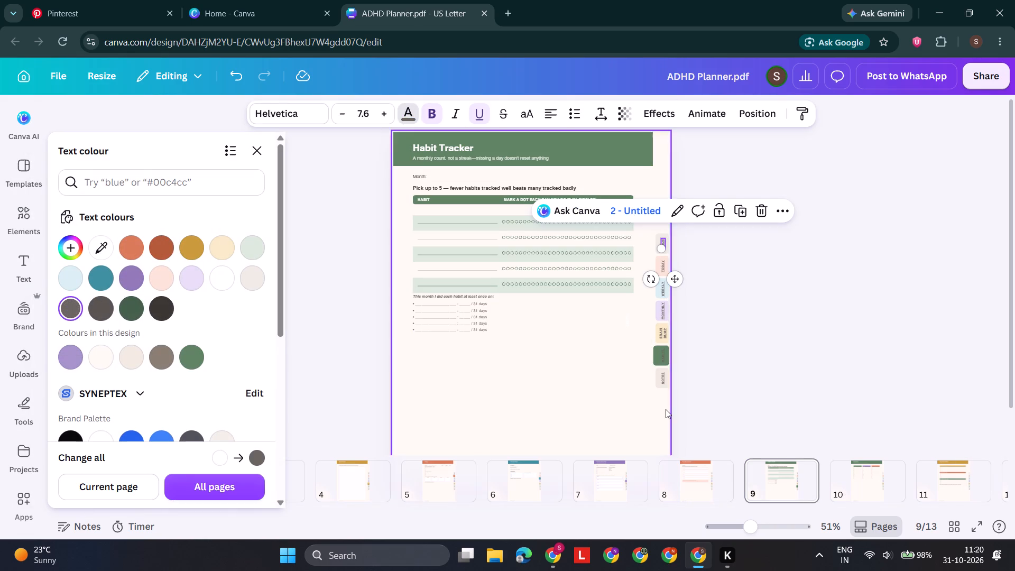
Set the text colour of the HABITS side-tab label on page 9 to white (#ffffff).
left_click(664, 357)
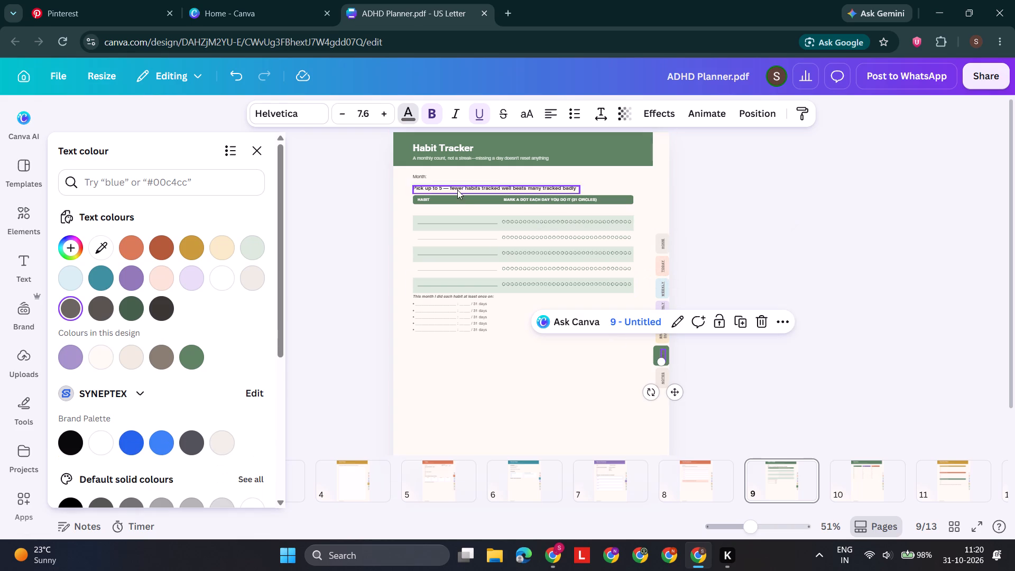
left_click(216, 273)
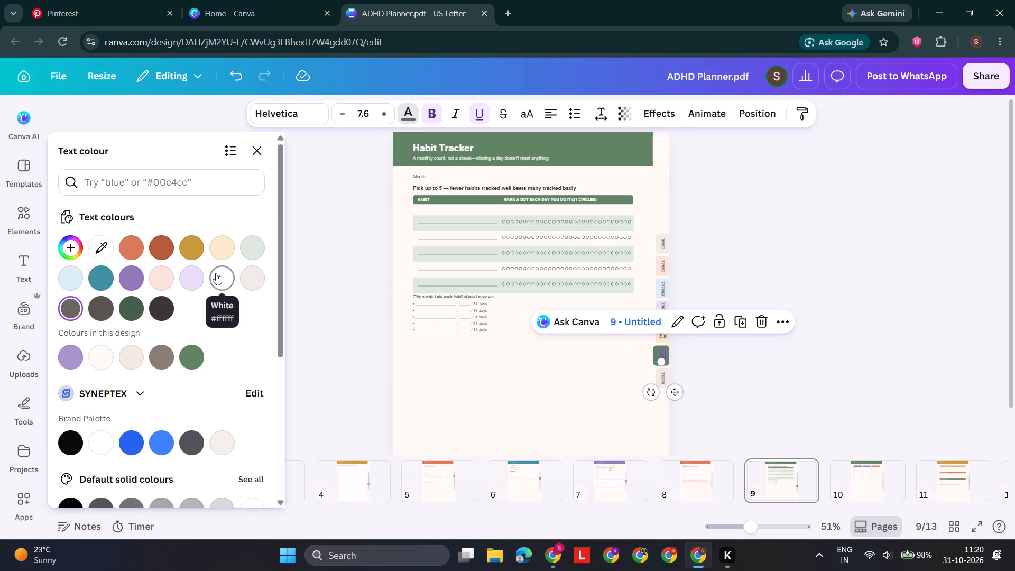
Re-centre the HABITS label on its green side tab on page 9.
scroll(846, 369, "left", 6)
scroll(949, 369, "left", 3)
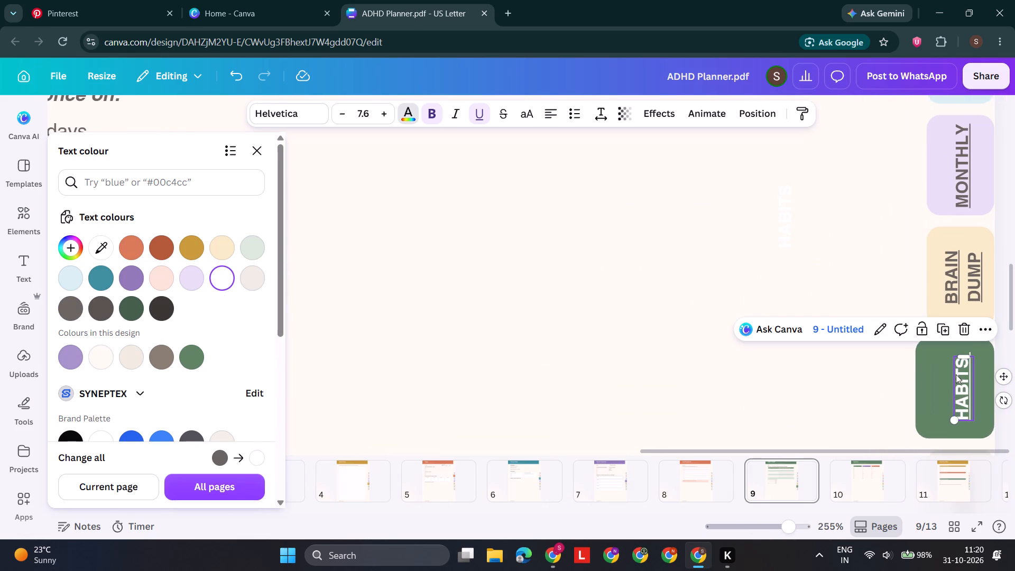
left_click(959, 377)
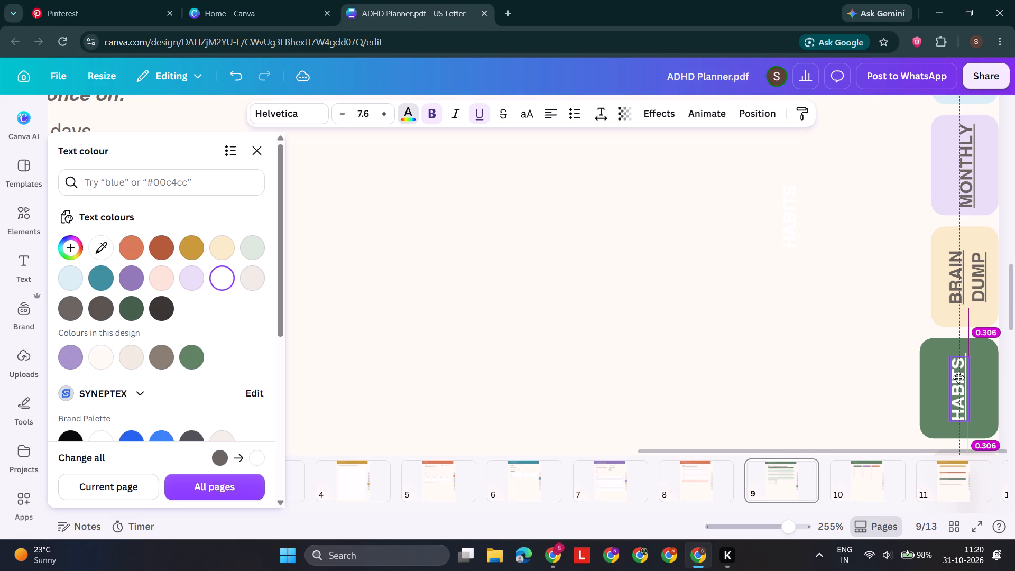
left_click(811, 404)
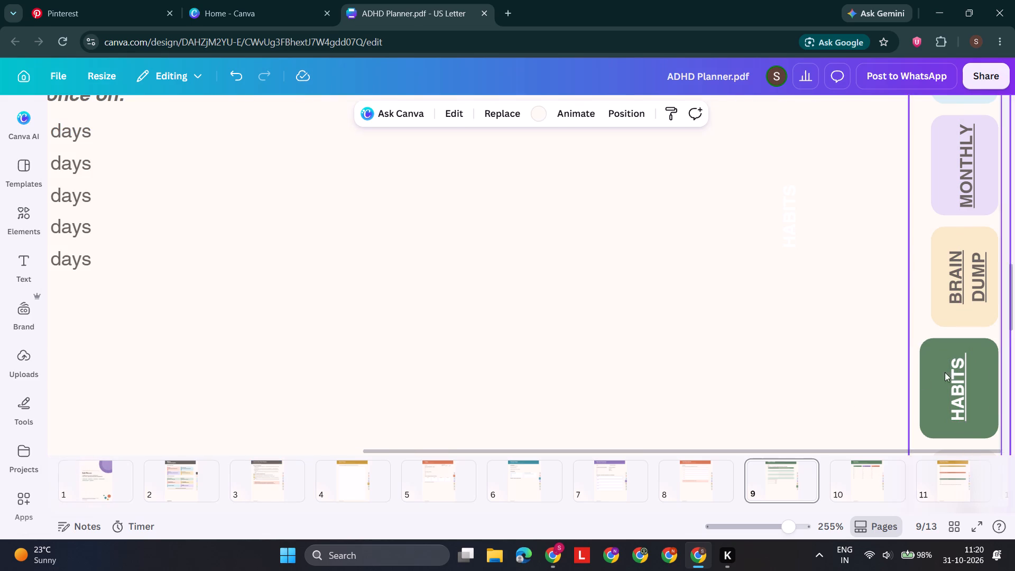
Lengthen the text box of the HABITS label slightly on its green side tab on page 9.
double_click(967, 370)
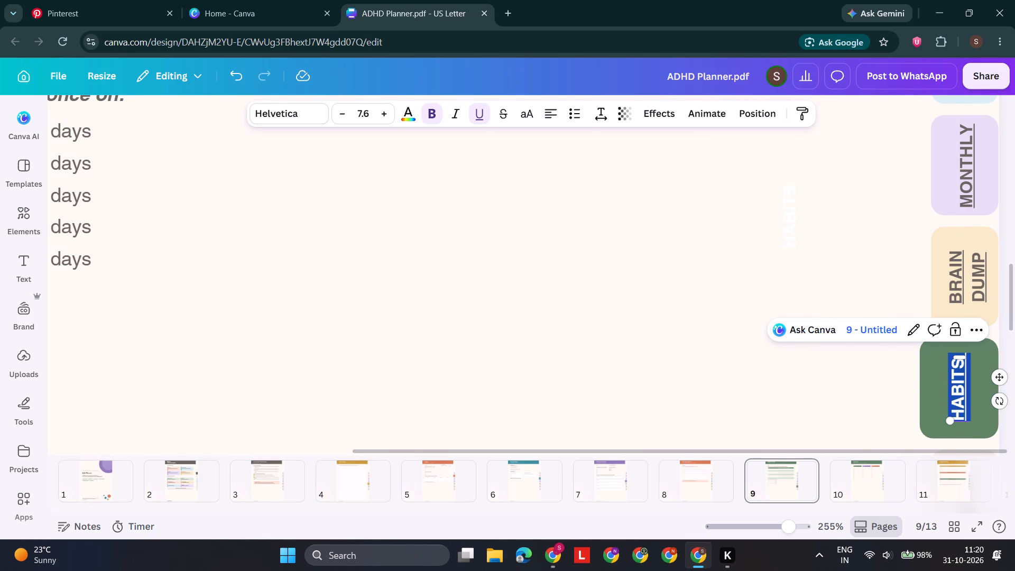
left_click_drag(962, 355, 962, 348)
left_click(962, 355)
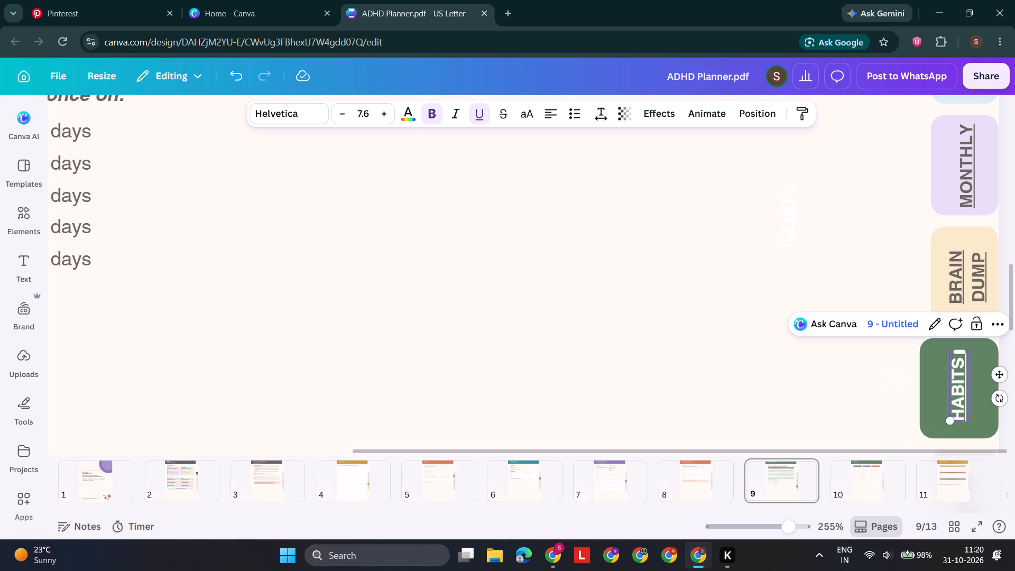
Shorten the text box of the HABITS label slightly on its green side tab on page 9.
key("BackSpace")
left_click_drag(959, 349, 959, 354)
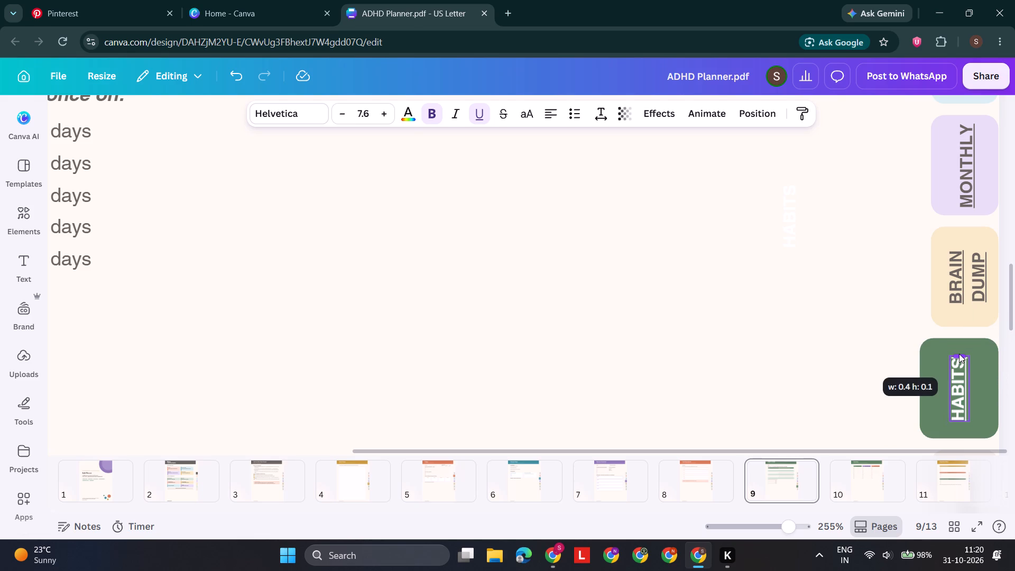
left_click_drag(959, 354, 958, 355)
left_click(857, 407)
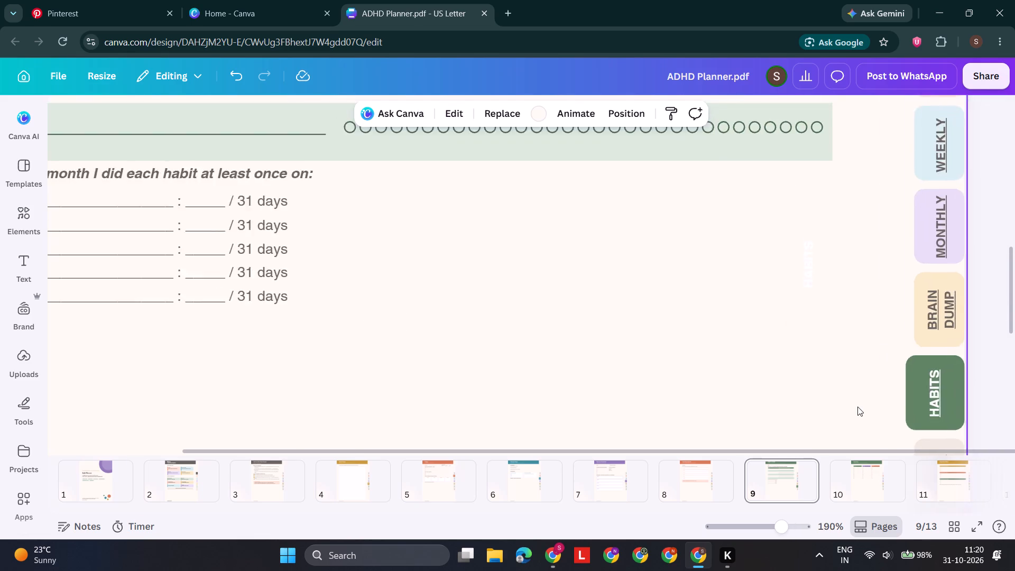
Change the text colour of the white HOME side-tab label on page 10 to grey.
scroll(857, 407, "down", 1)
left_click(853, 469)
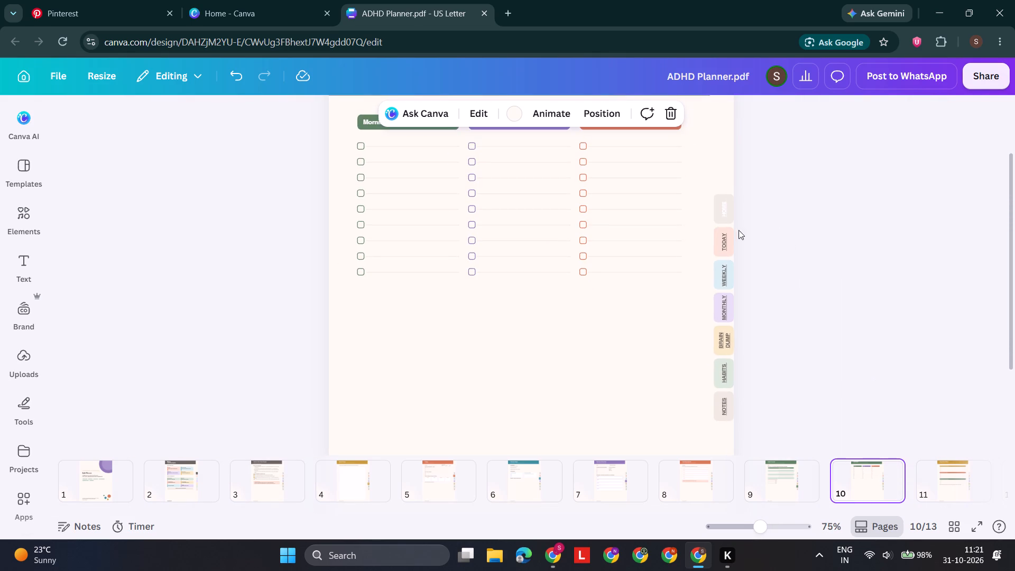
left_click(723, 207)
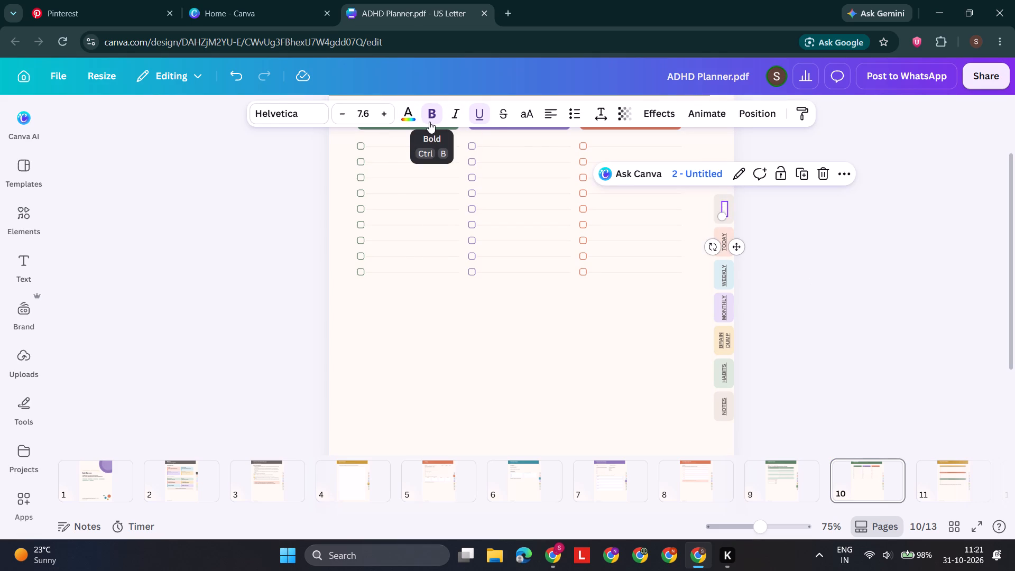
left_click(411, 119)
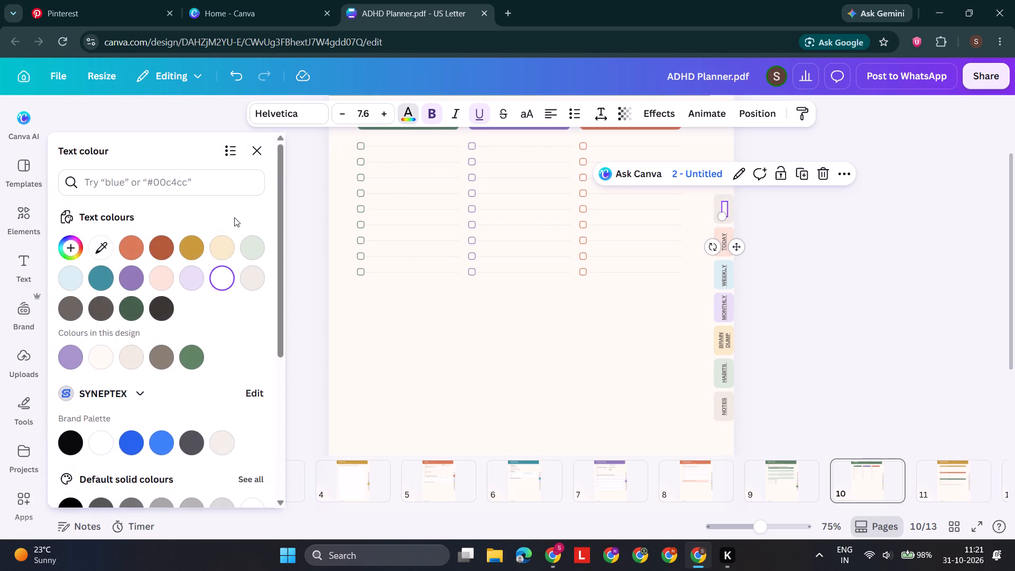
left_click(72, 318)
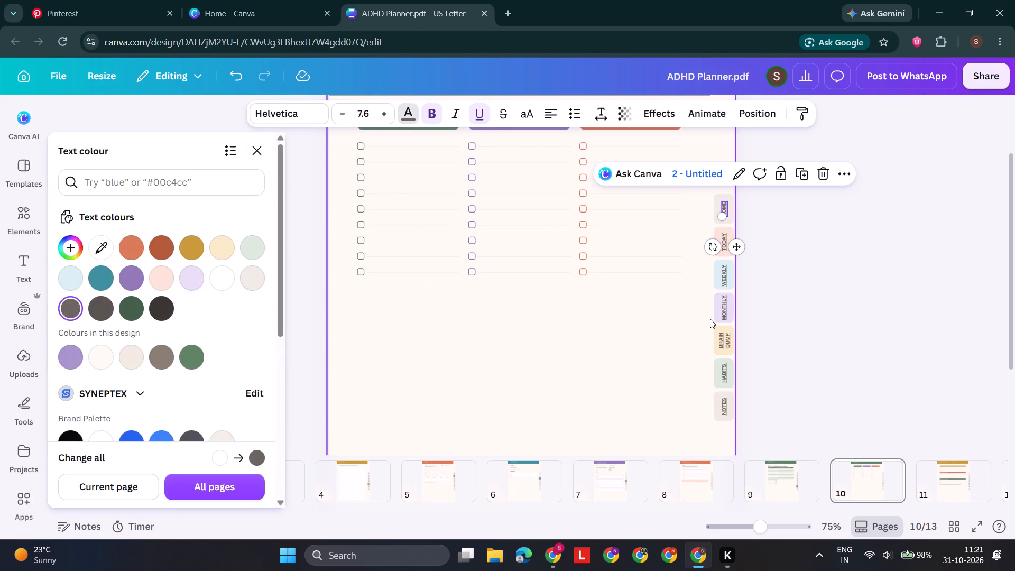
left_click(727, 274)
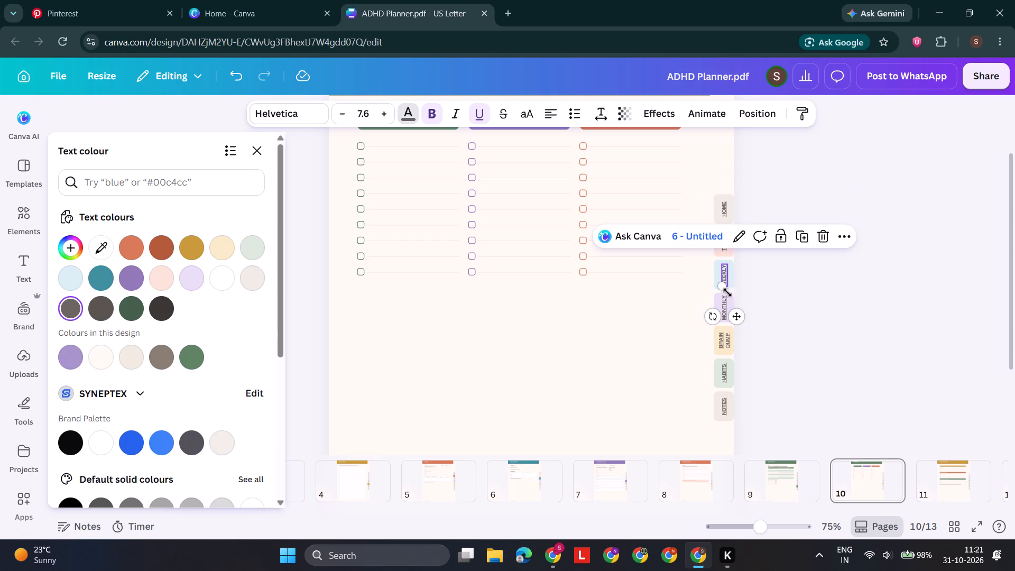
left_click(808, 339)
left_click(774, 270)
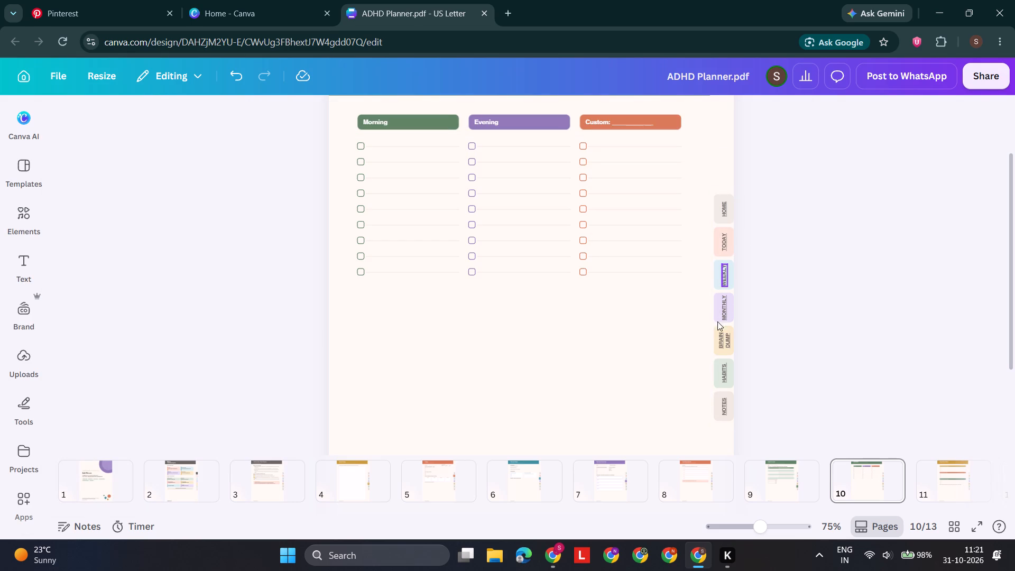
Change the text colour of the white HOME side-tab label on page 11 to grey.
left_click(944, 486)
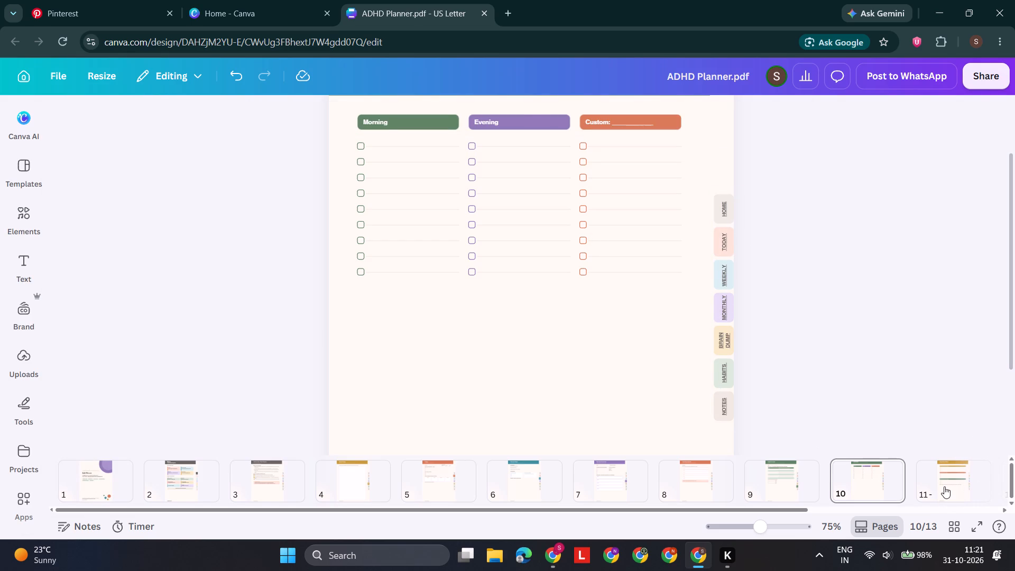
scroll(876, 458, "left", 3)
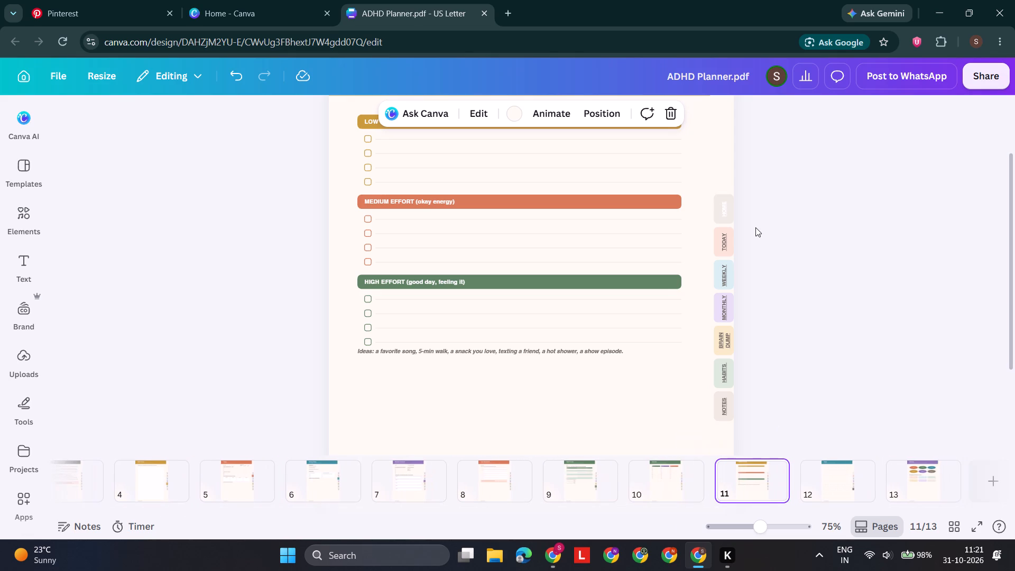
left_click(725, 212)
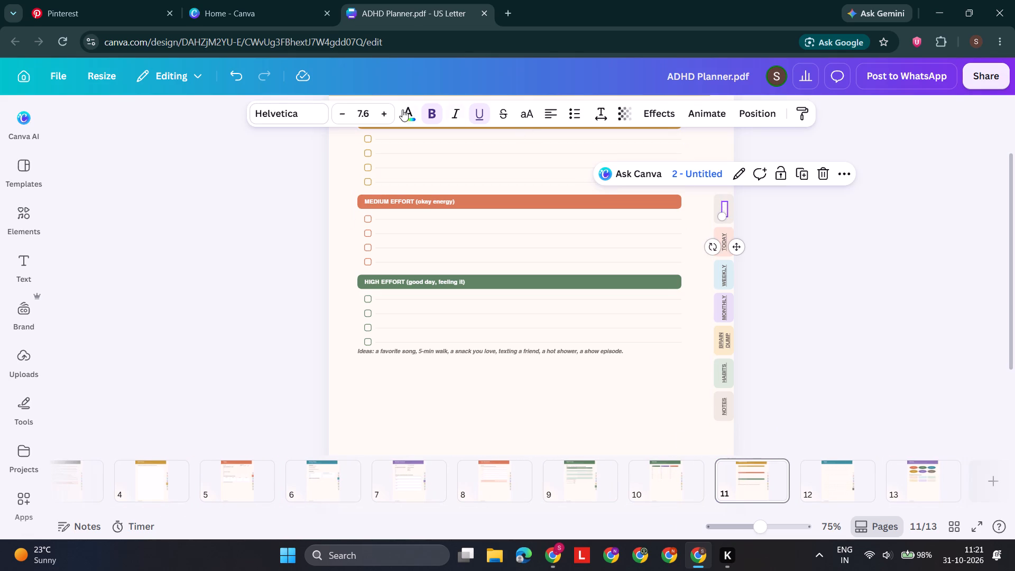
left_click_drag(398, 111, 404, 112)
left_click(404, 112)
left_click(405, 119)
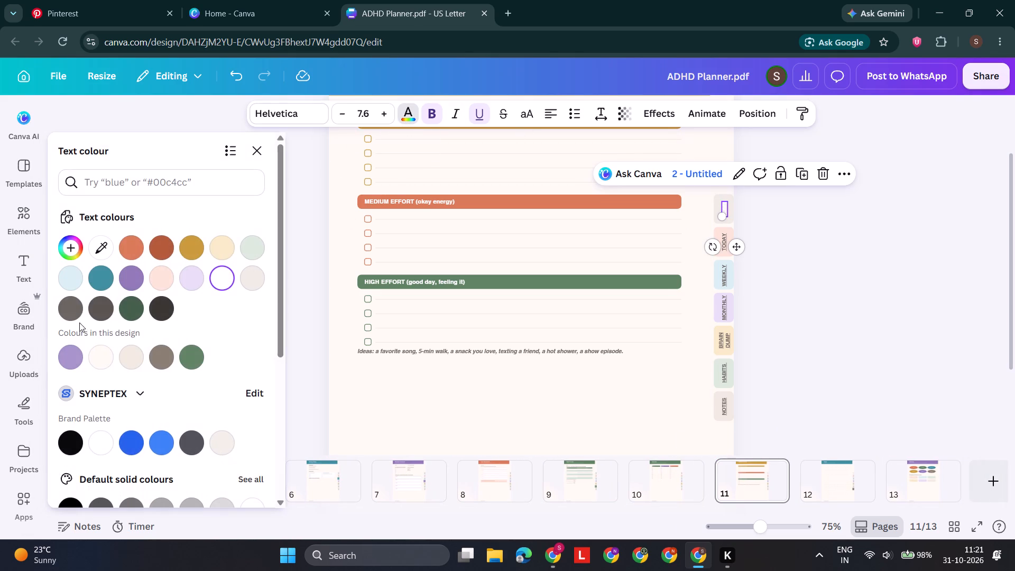
left_click(71, 313)
Set the text colour of the NOTES side-tab label on page 12 to white.
left_click(837, 478)
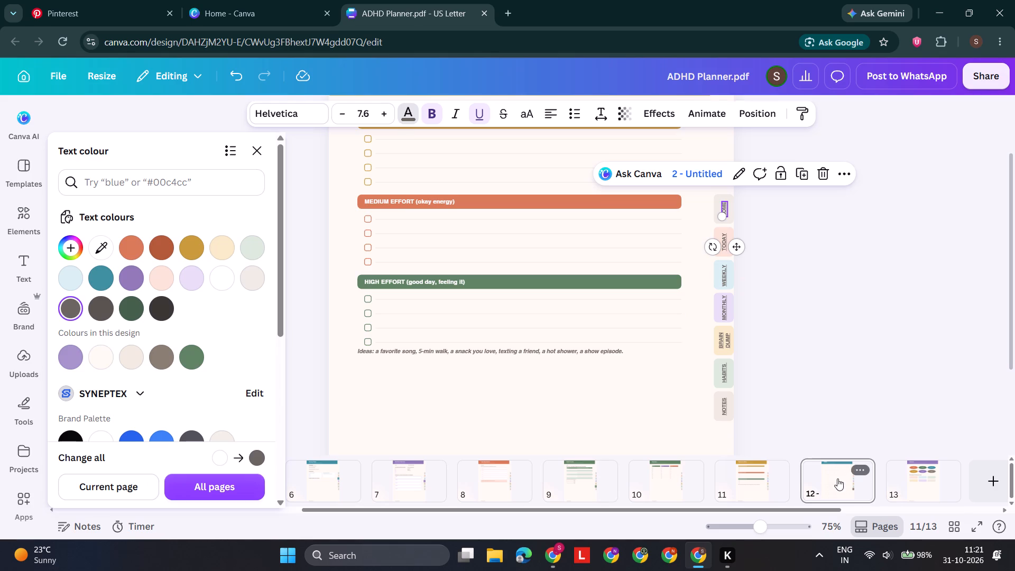
left_click(725, 409)
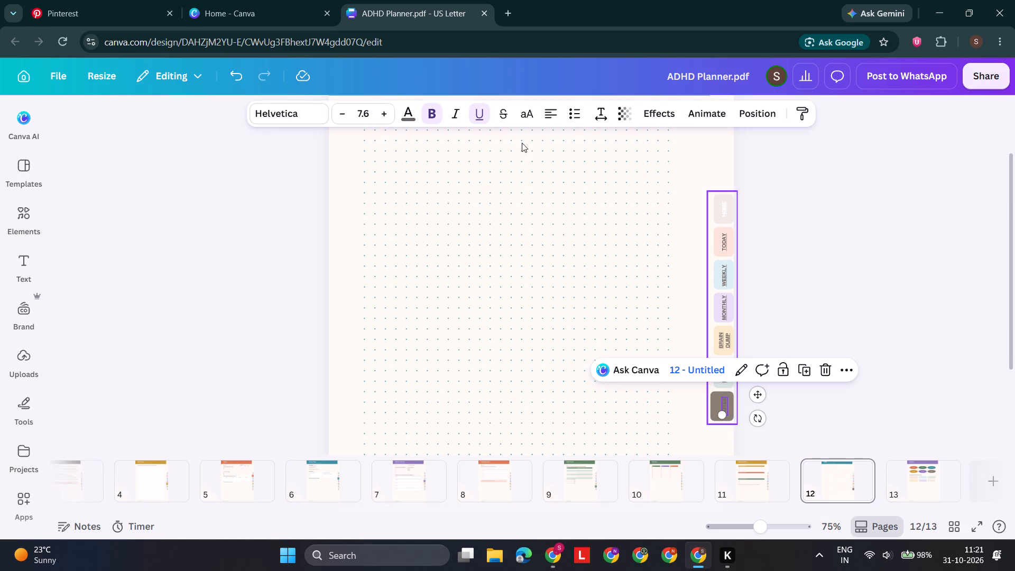
left_click(410, 114)
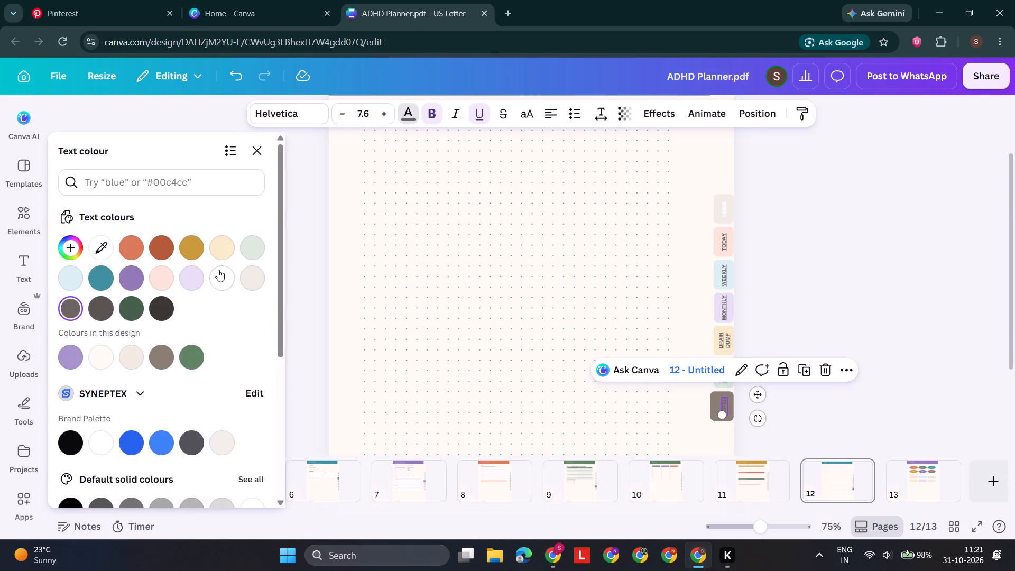
left_click(223, 272)
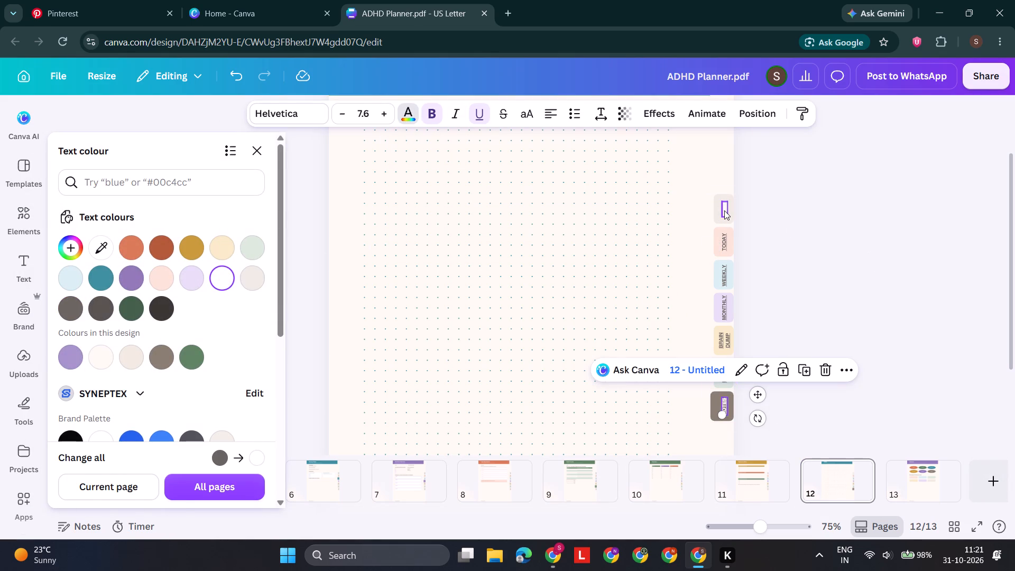
Change the text colour of the white HOME side-tab label on page 12 to grey.
left_click(724, 210)
left_click(70, 314)
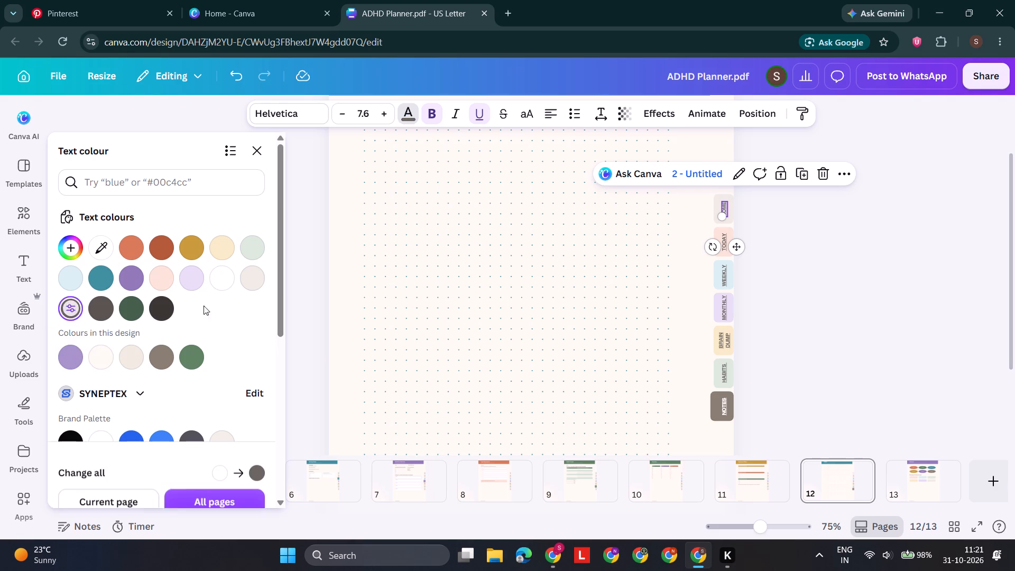
Re-centre the NOTES label on its dark side tab on page 12.
scroll(774, 351, "left", 5)
scroll(774, 351, "down", 2)
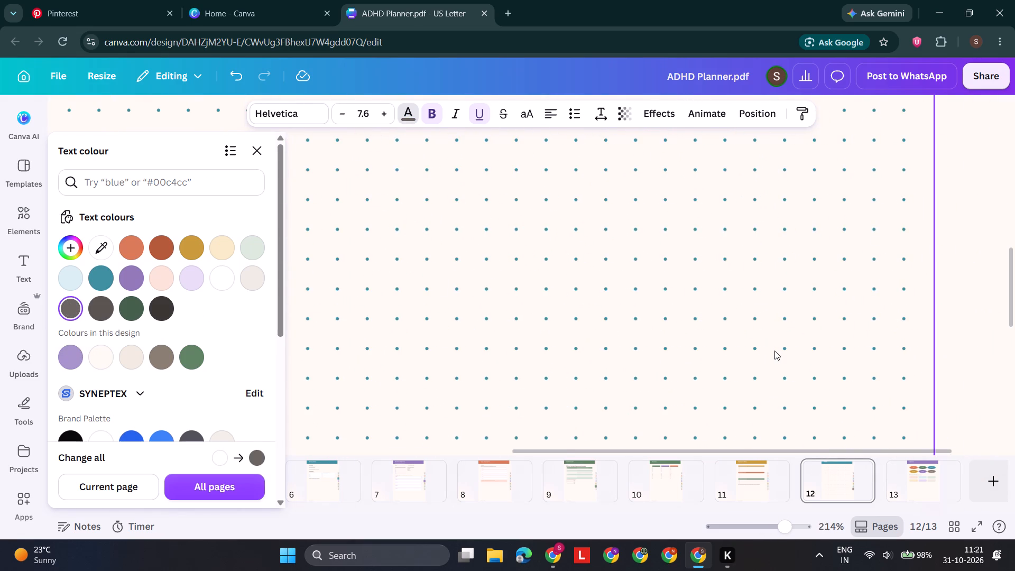
scroll(892, 408, "down", 2)
left_click_drag(979, 337, 976, 336)
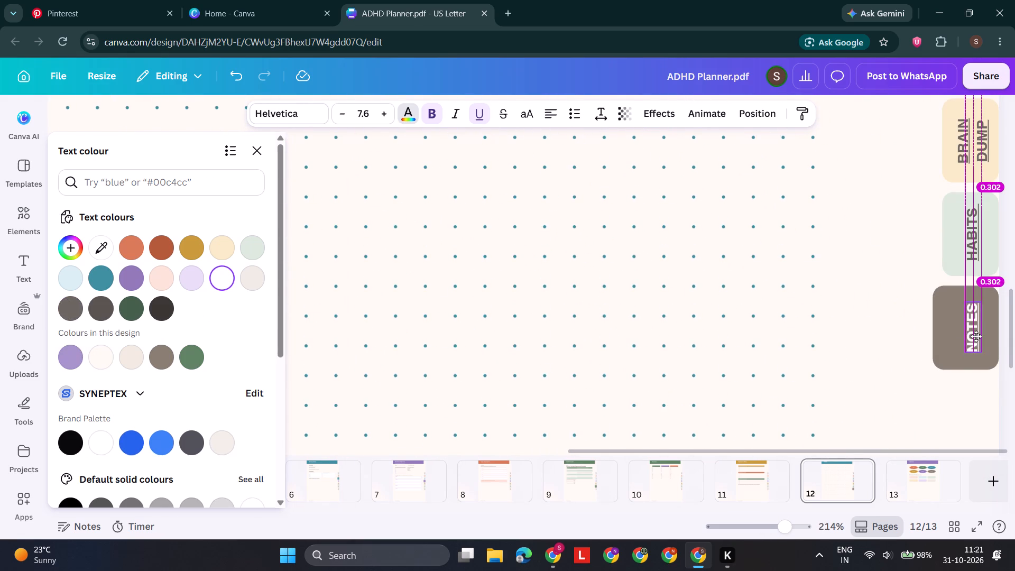
left_click_drag(976, 336, 974, 336)
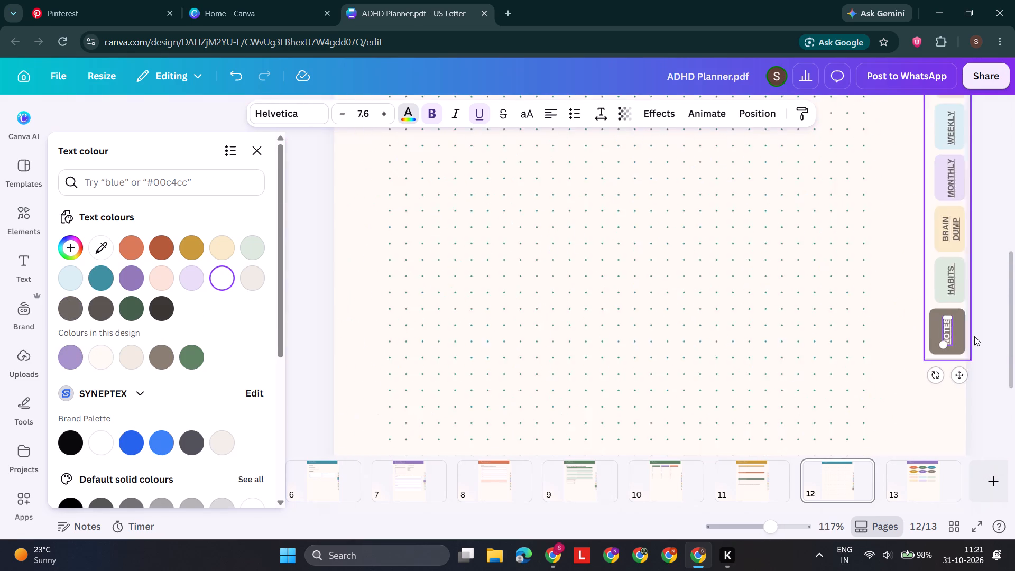
Review every planner page from the cover to the Stickers page and back, checking the side tabs and their labels.
left_click(898, 472)
left_click(790, 387)
scroll(790, 387, "up", 1)
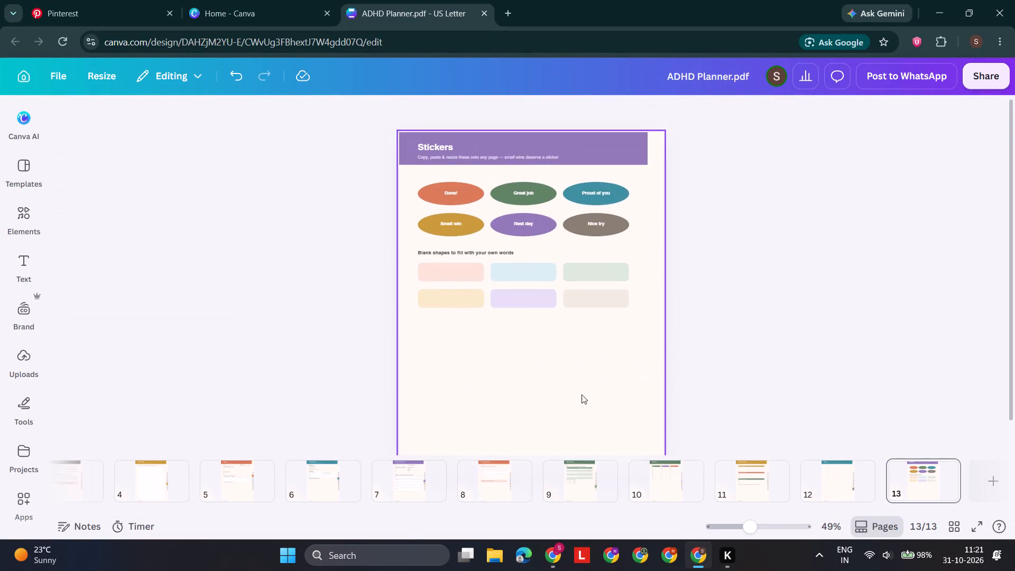
scroll(114, 475, "right", 3)
left_click(109, 481)
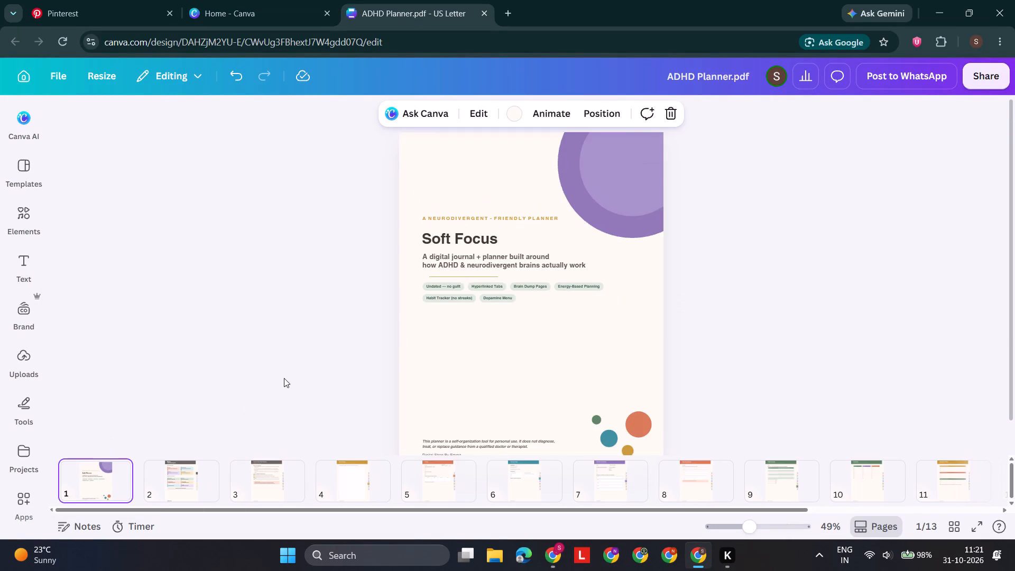
key("Right")
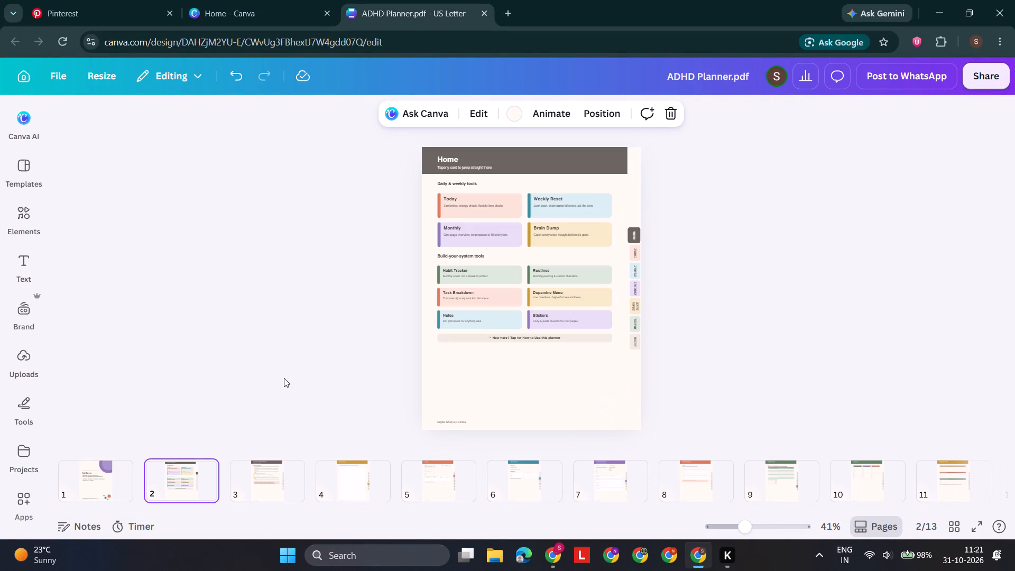
key("Right")
key("Right")
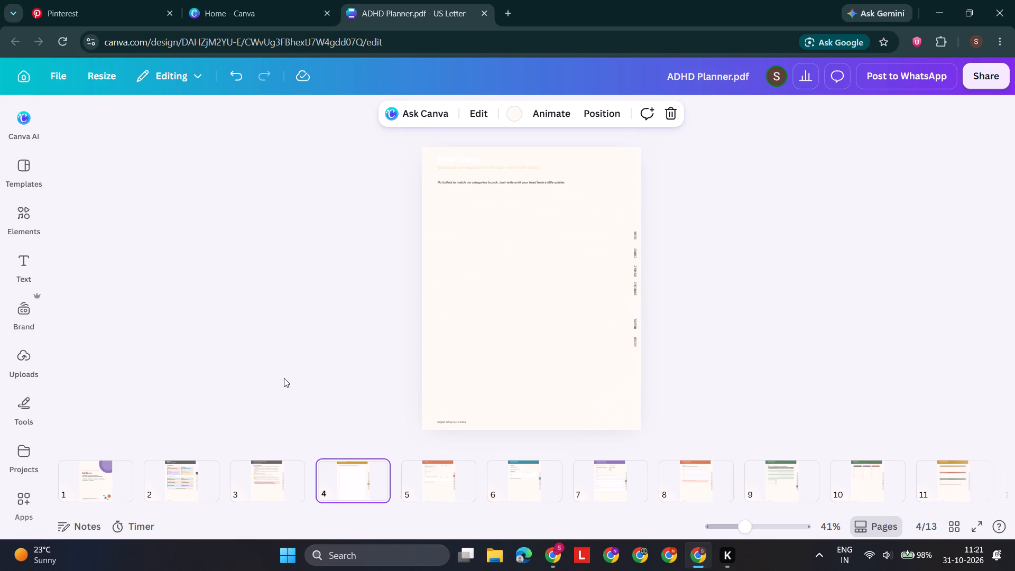
key("Right")
key("Right")
key("Right")
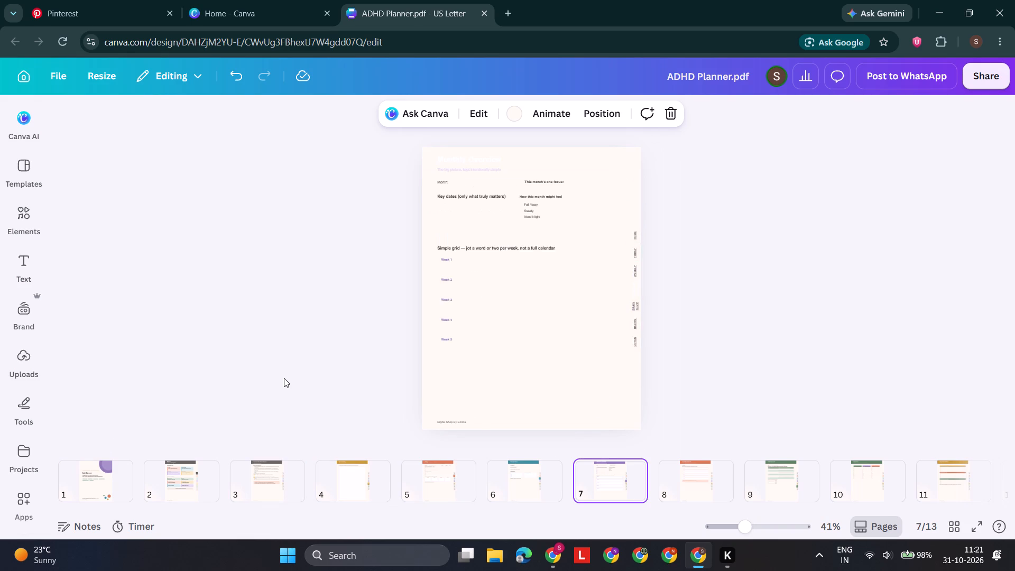
key("Right")
key("Right")
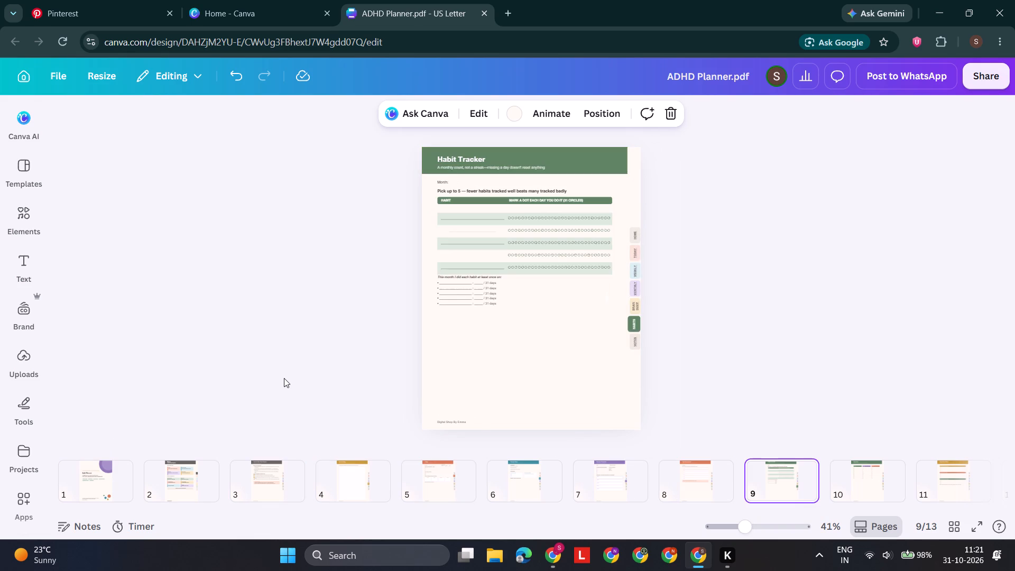
key("Right")
key("Right")
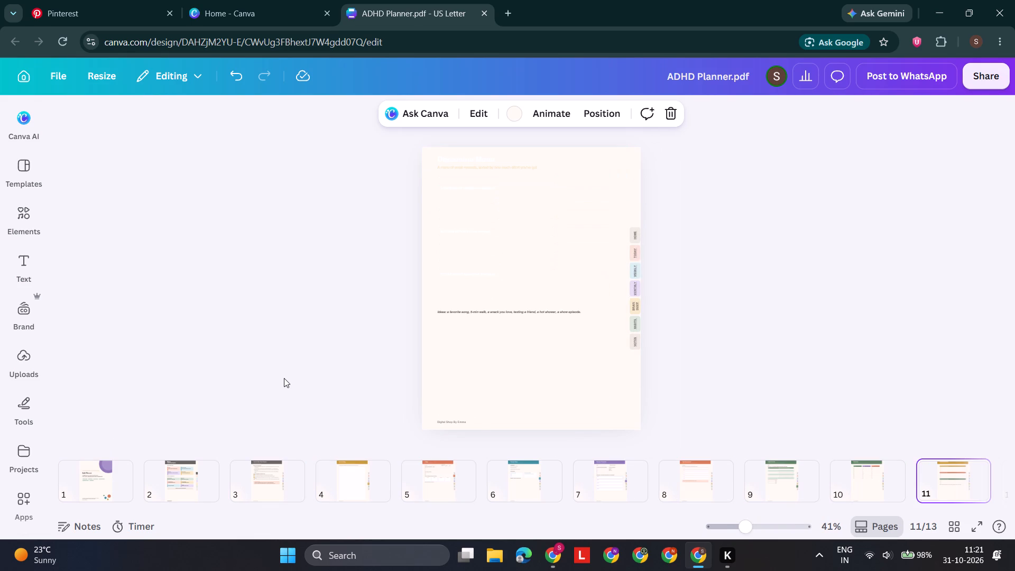
key("Right")
key("Right")
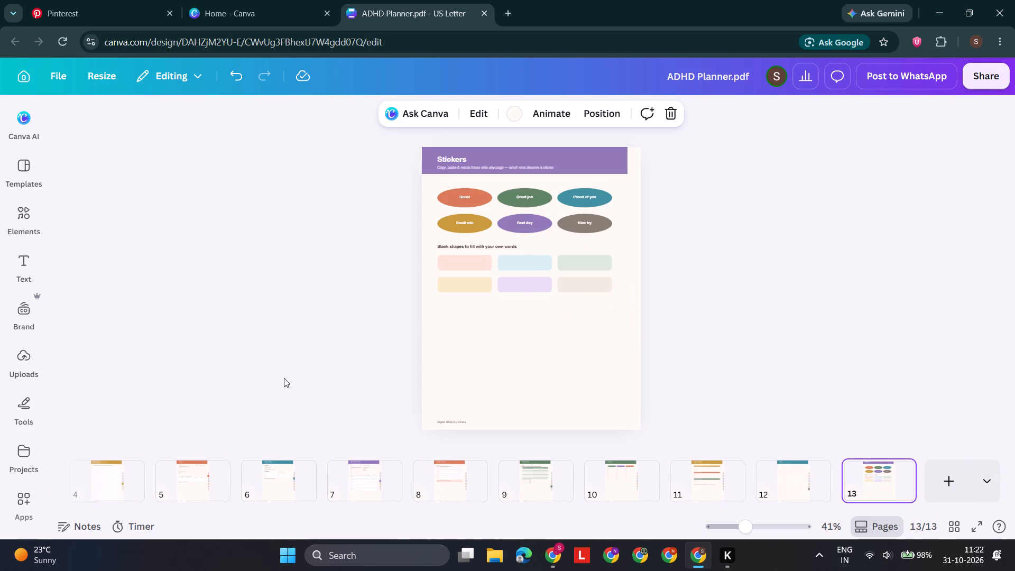
key("Left")
key("Left")
key("Left")
key("Left")
key("Left")
key("Left")
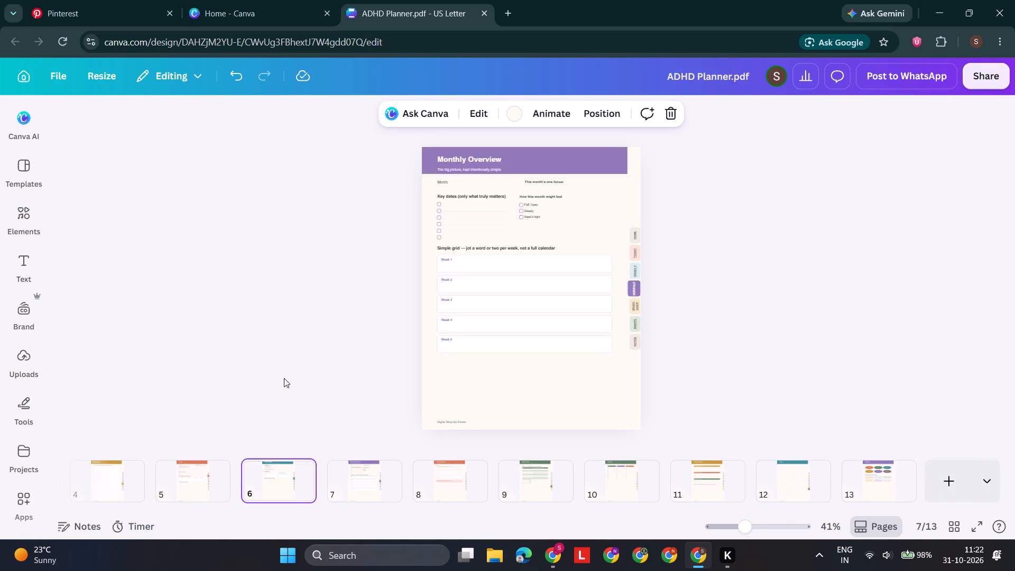
key("Left")
key("Left")
key("Left")
key("Left")
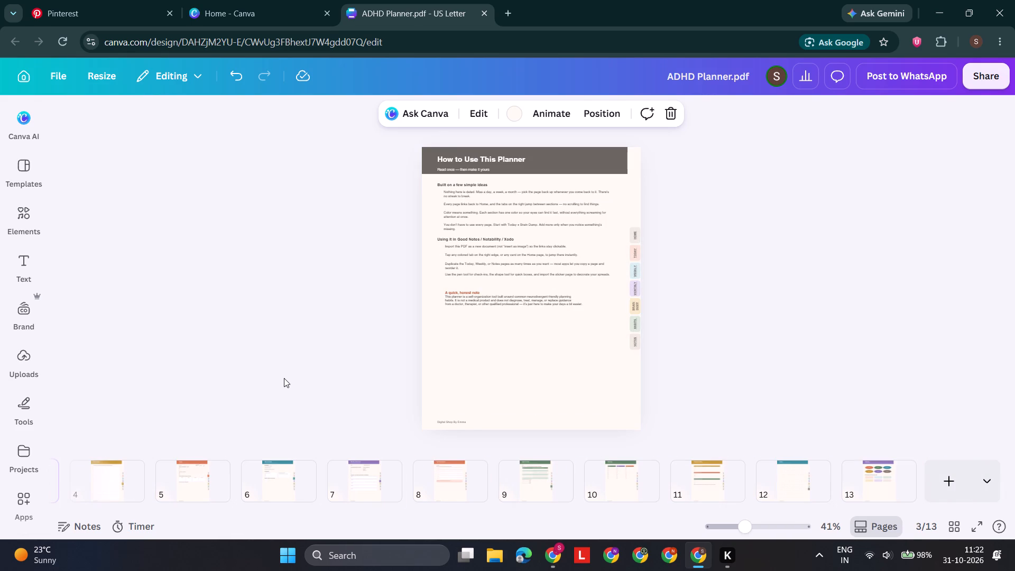
key("Left")
key("Left")
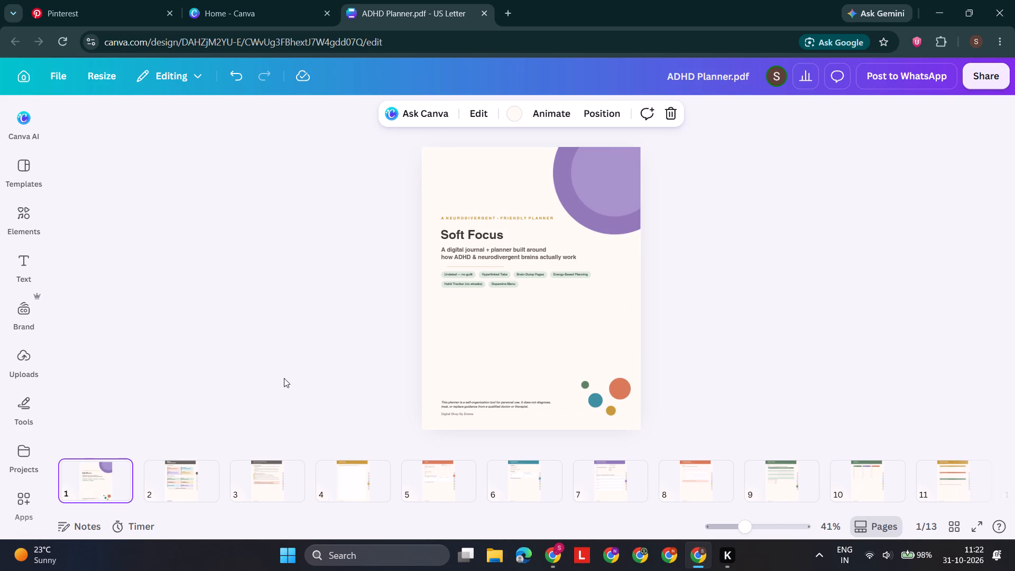
key("Left")
left_click(719, 250)
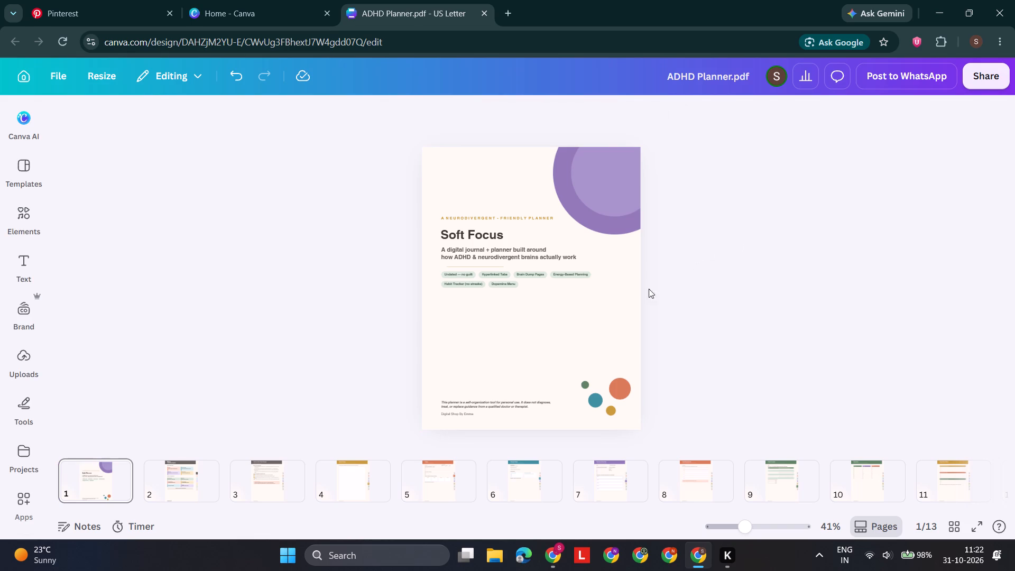
key("0")
Review every planner page at a larger zoom from the cover to the Stickers page, checking layout and side-tab labels.
left_click(112, 487)
key("Right")
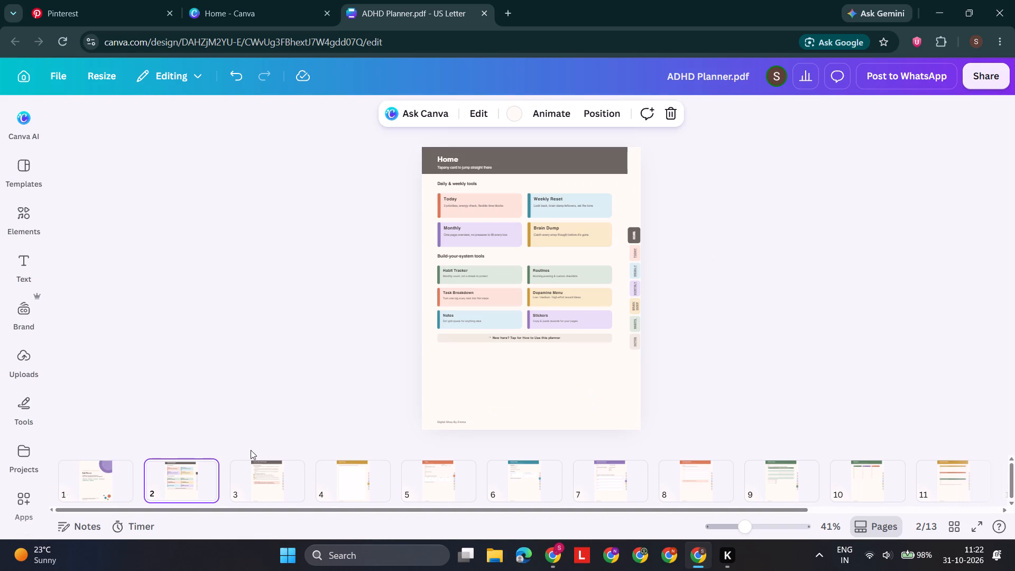
scroll(569, 389, "up", 1)
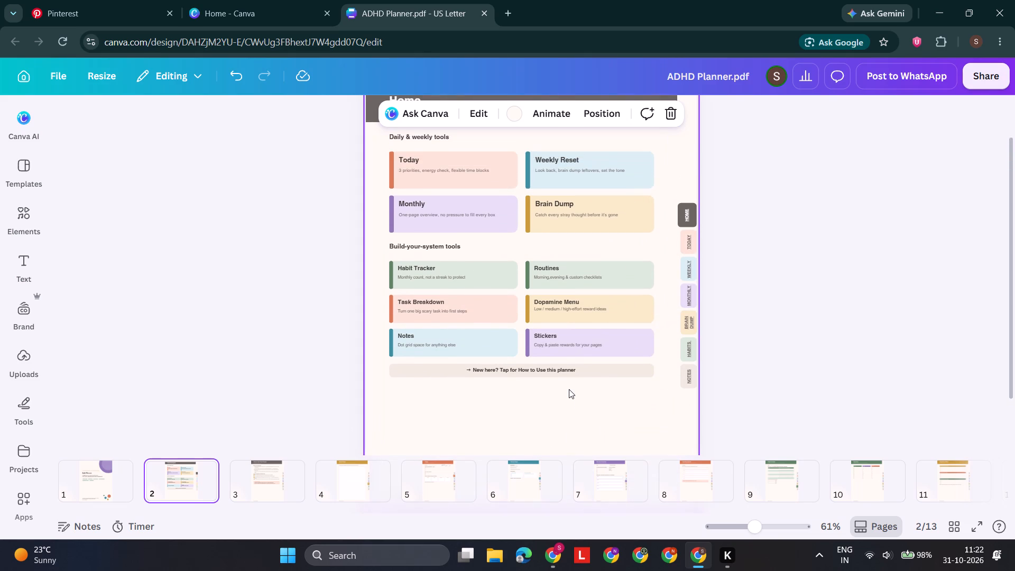
scroll(569, 389, "up", 2)
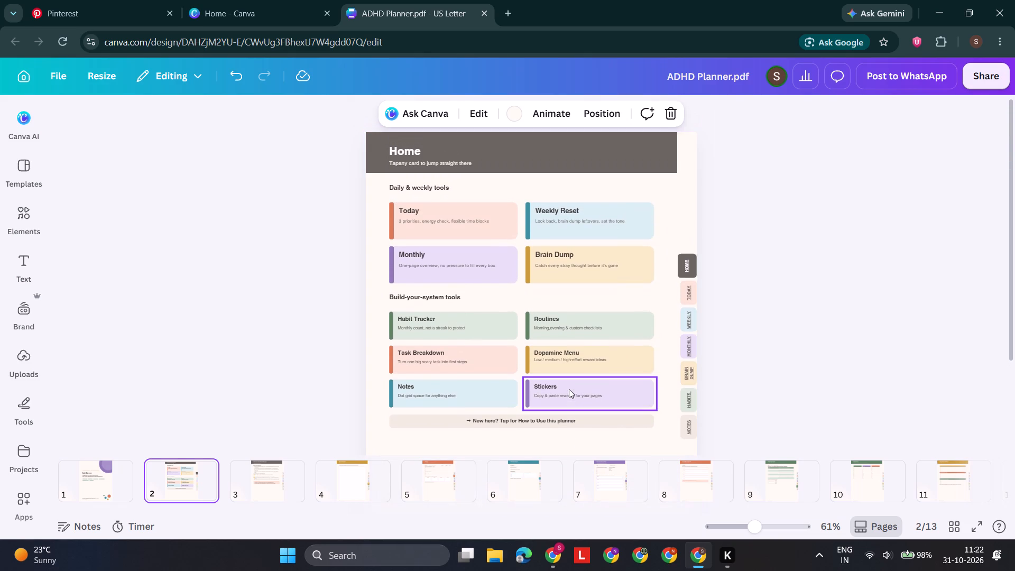
key("Right")
key("Right")
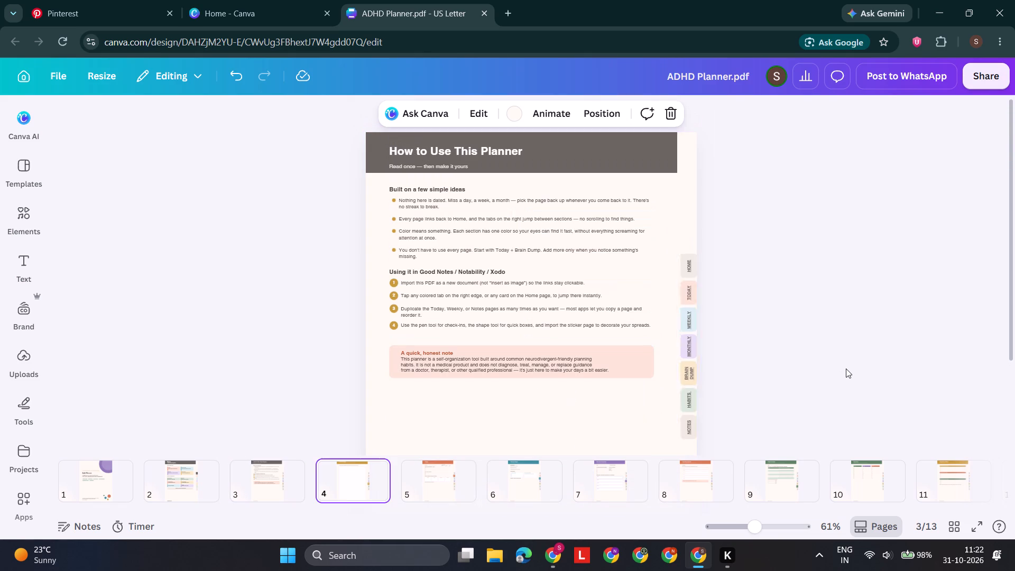
key("Right")
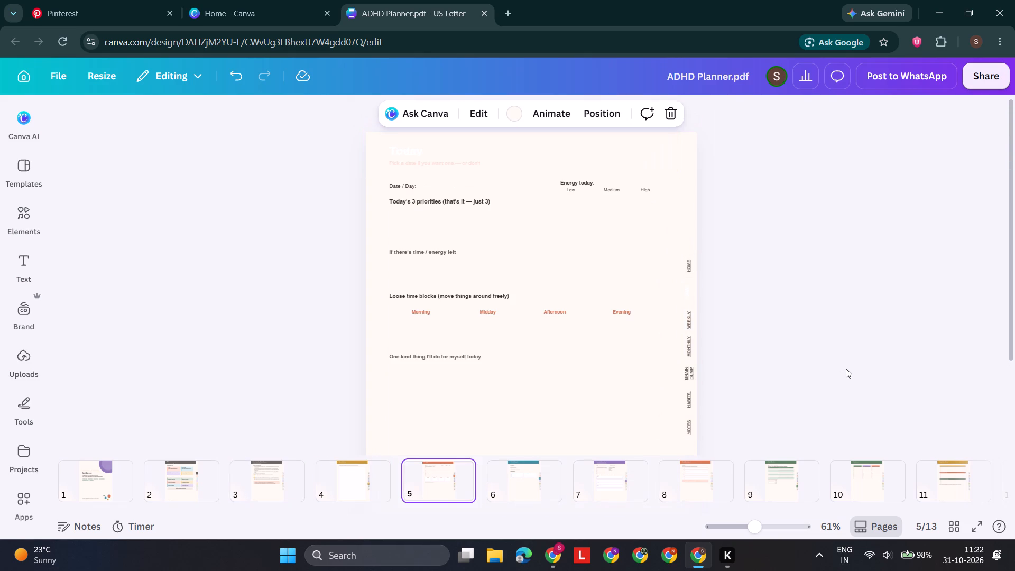
key("Right")
key("Right")
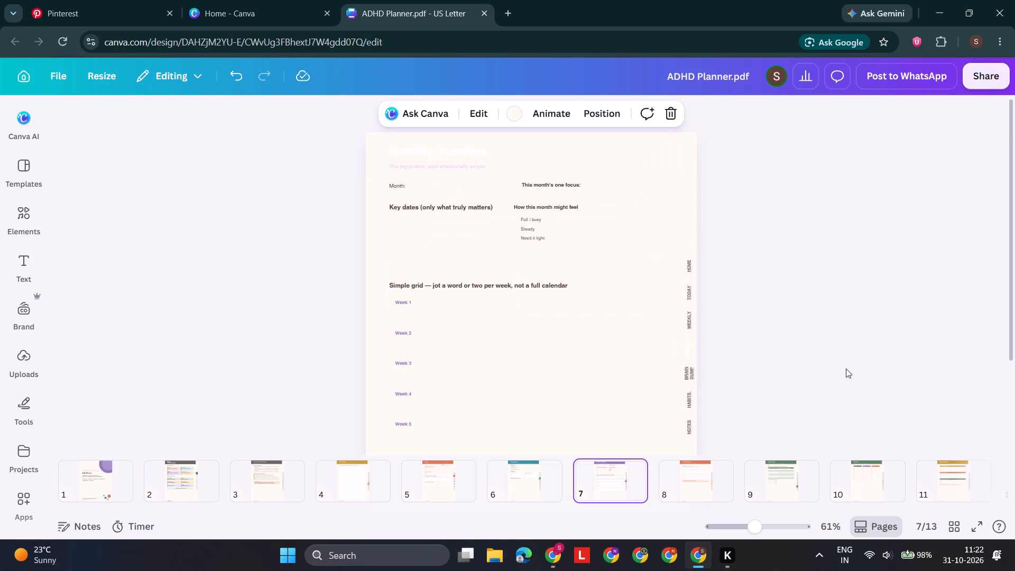
key("Right")
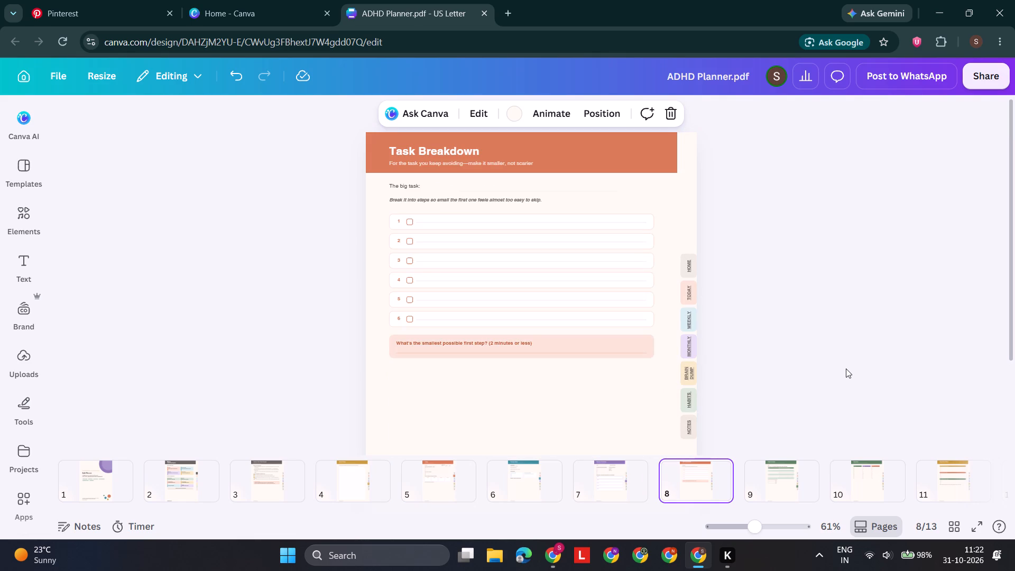
key("Right")
key("Right")
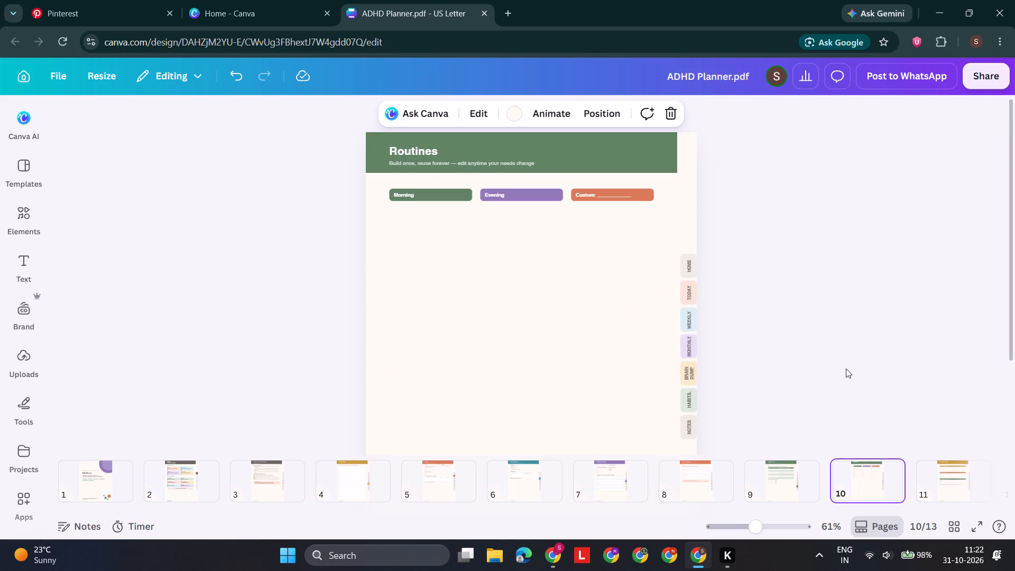
key("Right")
key("Right")
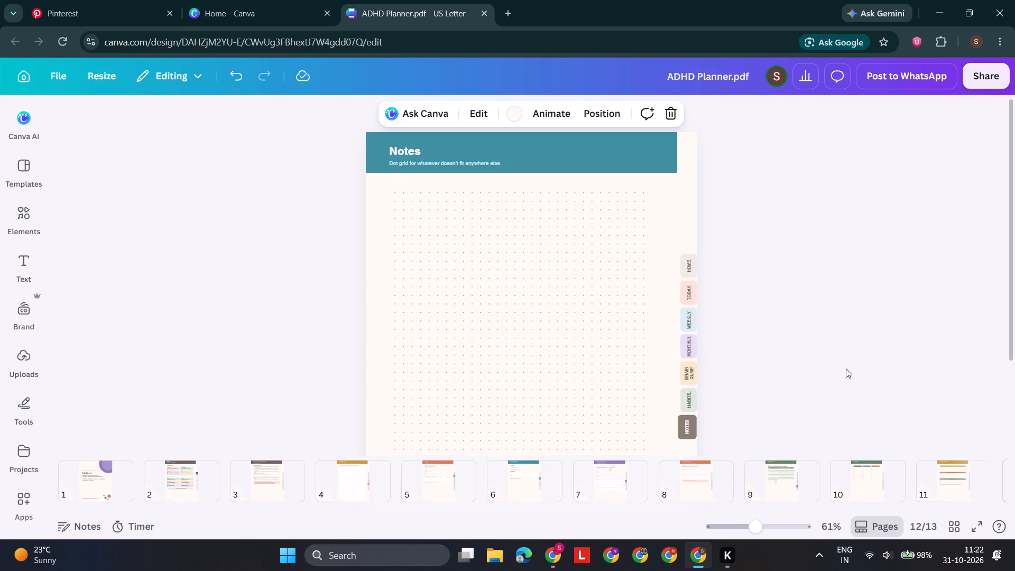
key("Right")
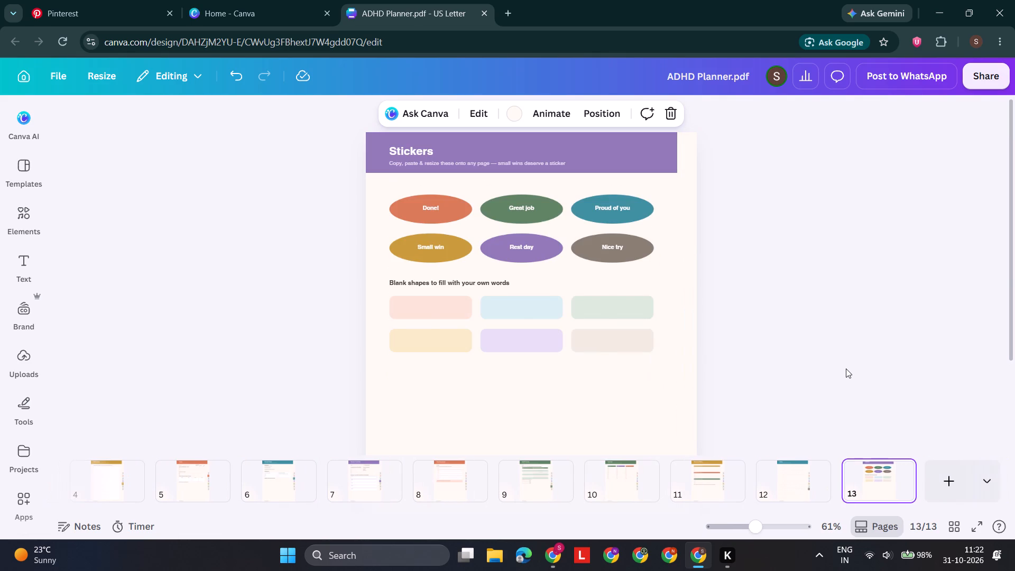
key("Right")
Download all pages of the planner design with the file type set to PDF.
left_click(986, 87)
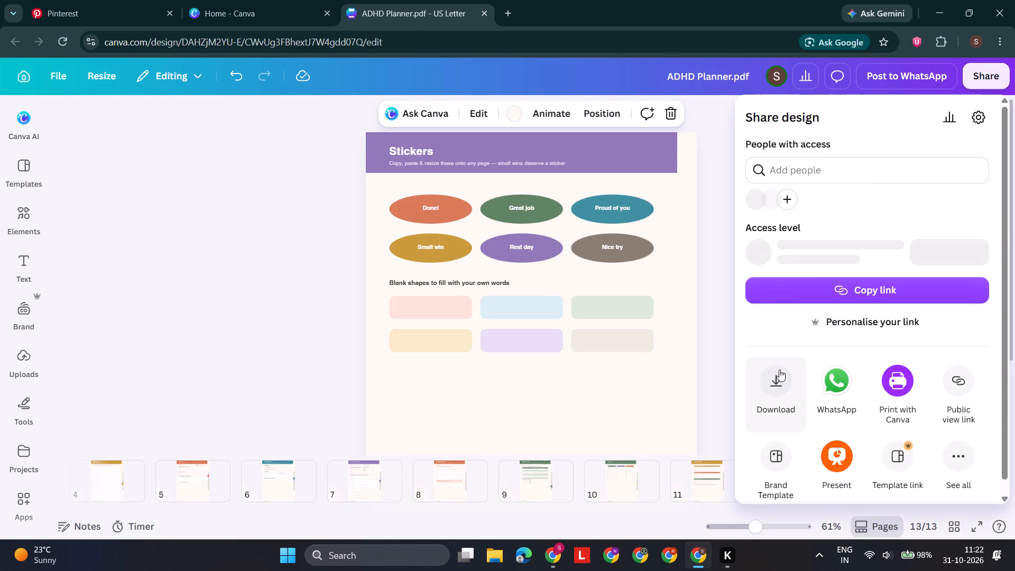
left_click(789, 375)
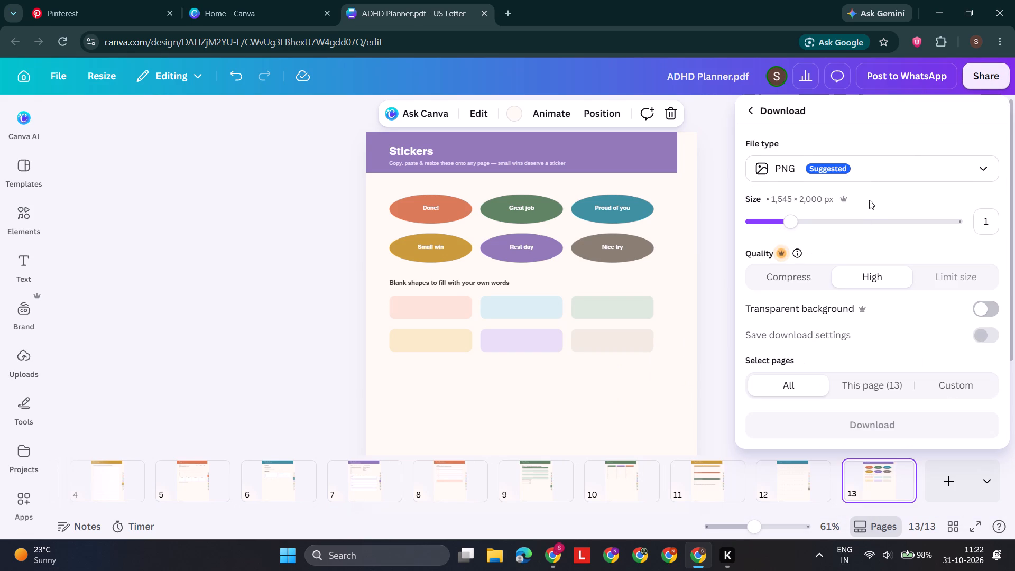
left_click(883, 165)
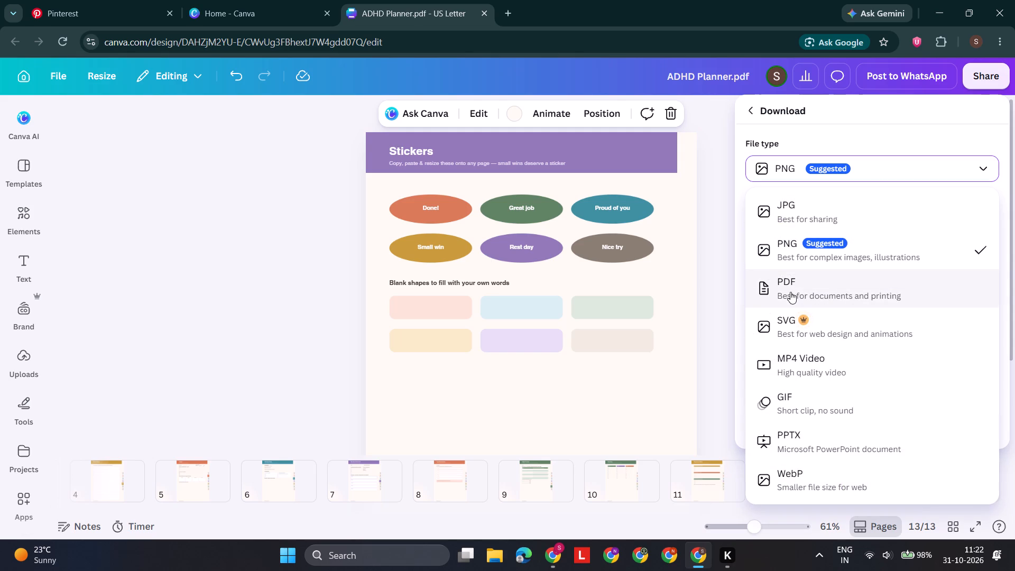
left_click(781, 306)
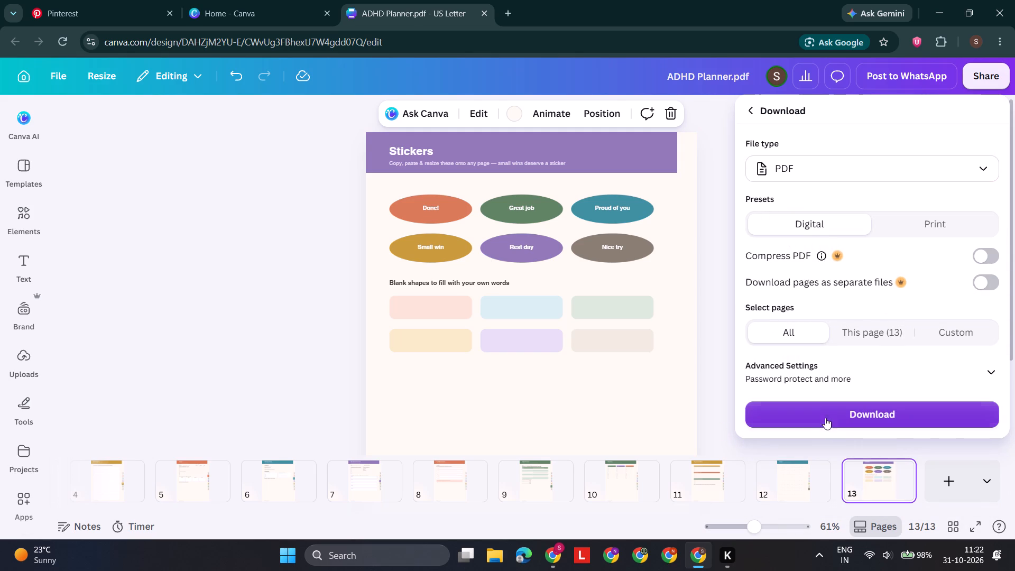
left_click(855, 415)
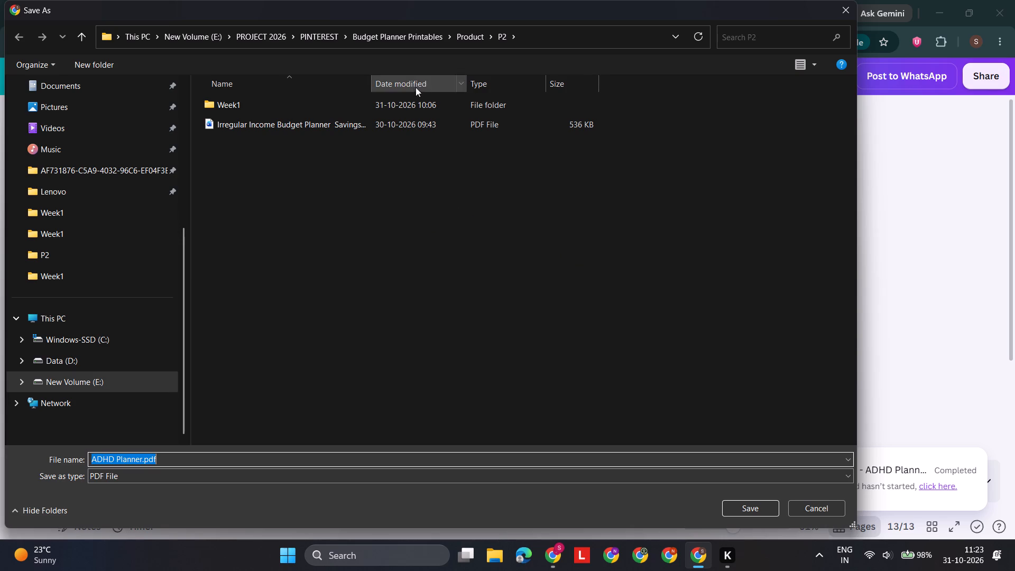
Save the download as ADHD Planner in the Product folder's P2.o subfolder, replacing the existing file.
left_click(463, 42)
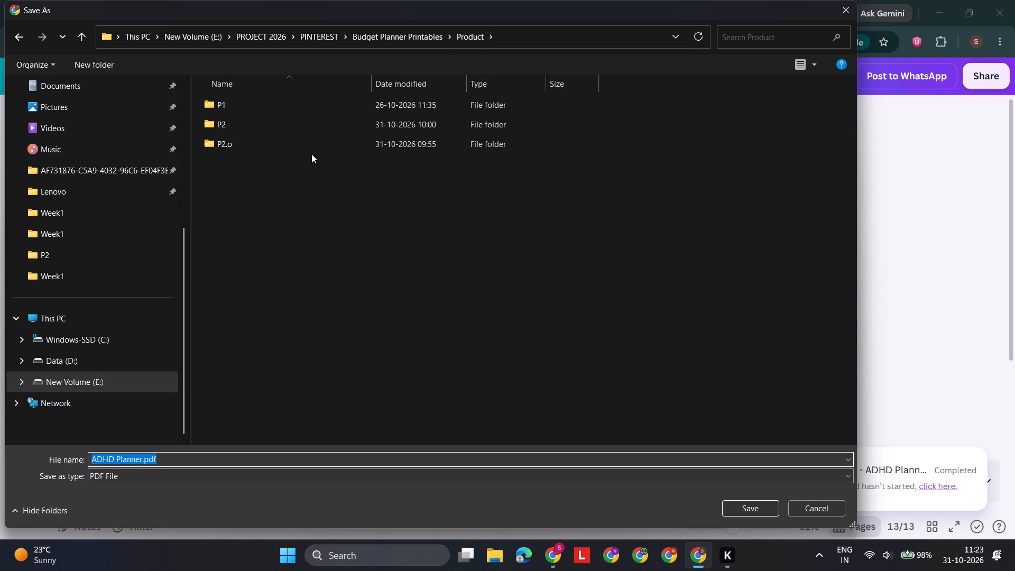
double_click(311, 152)
double_click(287, 142)
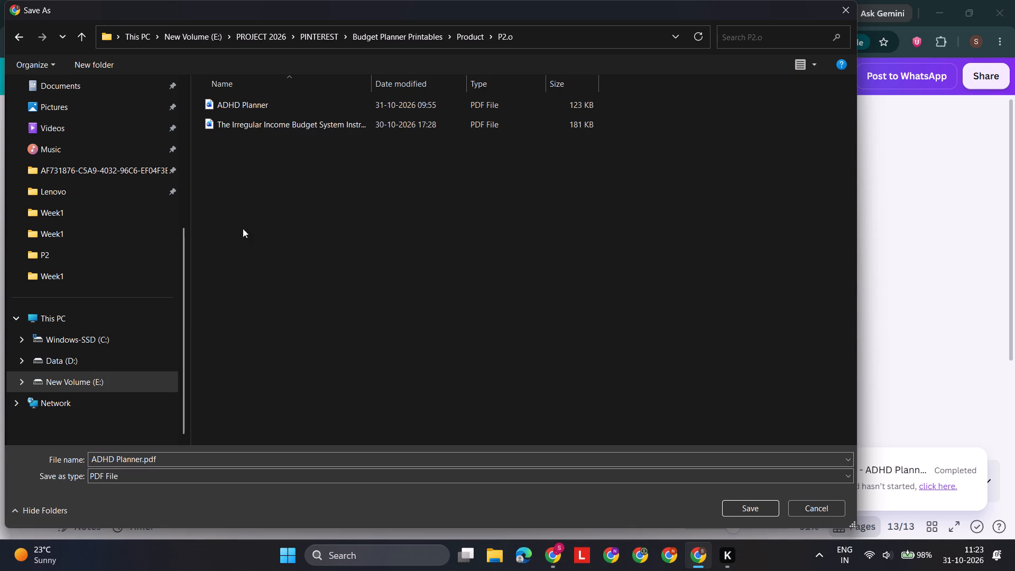
left_click(179, 452)
left_click(179, 452)
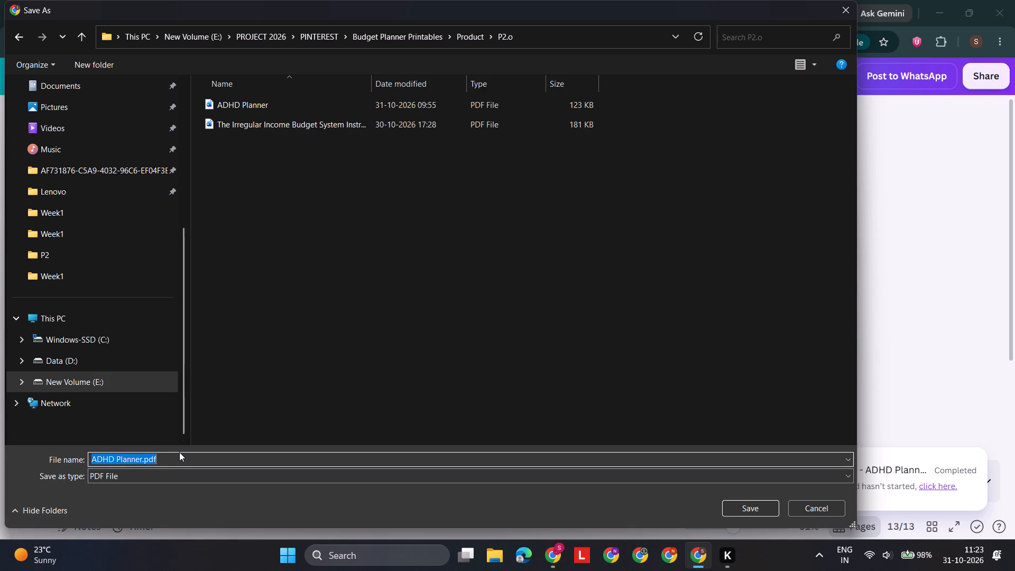
left_click(178, 454)
key("BackSpace")
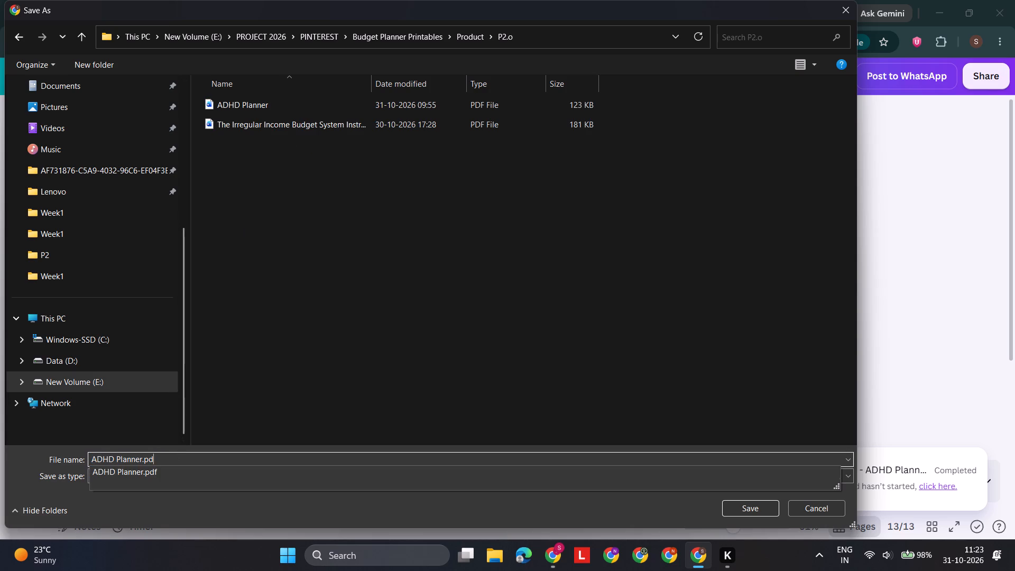
key("BackSpace")
key("BackSpace")
key("BackSpace")
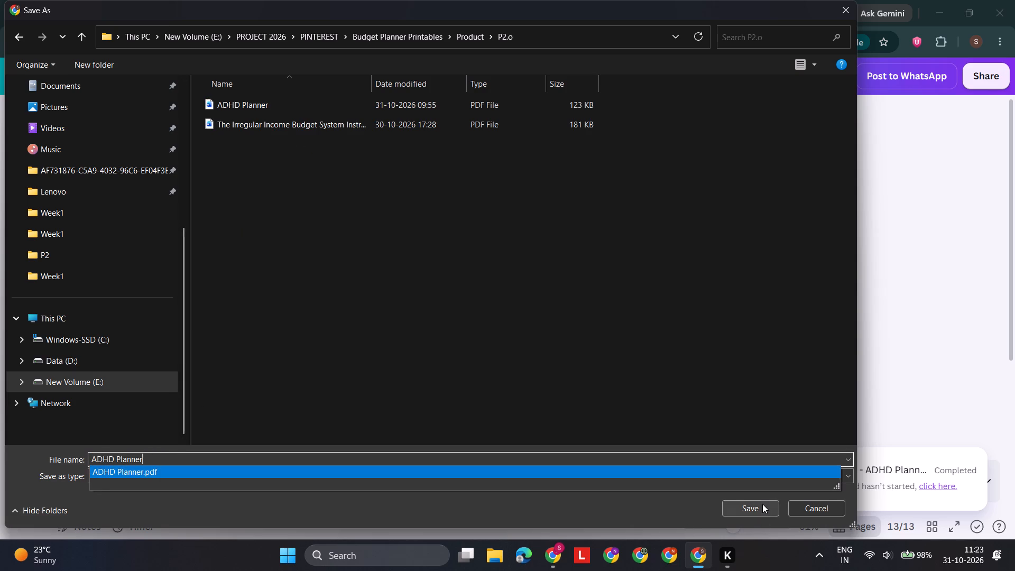
left_click(762, 504)
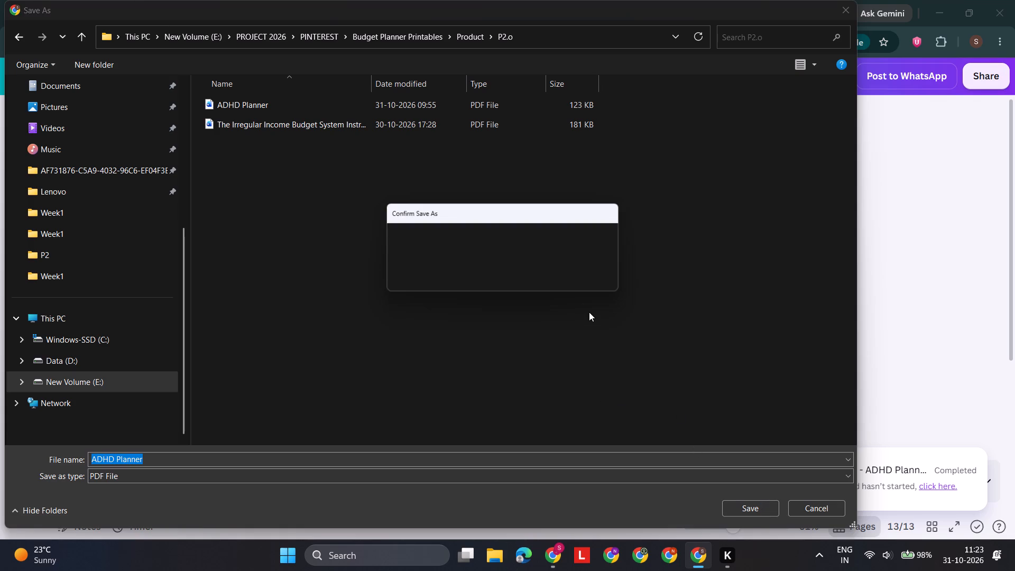
left_click(543, 281)
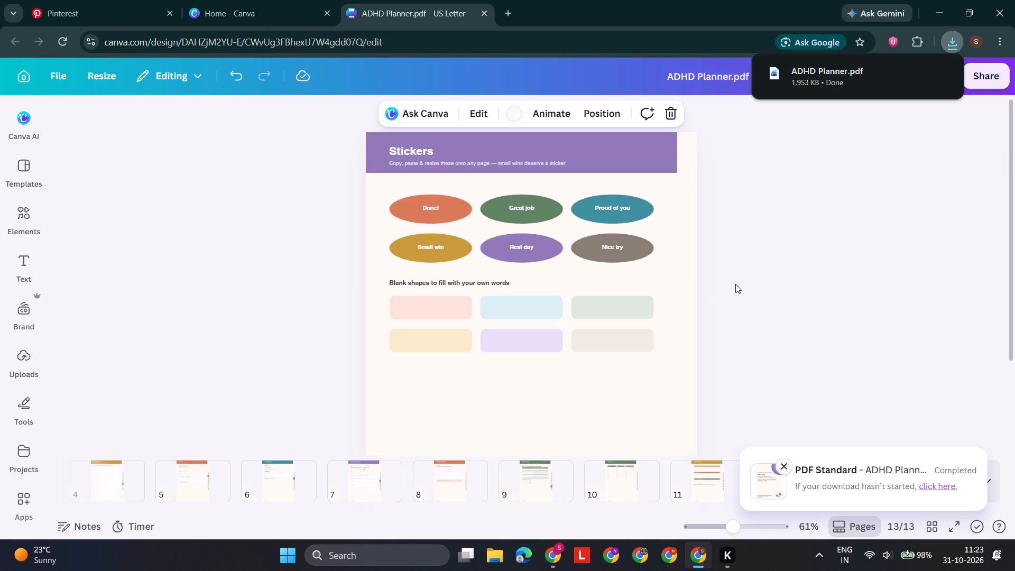
Open the downloaded ADHD Planner.pdf in a new browser tab and examine its cover and Home pages.
left_click_drag(831, 87, 625, 0)
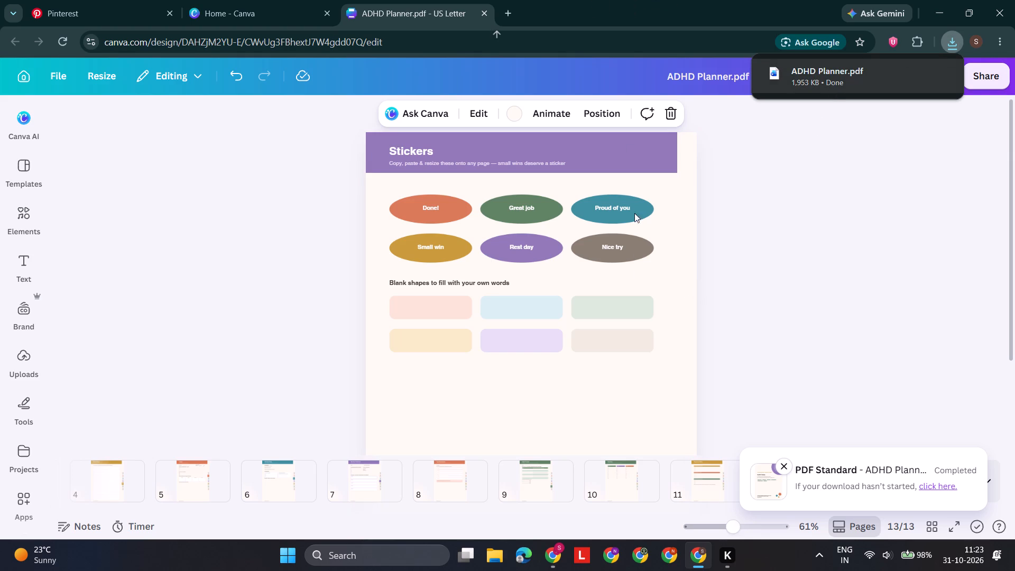
scroll(654, 292, "down", 2)
scroll(654, 292, "up", 1)
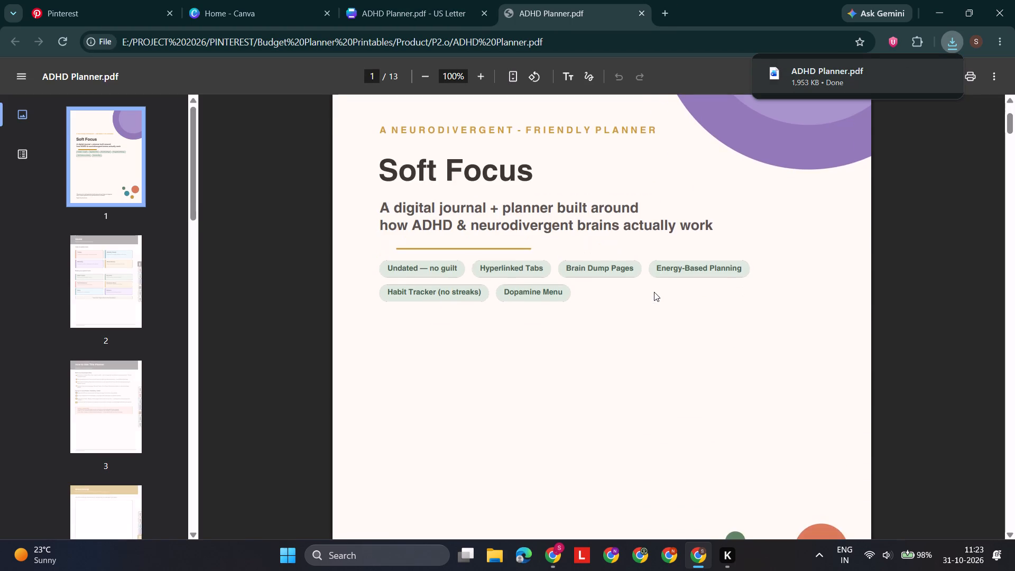
scroll(654, 292, "up", 1)
left_click(891, 389)
scroll(833, 391, "down", 3)
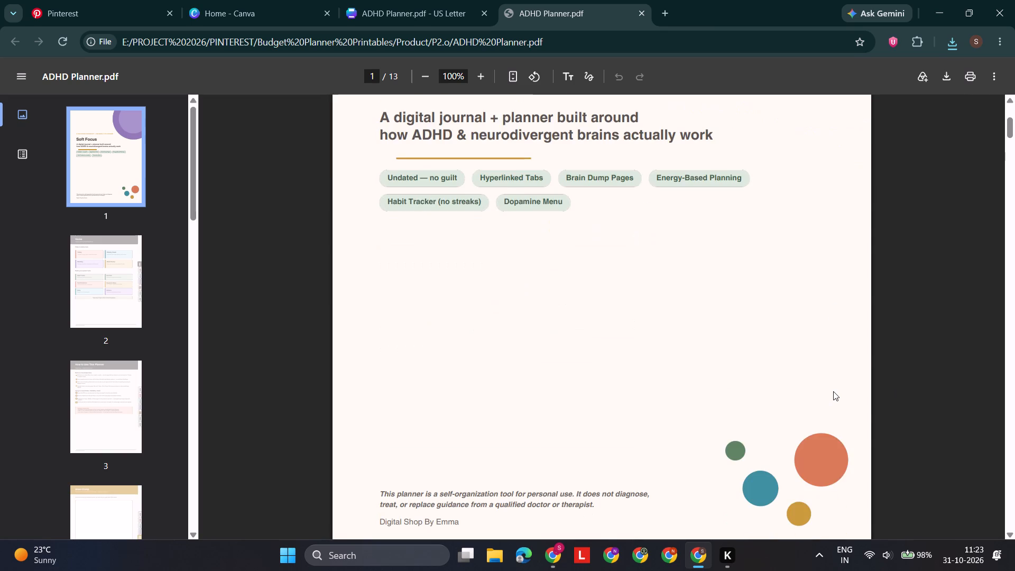
scroll(833, 391, "down", 6)
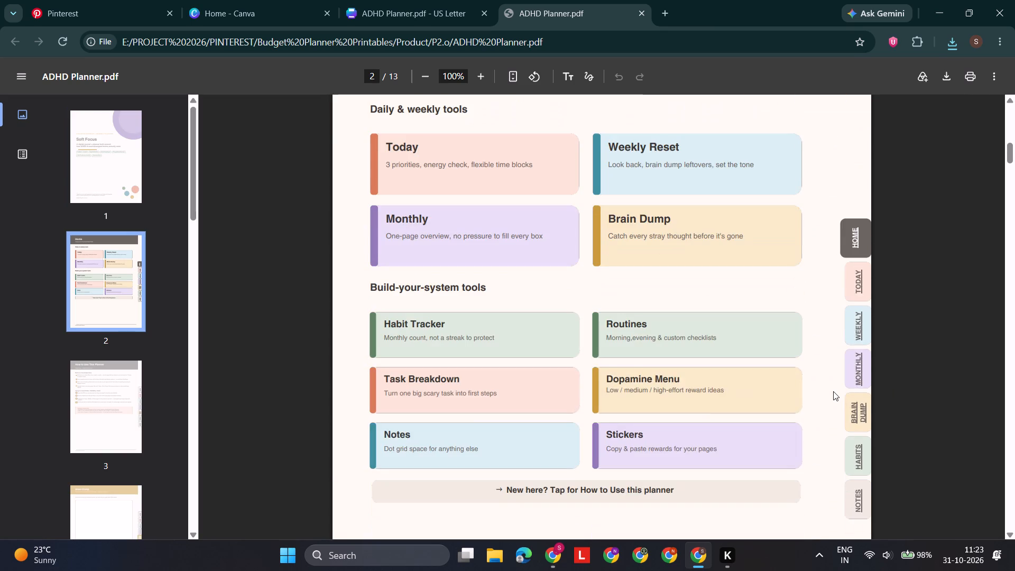
scroll(833, 391, "down", 3)
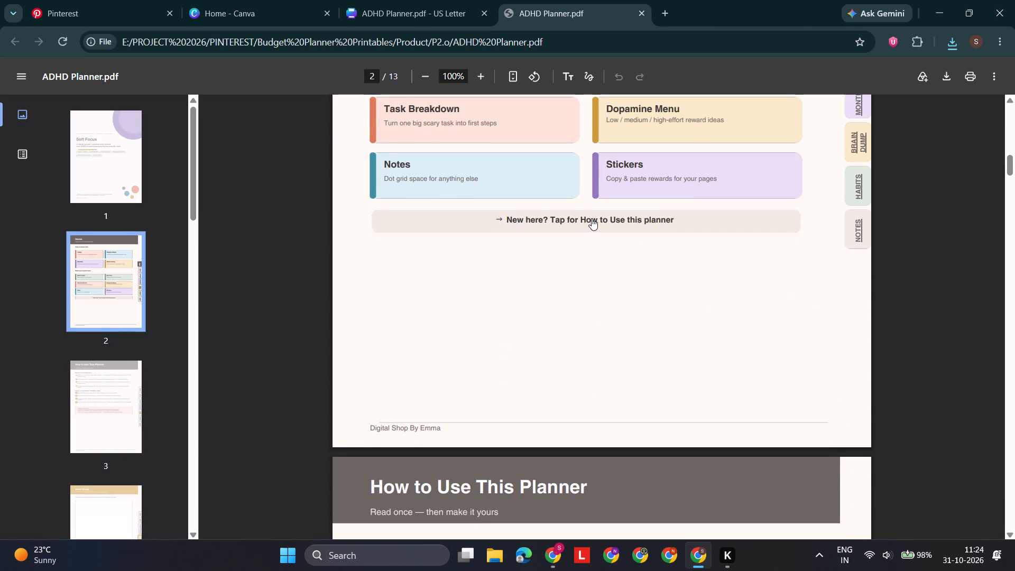
Test the How to Use link and the HOME, TODAY, WEEKLY, MONTHLY, BRAIN DUMP, HABITS and NOTES side-tab links in the exported PDF.
left_click(592, 218)
left_click(860, 312)
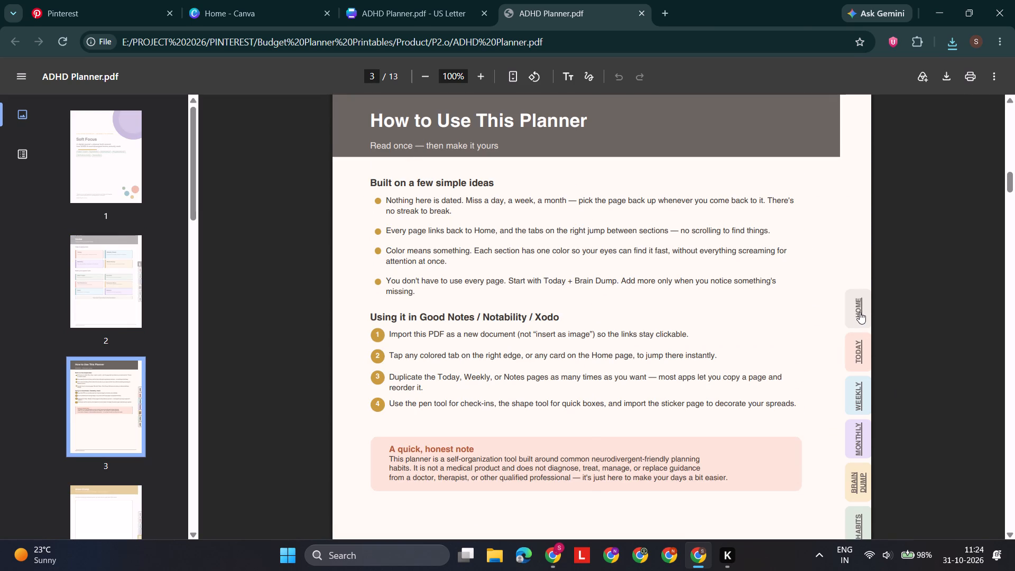
left_click(858, 343)
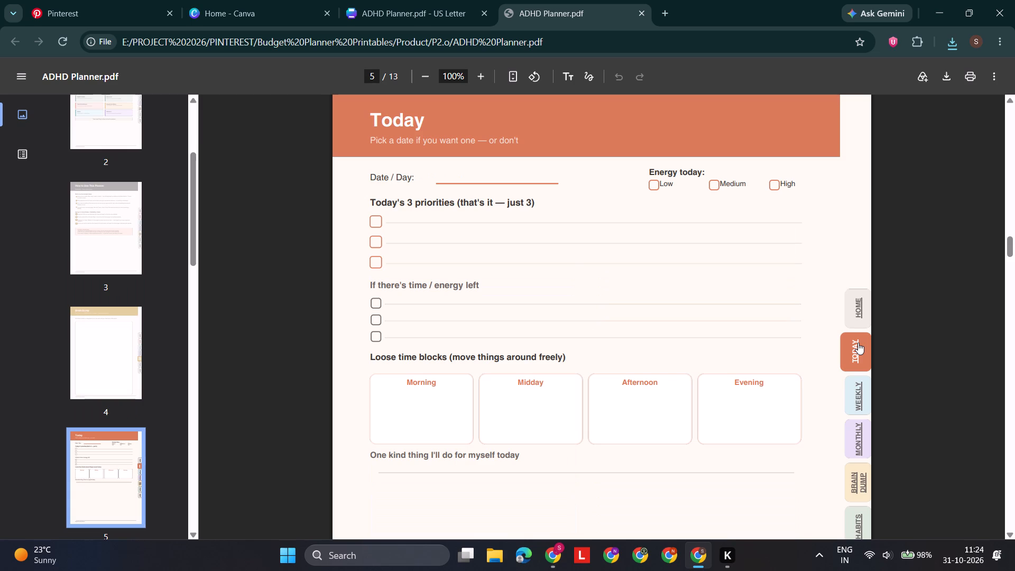
left_click(859, 394)
left_click(860, 440)
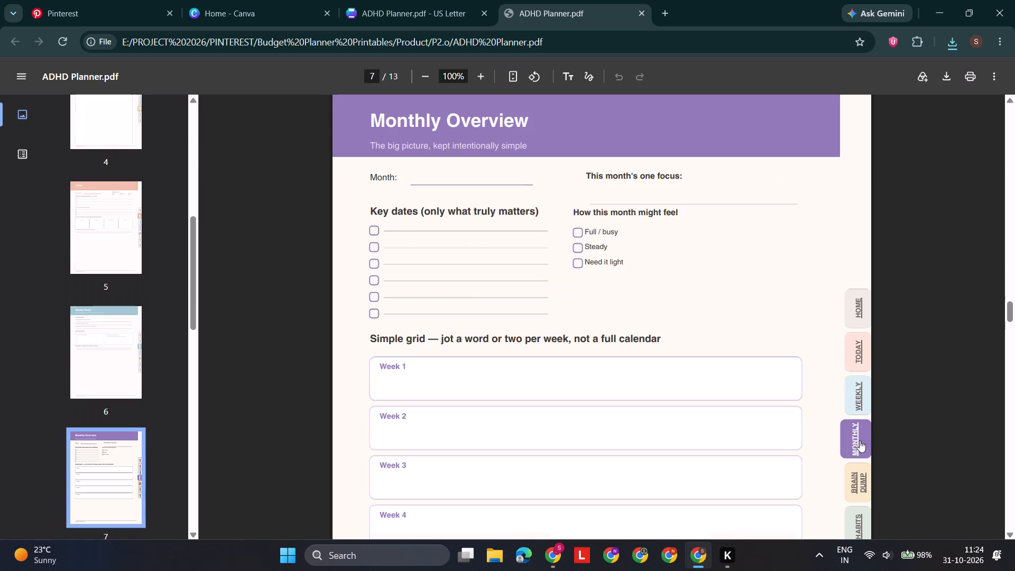
left_click(861, 483)
scroll(861, 483, "down", 1)
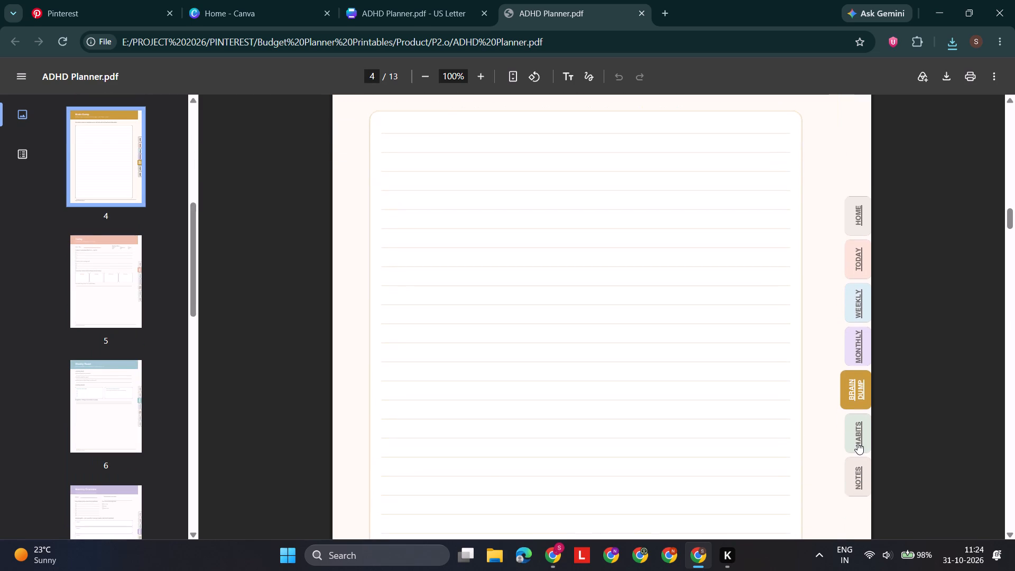
left_click(857, 443)
scroll(860, 500, "down", 2)
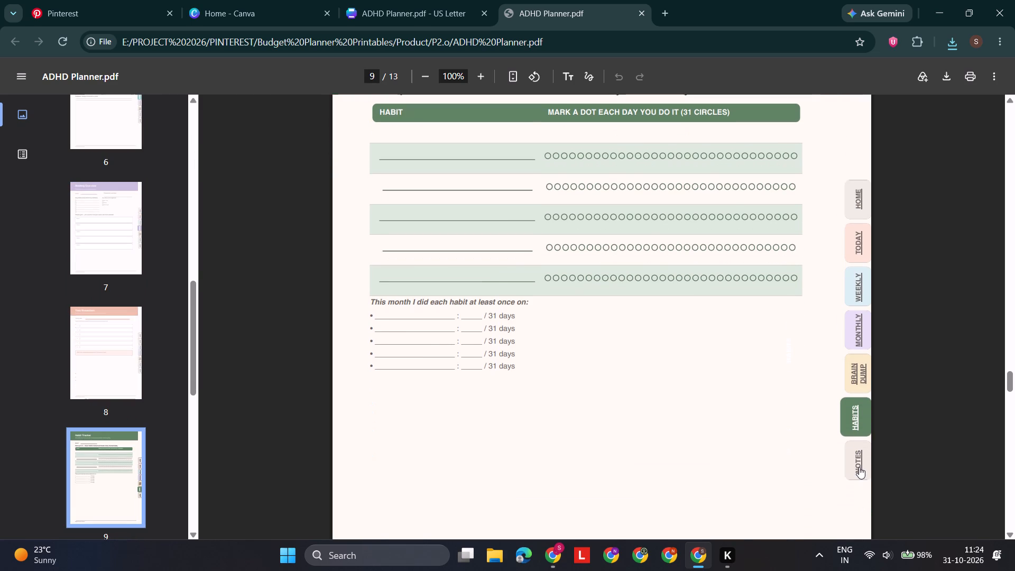
left_click(859, 467)
scroll(789, 412, "down", 6)
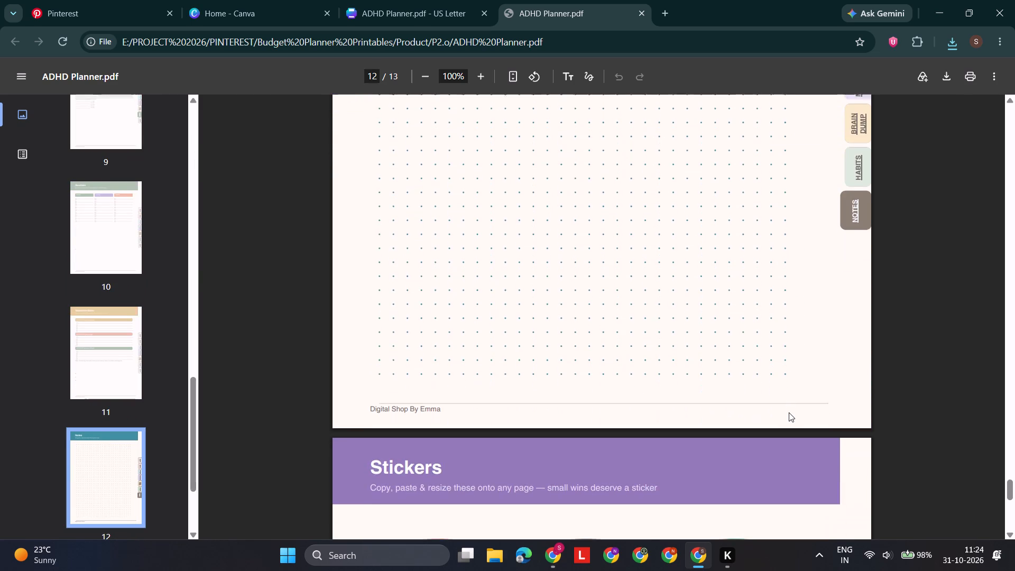
scroll(789, 412, "down", 5)
scroll(789, 412, "up", 16)
scroll(789, 412, "down", 2)
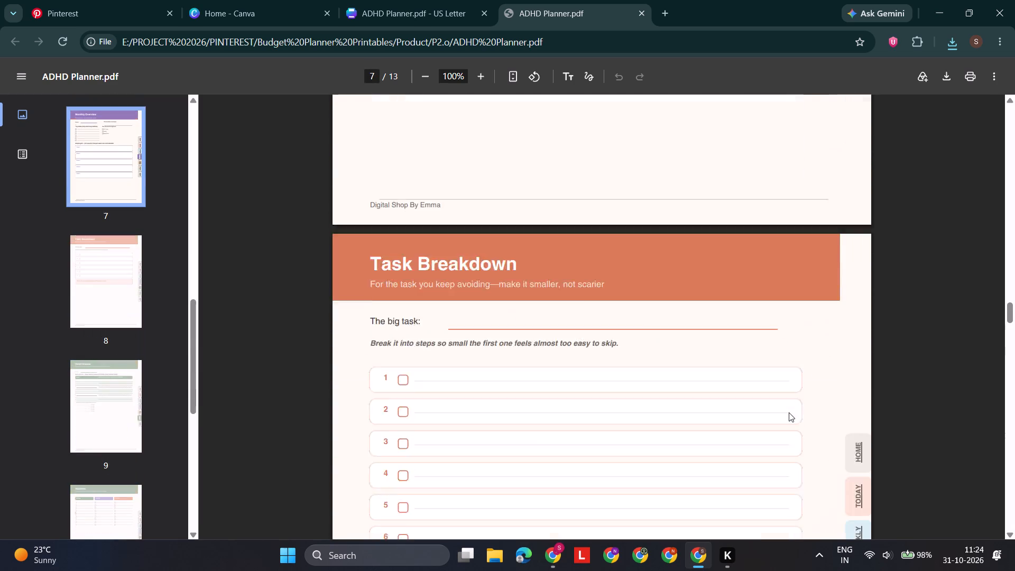
Review the exported ADHD Planner PDF from Task Breakdown to Stickers and back to the cover, and close the PDF.
scroll(789, 412, "down", 11)
scroll(789, 412, "up", 4)
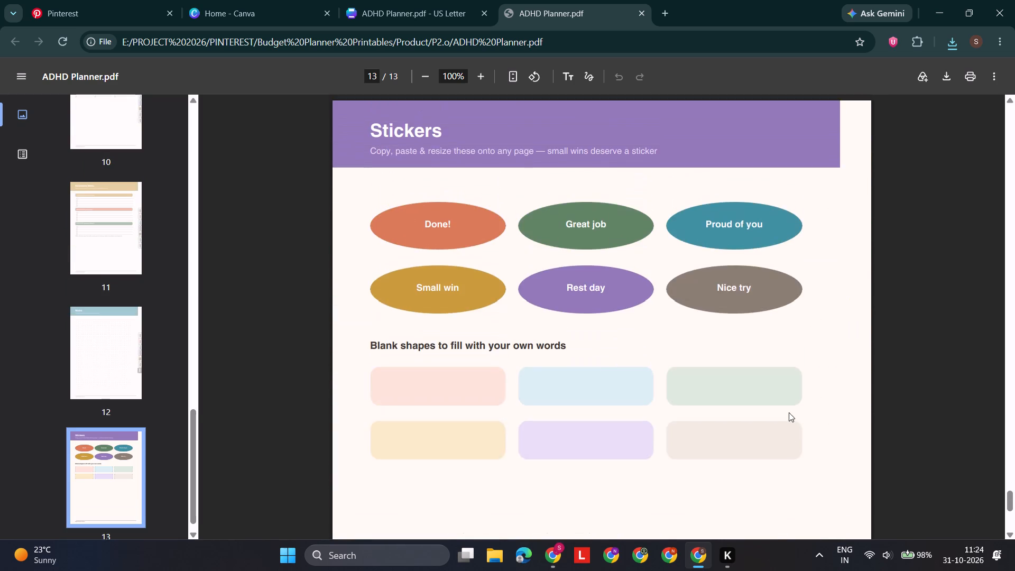
scroll(789, 412, "up", 12)
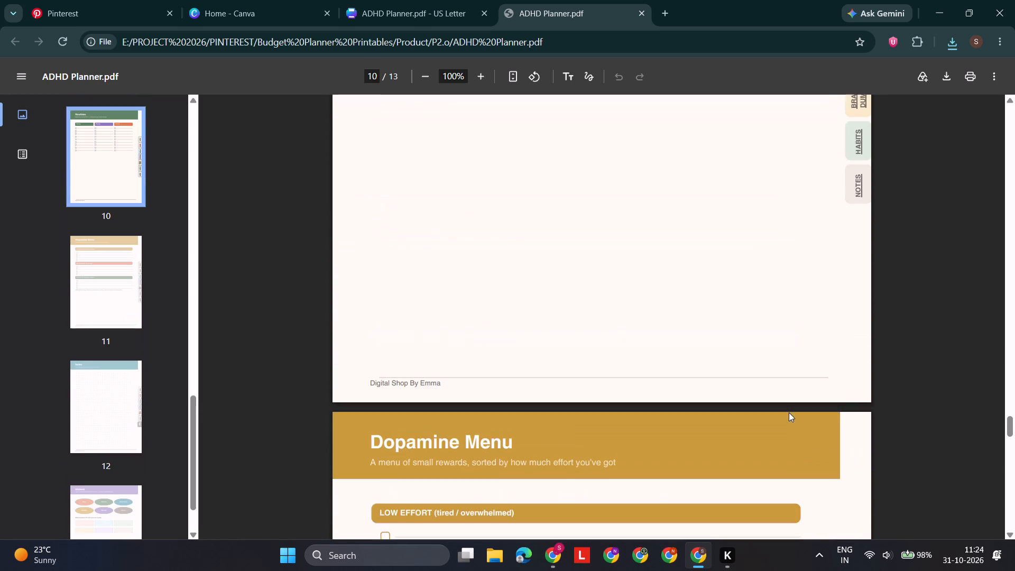
scroll(789, 412, "up", 12)
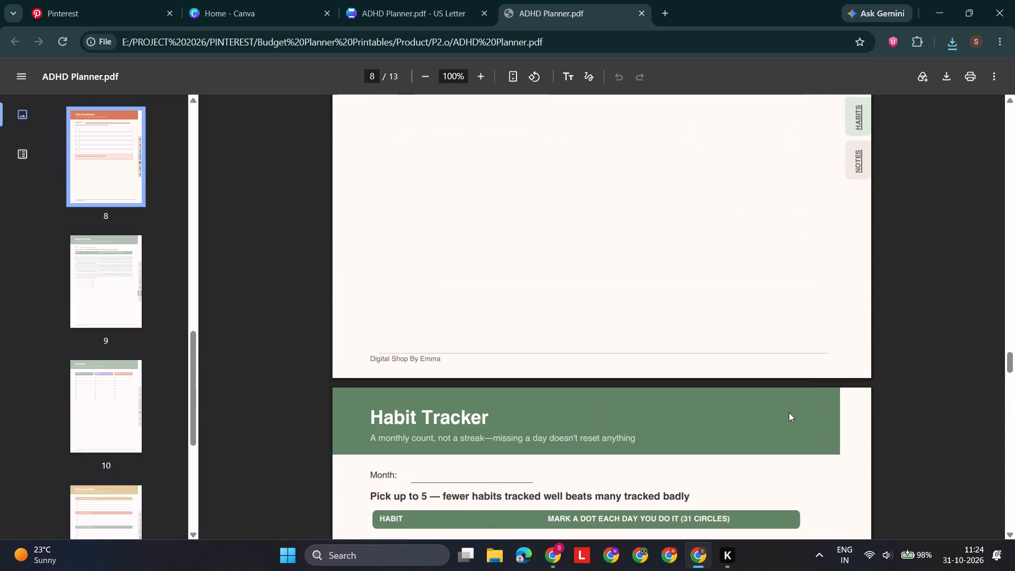
scroll(789, 412, "up", 12)
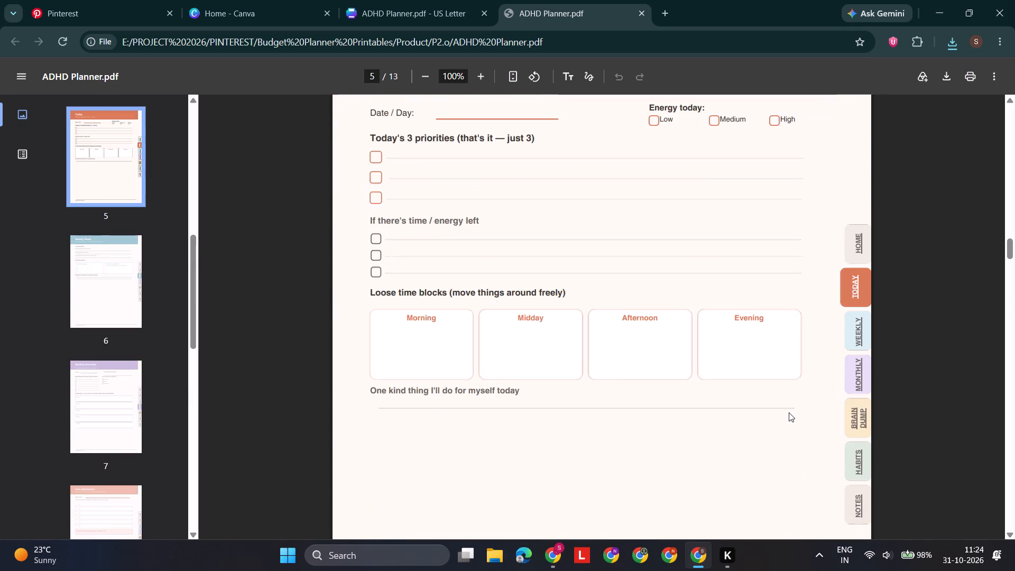
scroll(789, 412, "up", 12)
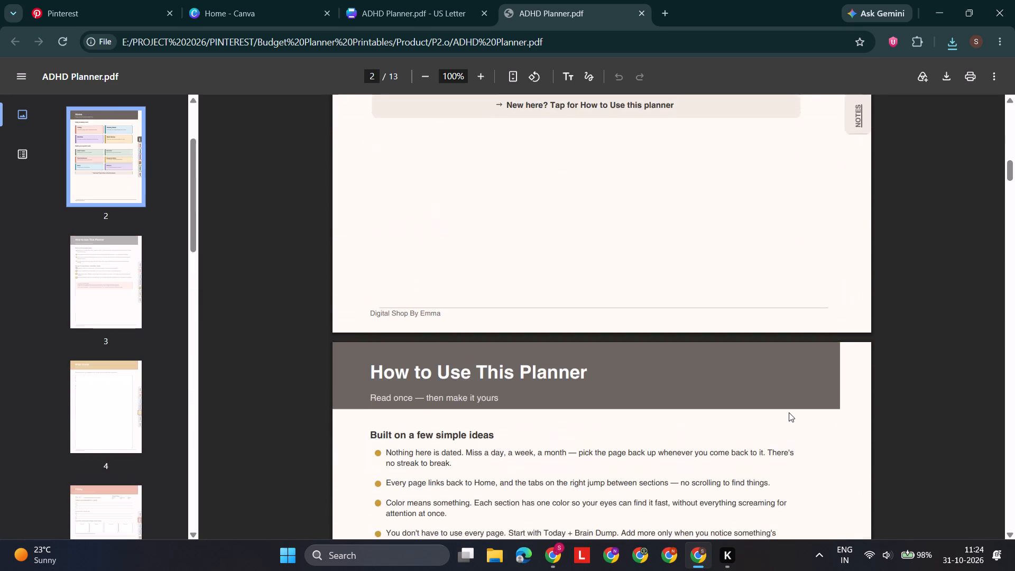
scroll(789, 412, "up", 5)
scroll(789, 412, "down", 1)
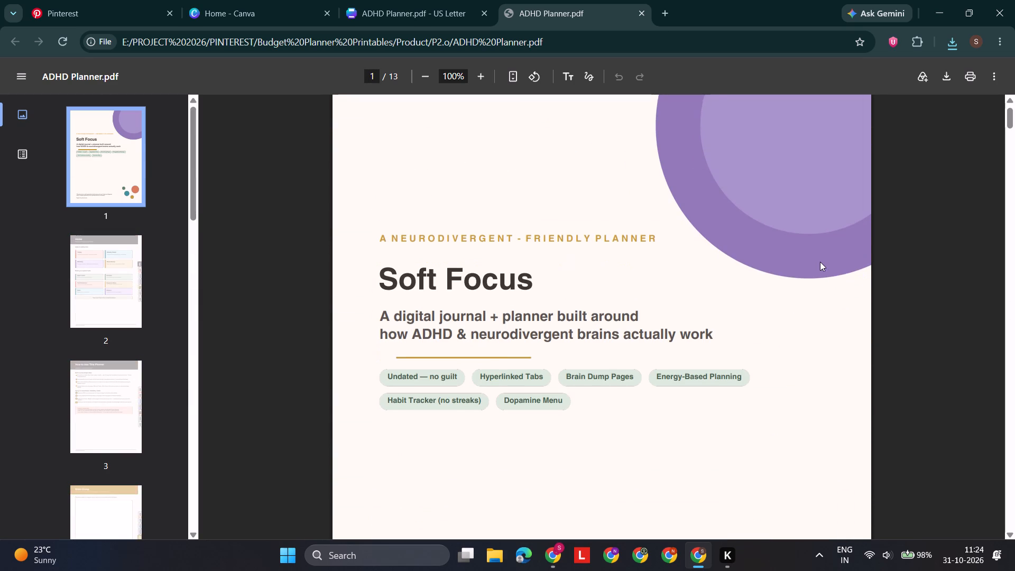
scroll(820, 262, "up", 2)
left_click(643, 13)
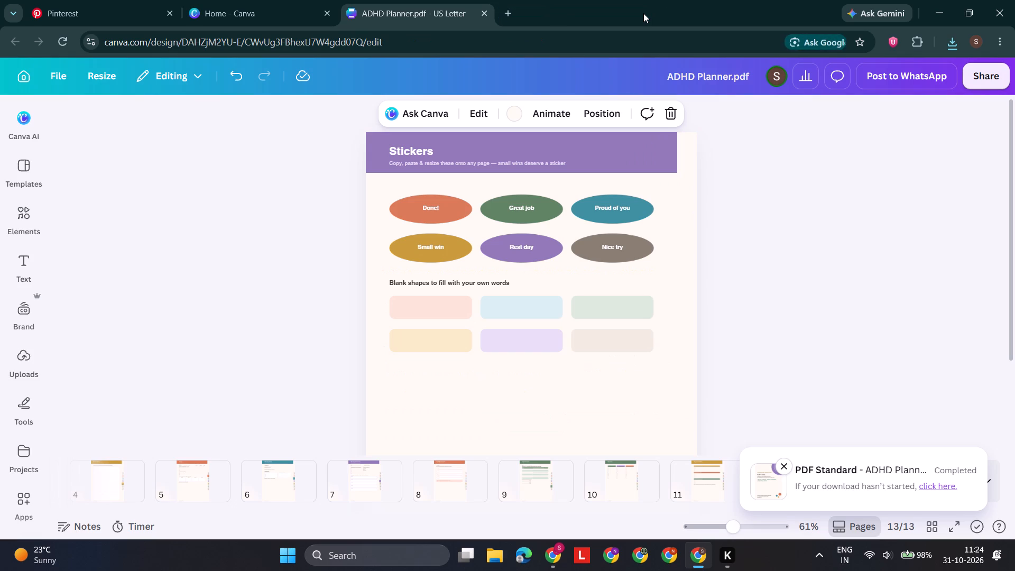
Dismiss the PDF Standard download notification in the planner design.
left_click(782, 466)
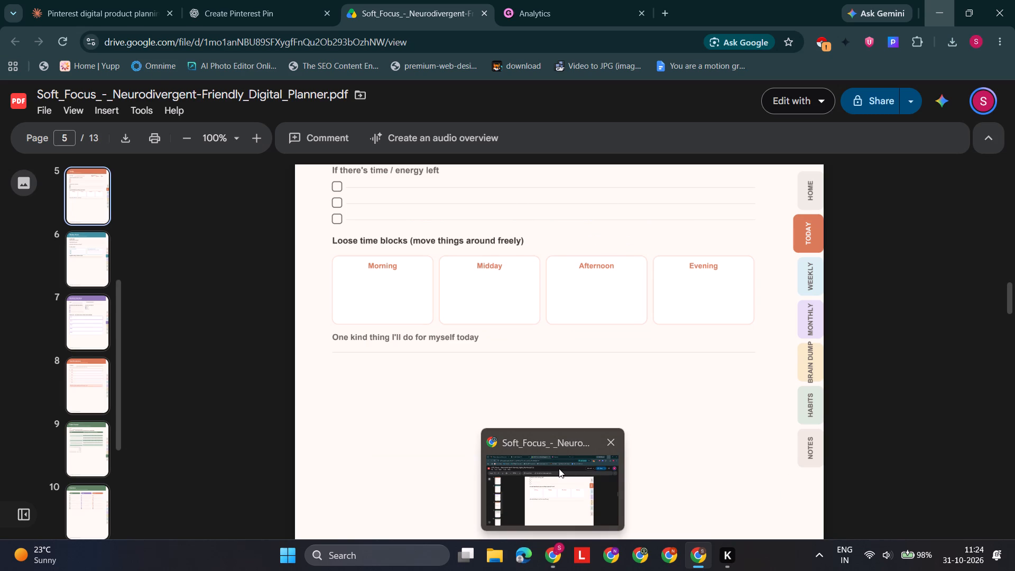
Look through the scheduled and created Pins on the Budget Planner Printables Pinterest profile, and close the browser window.
left_click(94, 0)
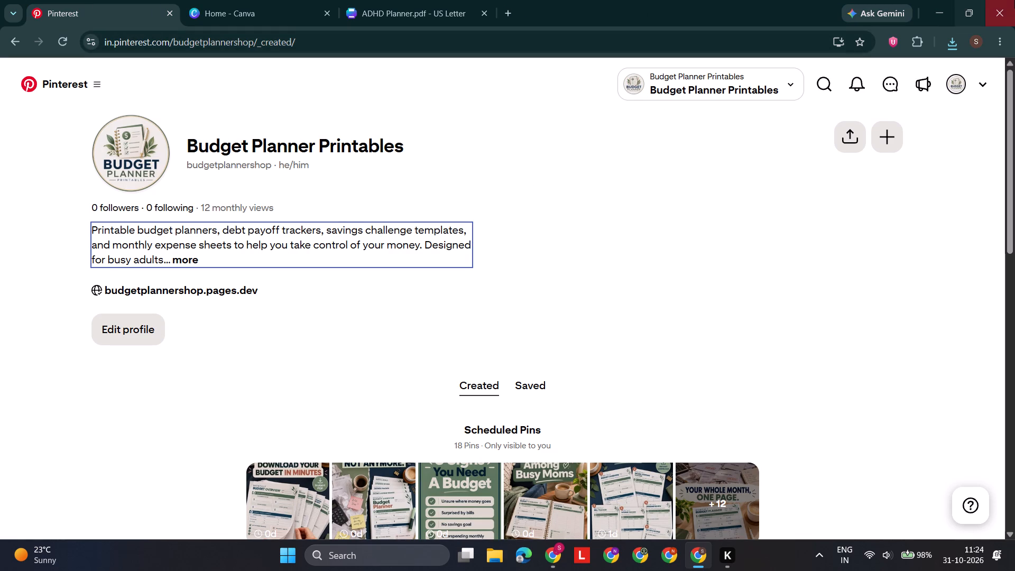
scroll(816, 243, "down", 2)
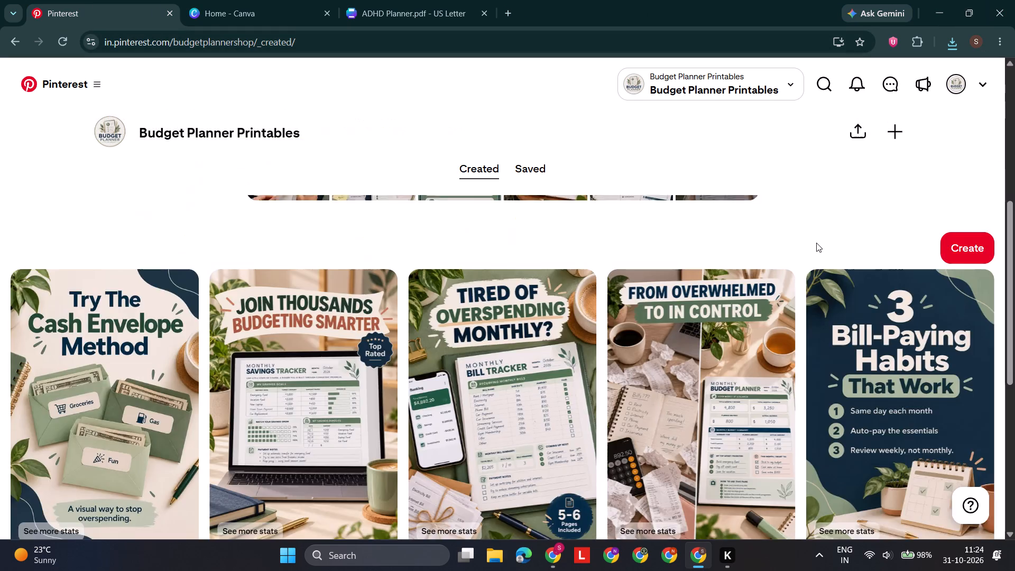
scroll(816, 243, "down", 1)
scroll(816, 243, "up", 2)
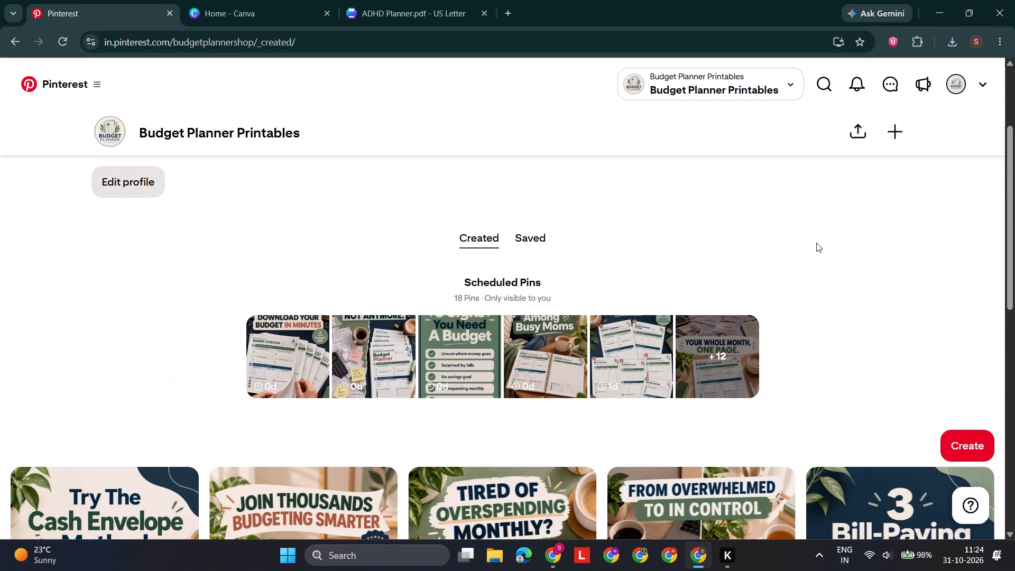
scroll(816, 243, "down", 6)
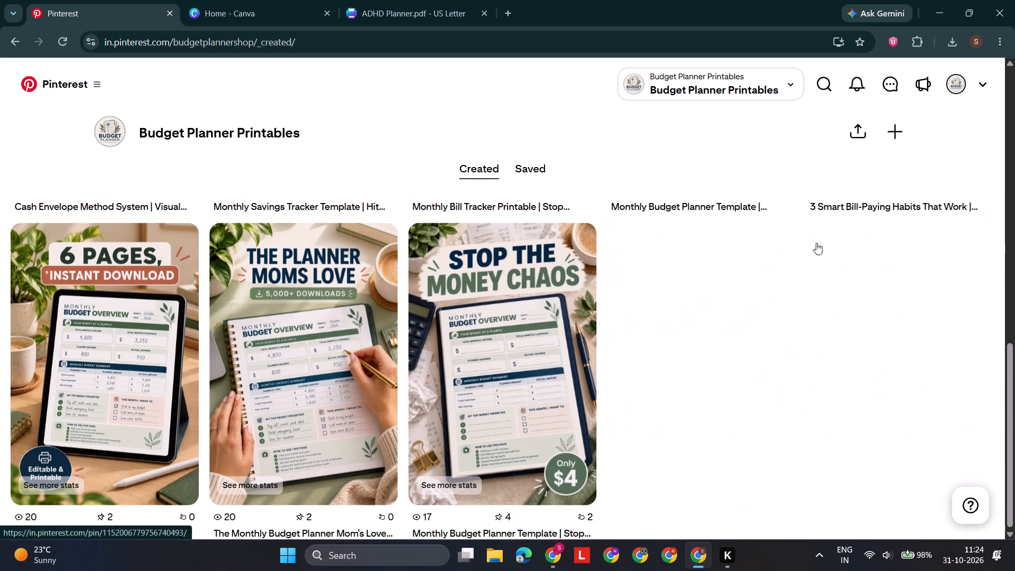
left_click(1014, 0)
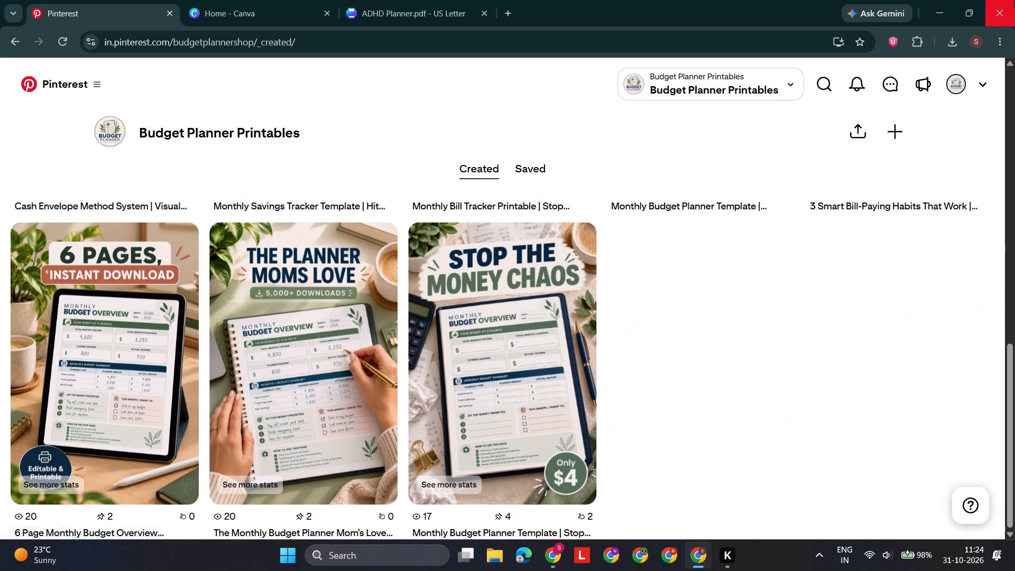